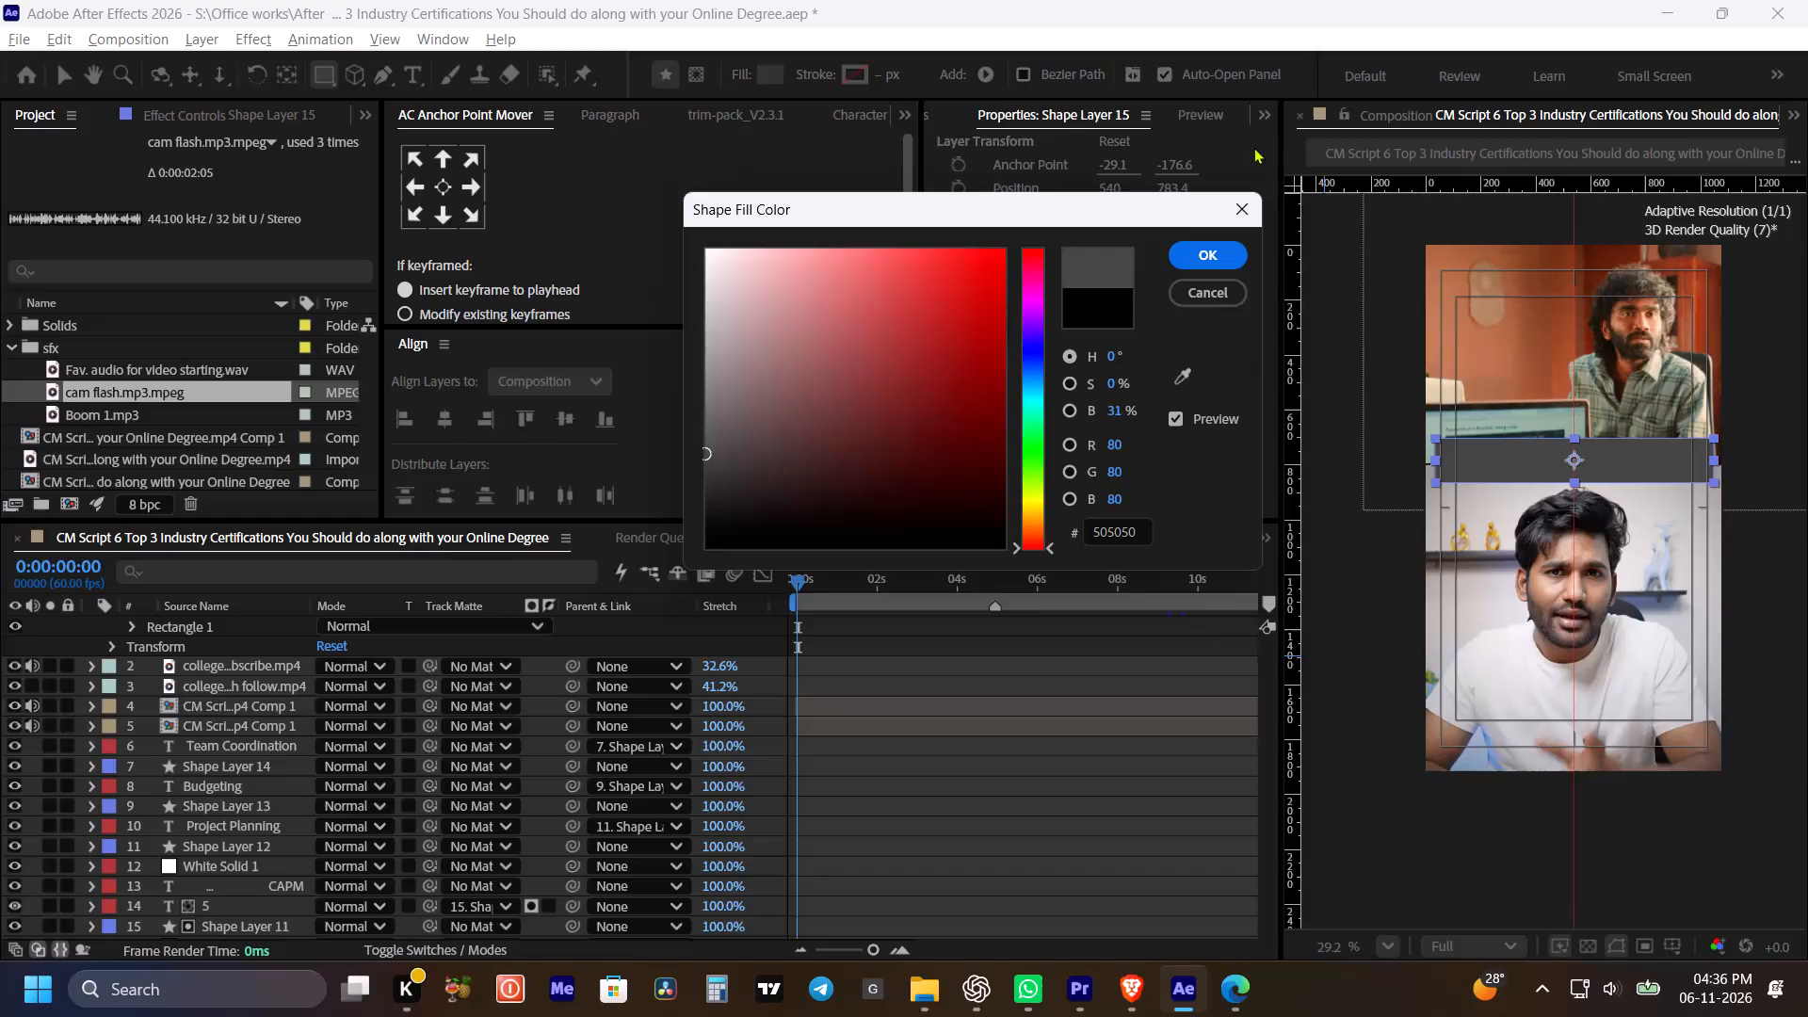
Set the rectangle's fill colour to dark grey #555555, return to the Selection tool, and save the project.
drag(725, 434, 696, 448)
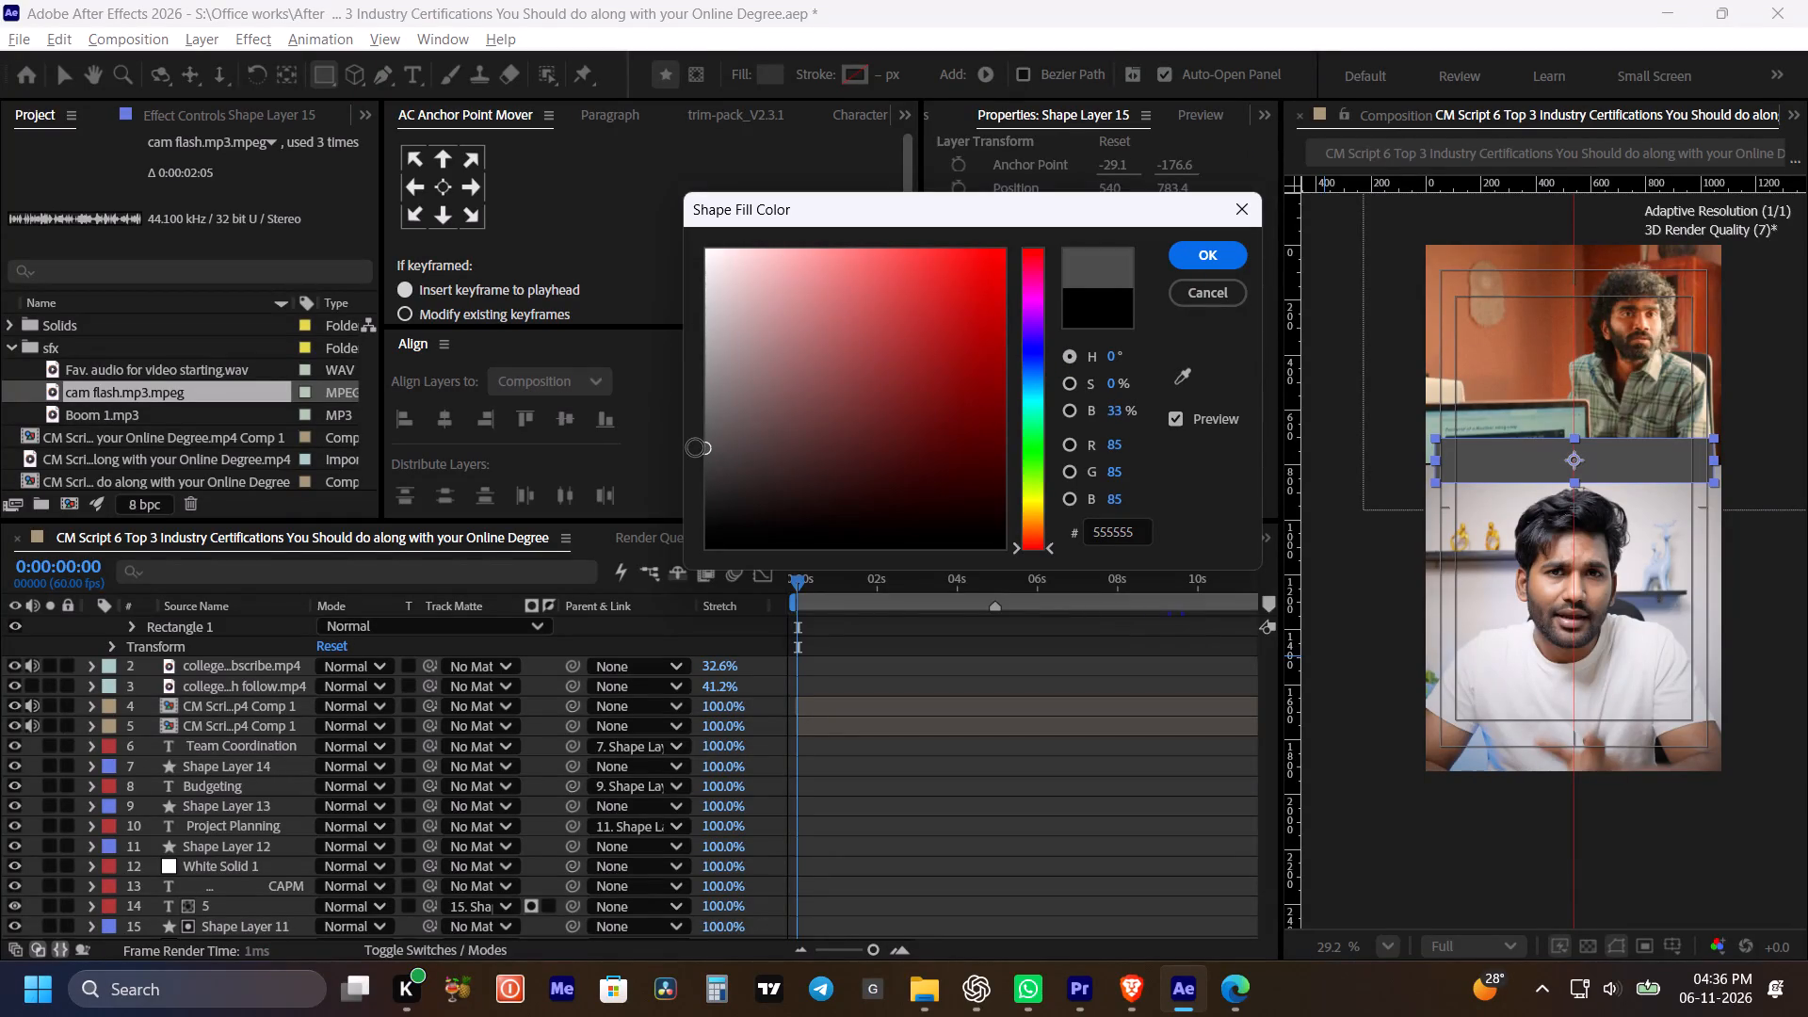
drag(696, 448, 692, 448)
click(1222, 250)
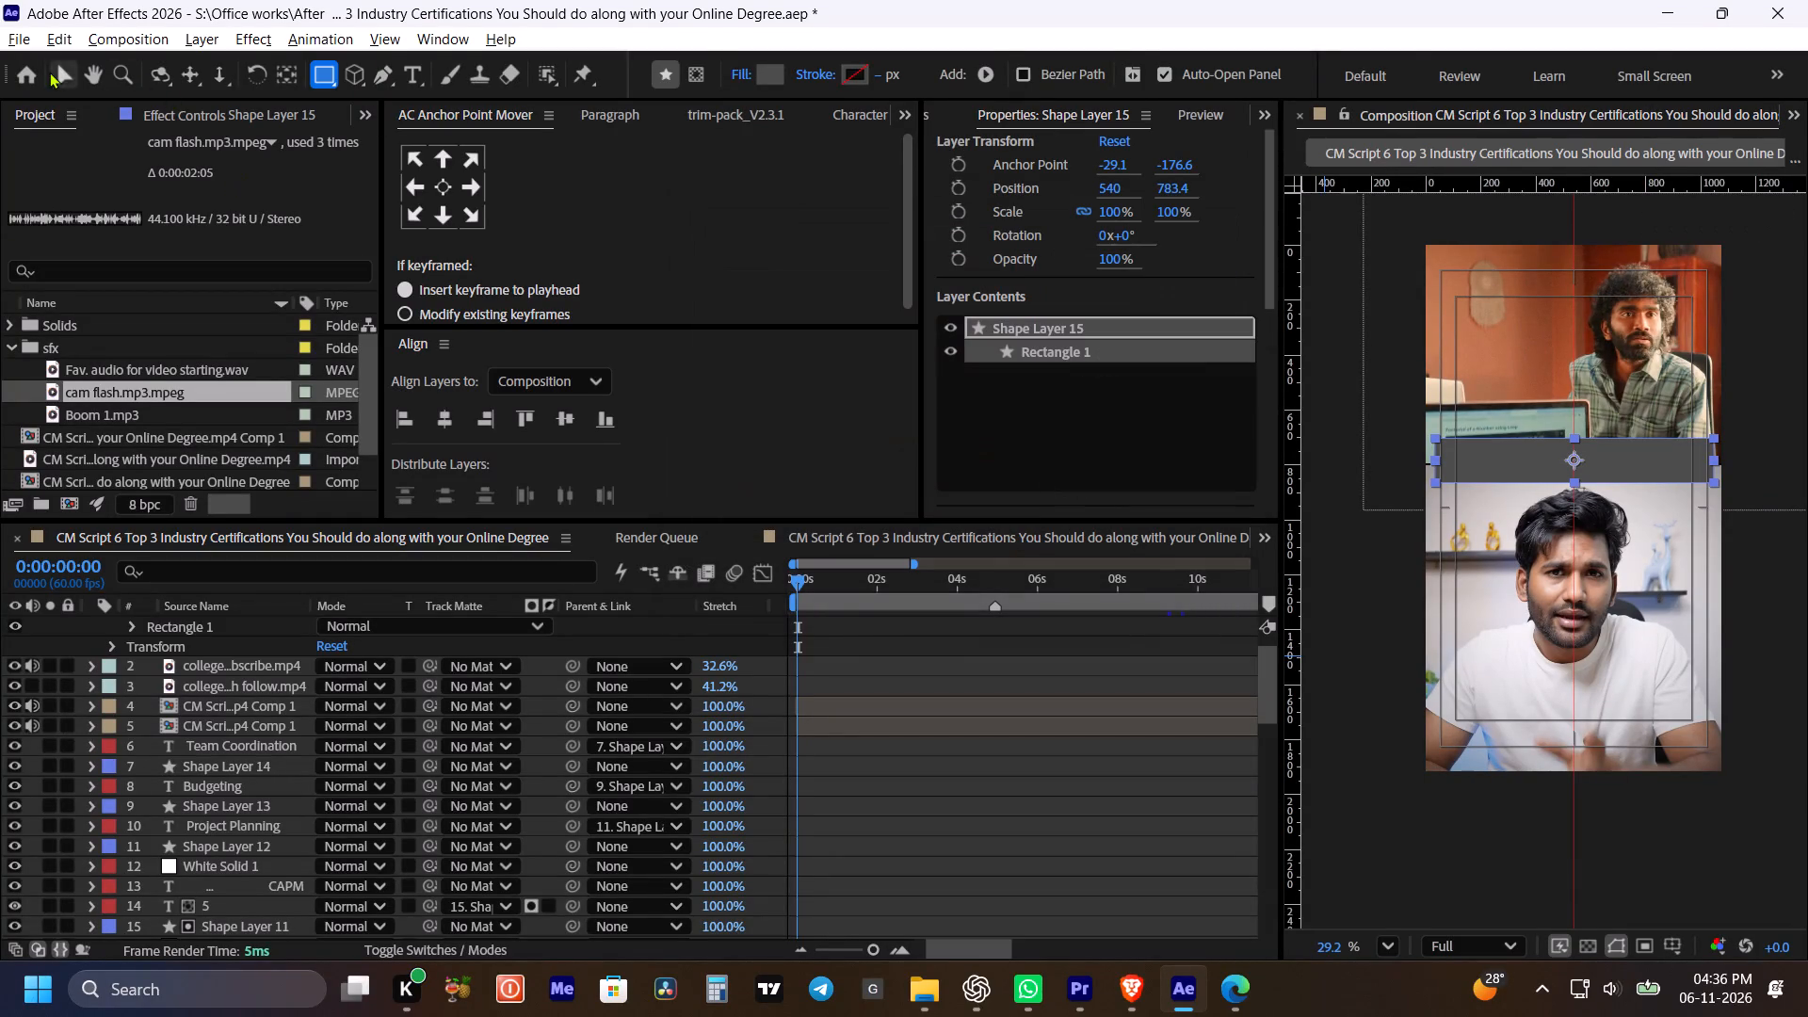
click(59, 71)
click(1132, 397)
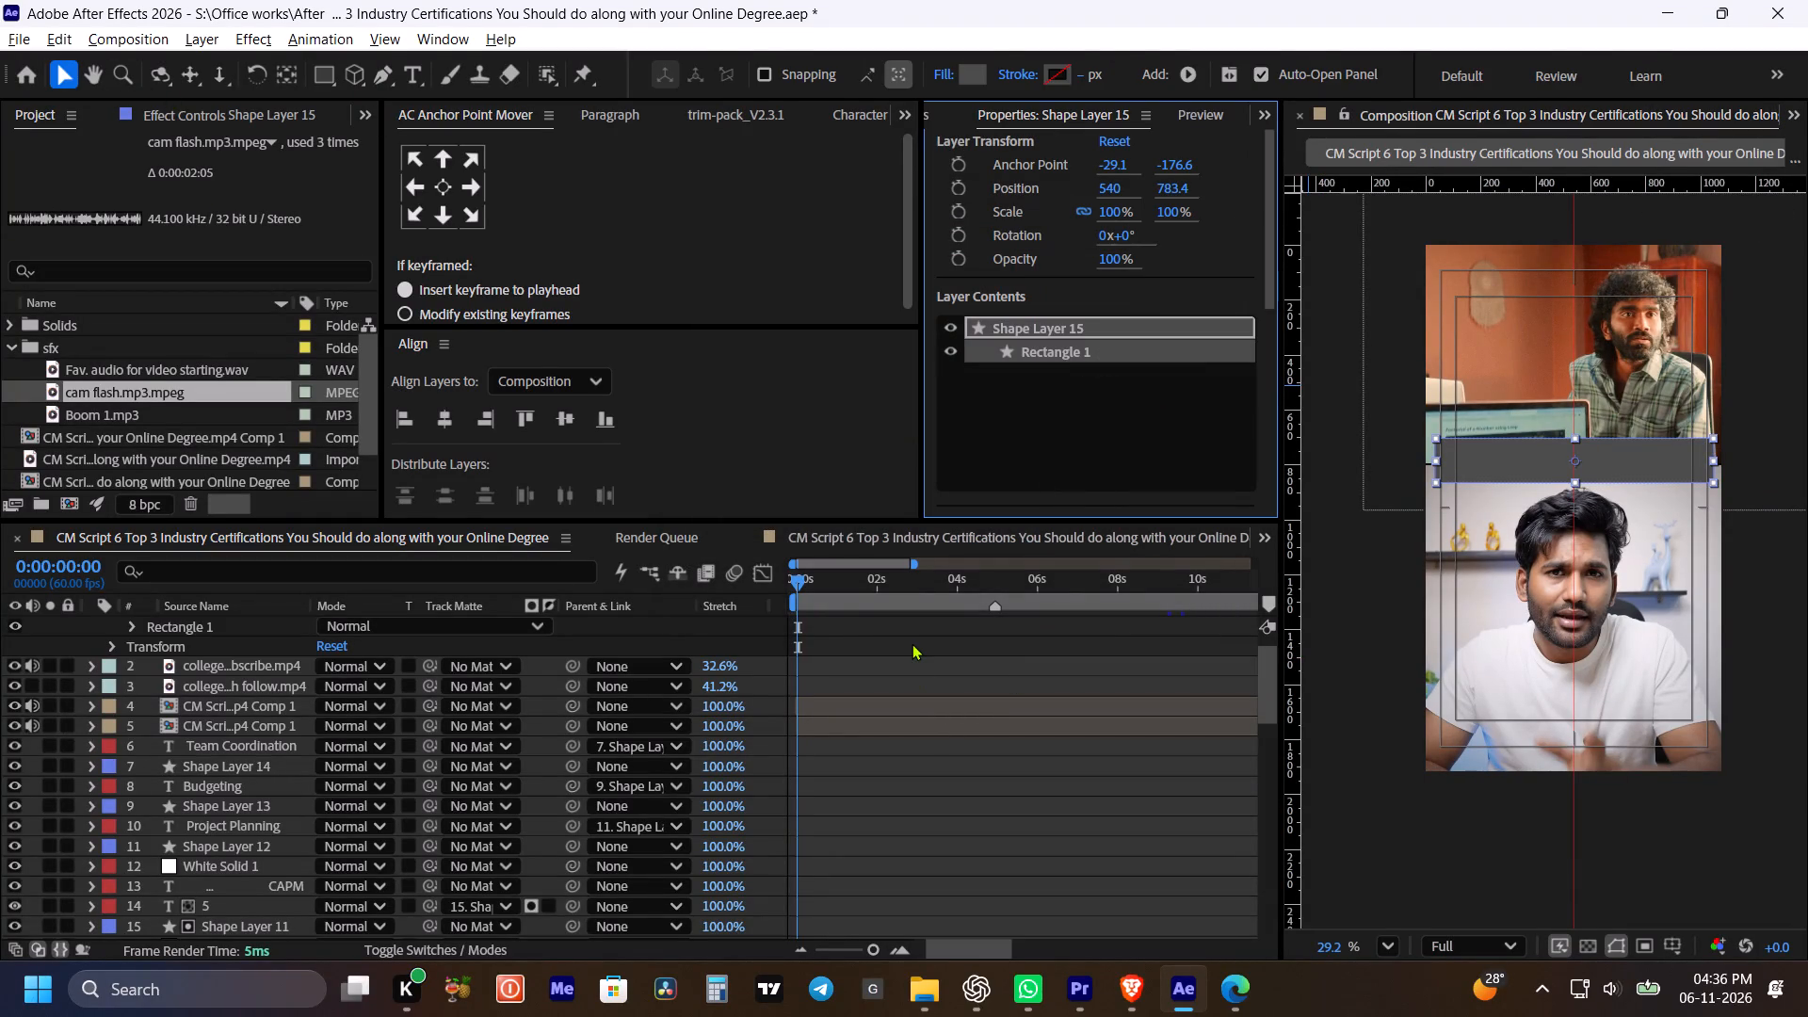
click(912, 643)
key(ctrl+s)
key(ctrl+s)
Collapse Shape Layer 15's properties in the timeline and save the project.
click(847, 647)
scroll(845, 647, up, 2)
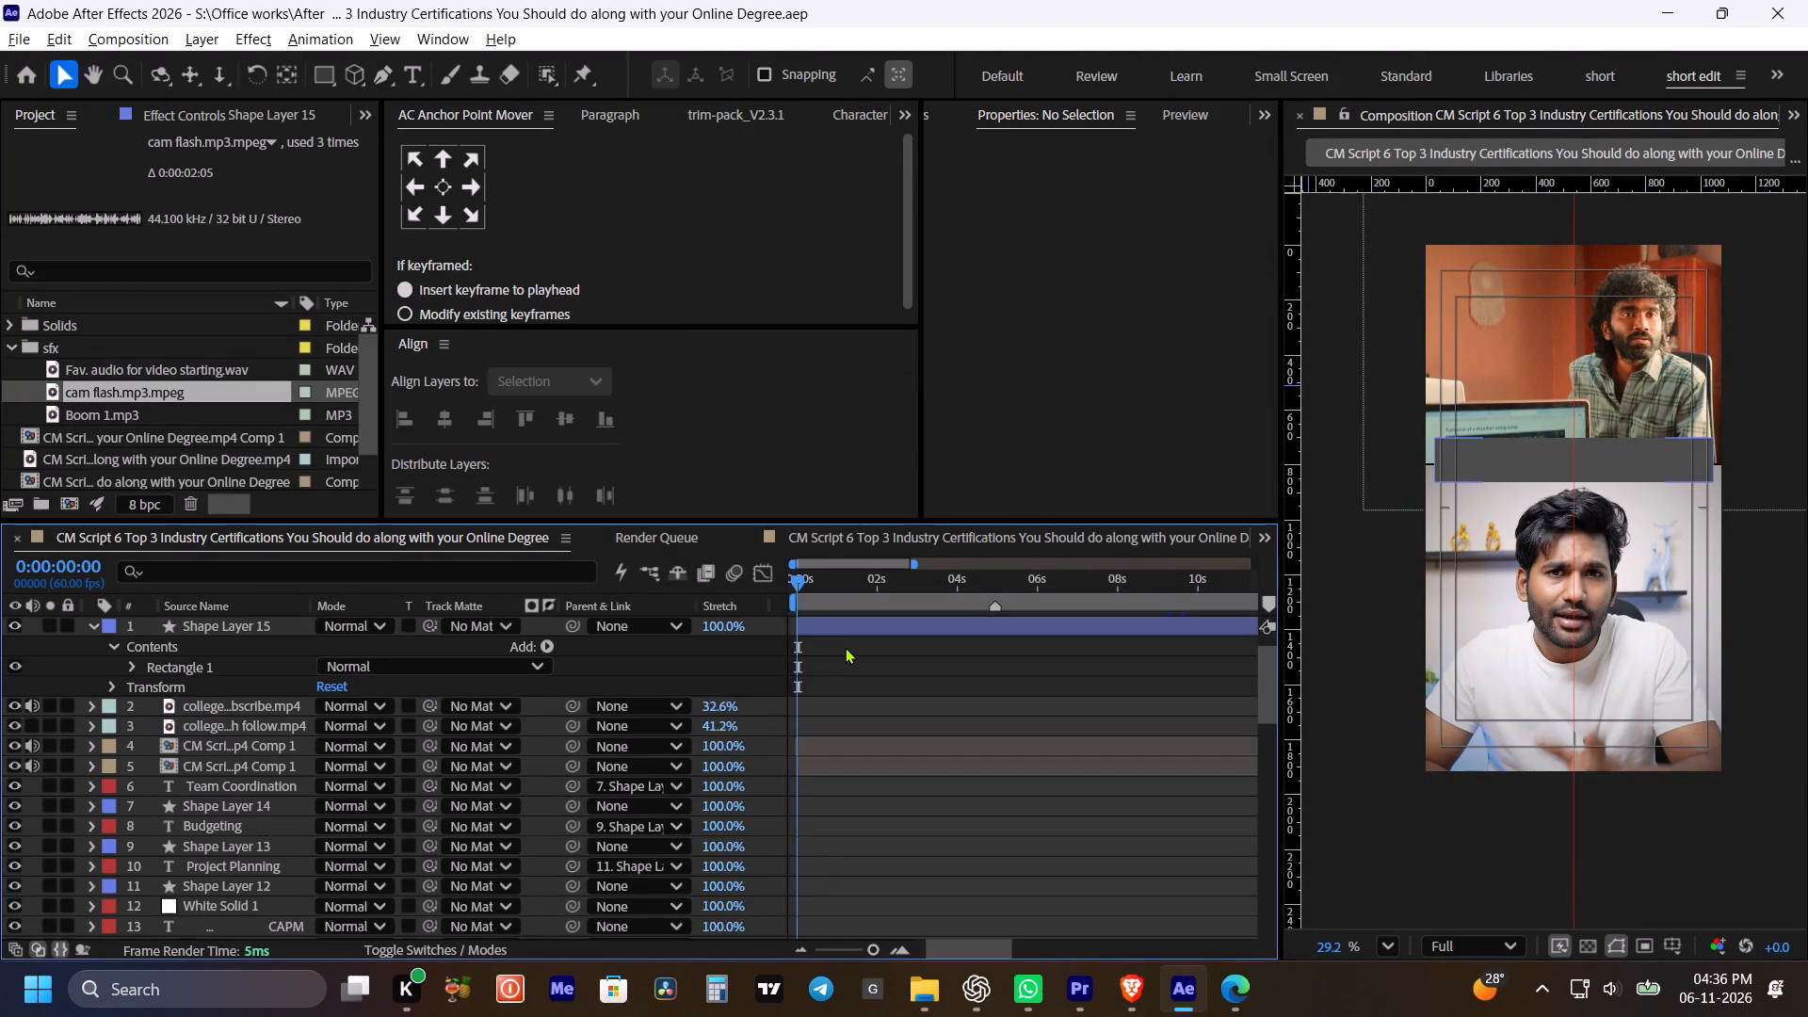
scroll(845, 647, up, 6)
click(845, 648)
click(844, 631)
key(m)
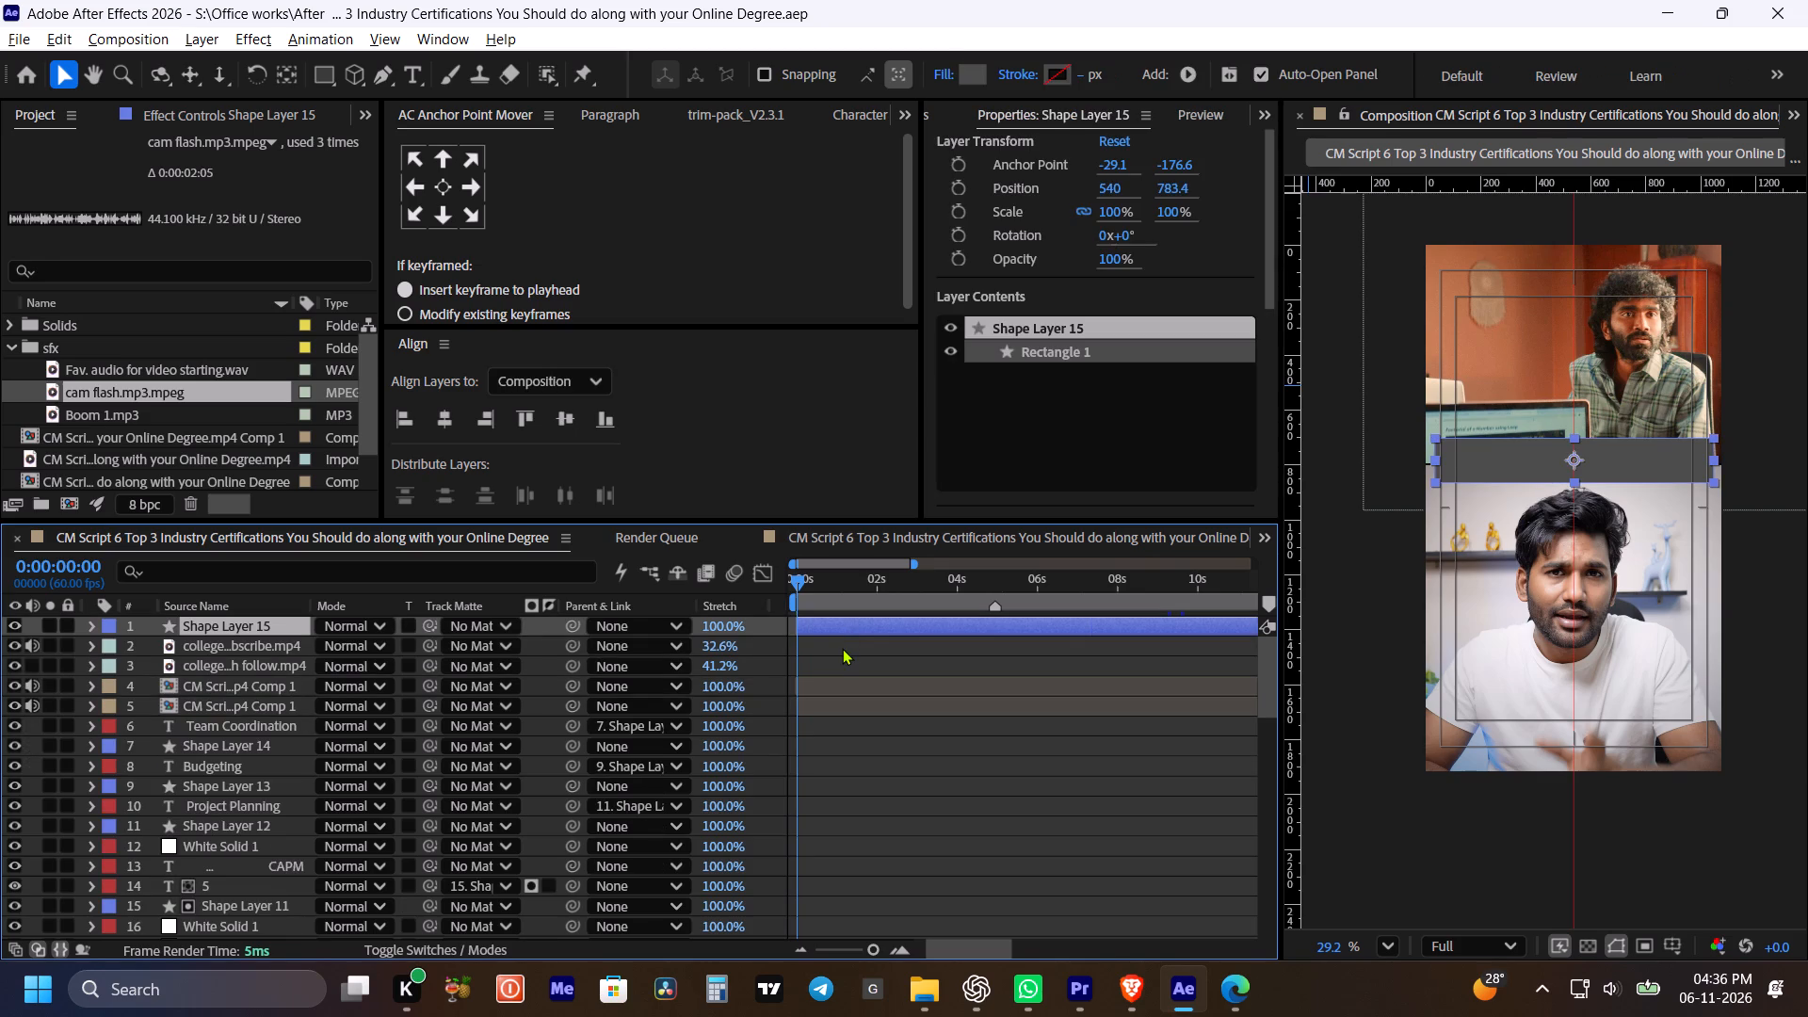
key(ctrl+s)
Preview the composition briefly from the start, stop at 0:00:00:24, save, and clear the layer selection.
key(space)
key(space)
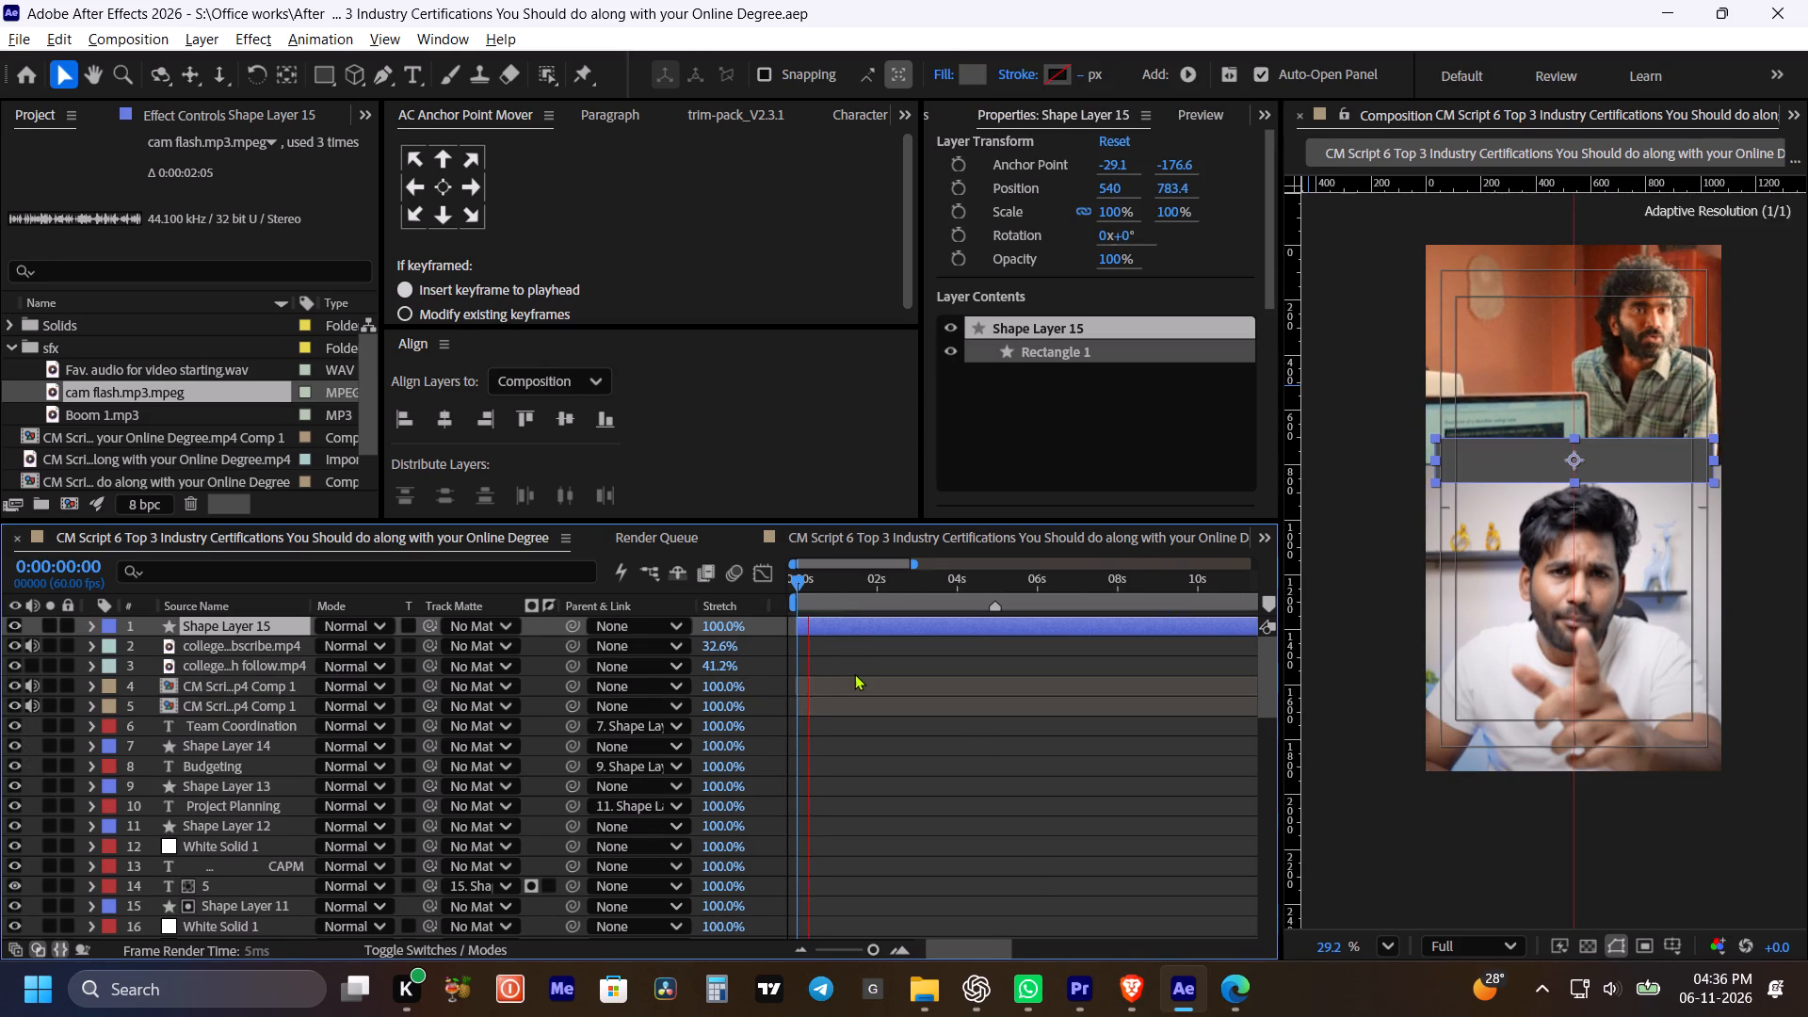
key(ctrl+s)
drag(859, 658, 860, 649)
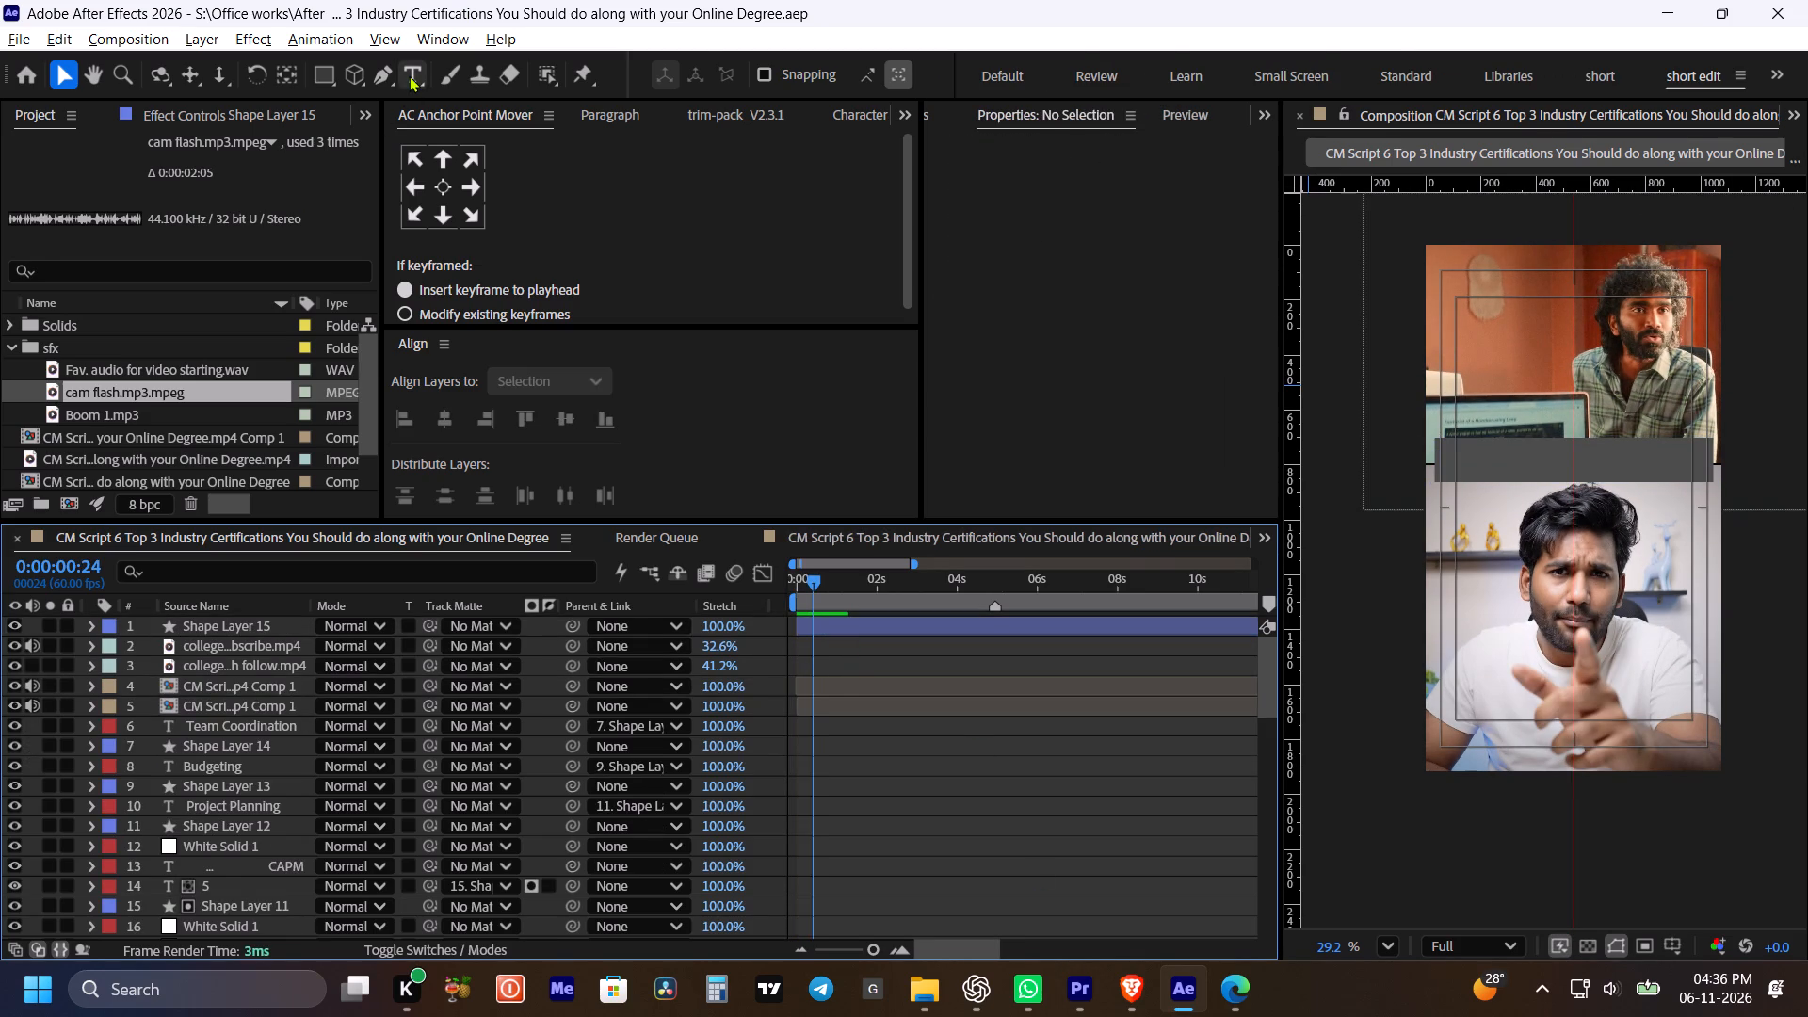
Add a text layer reading "Online Degree =" on the grey rectangle between the two video clips.
click(409, 75)
click(1458, 464)
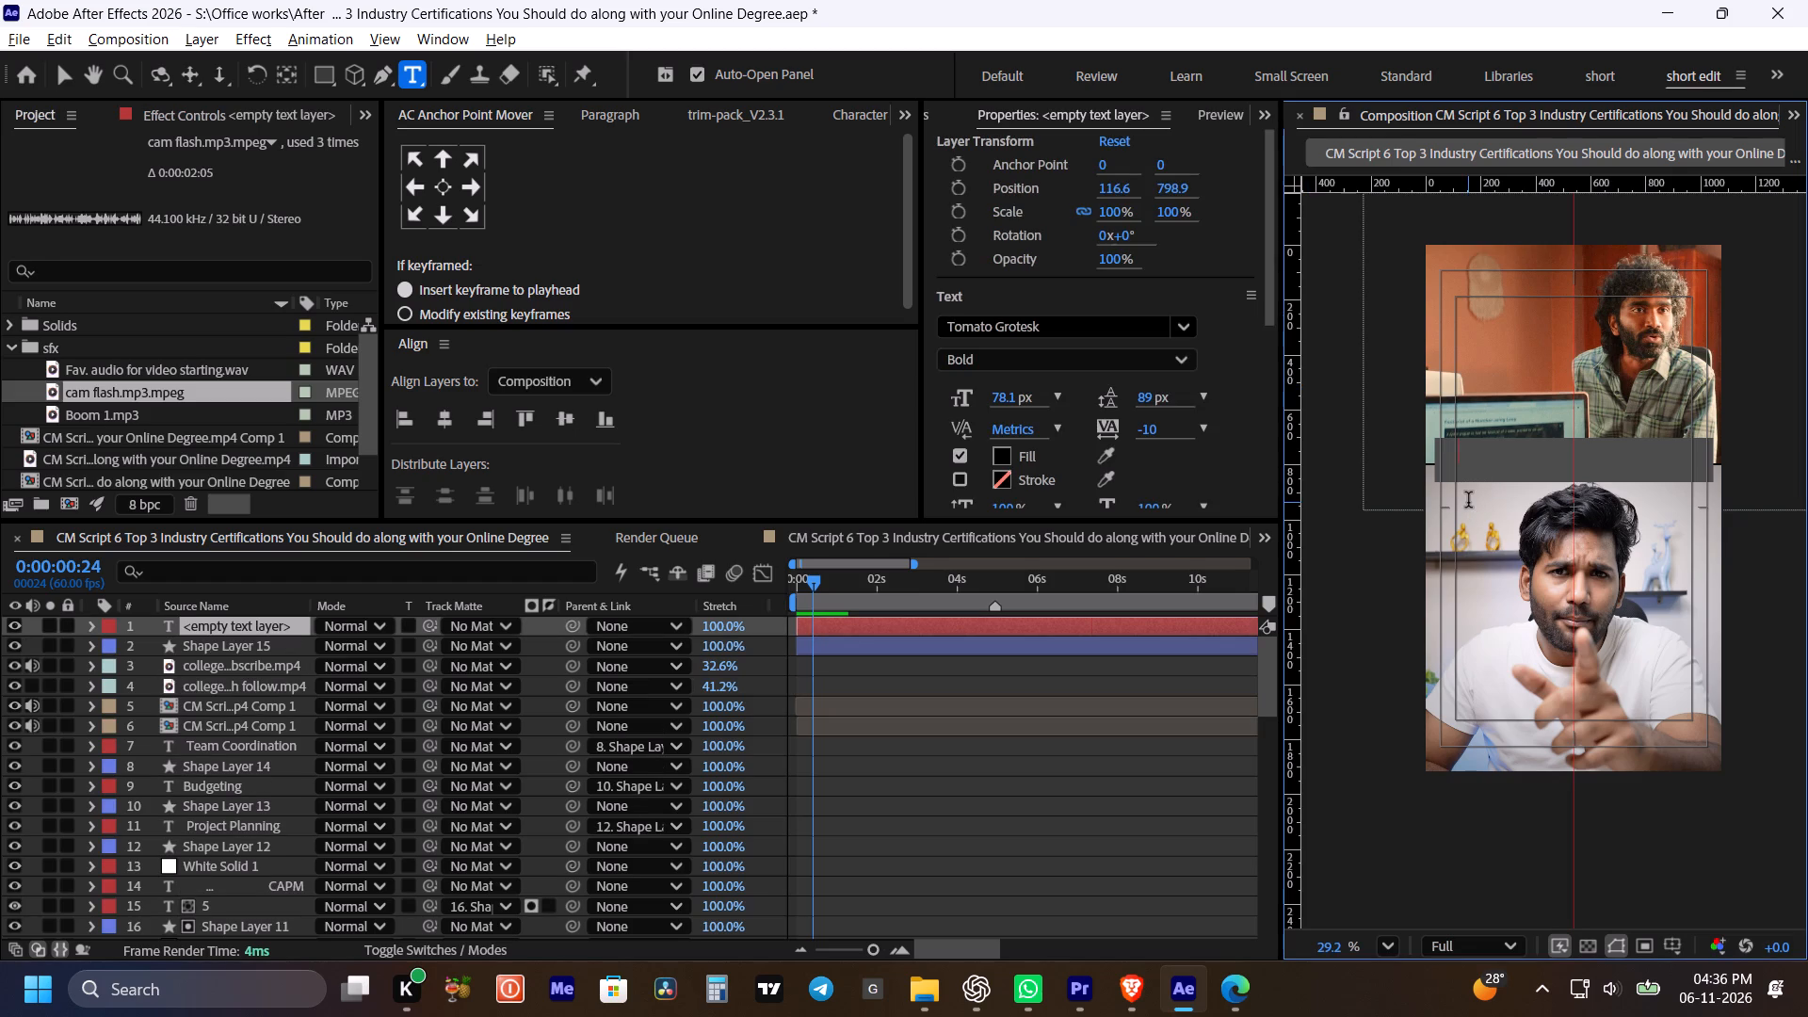
key(shift+o)
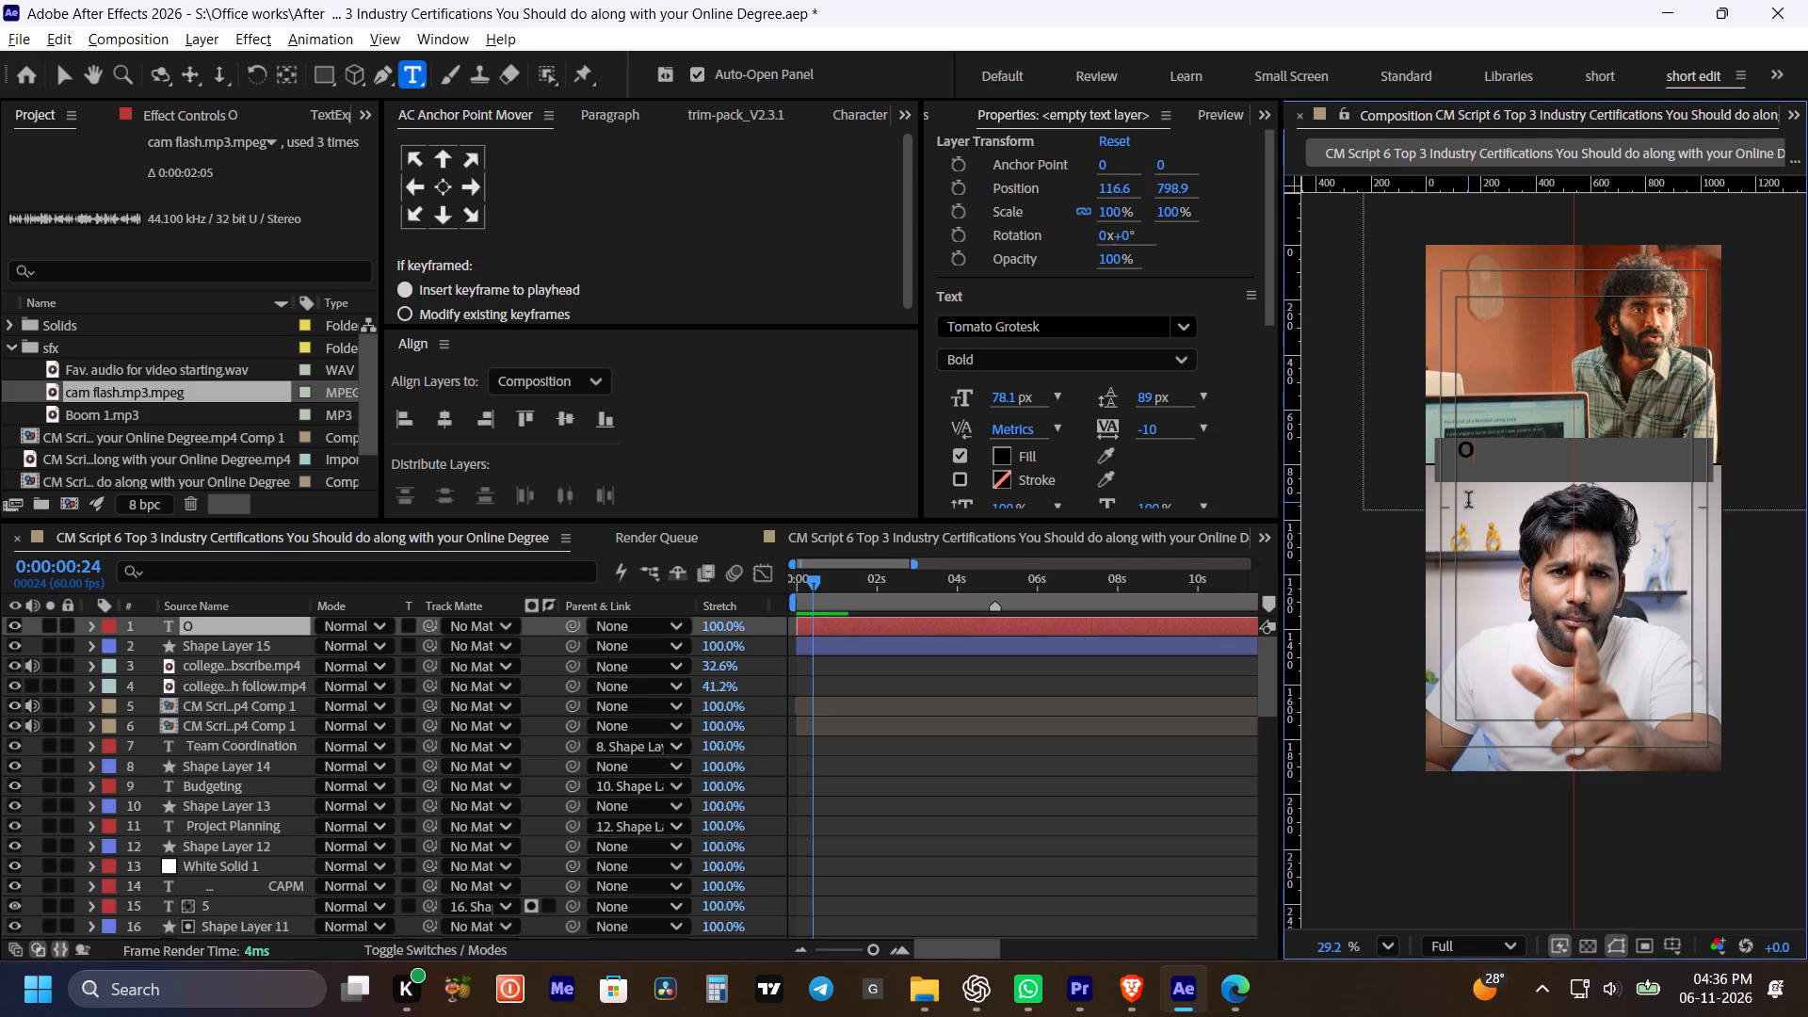
key(n)
text(line)
key(space)
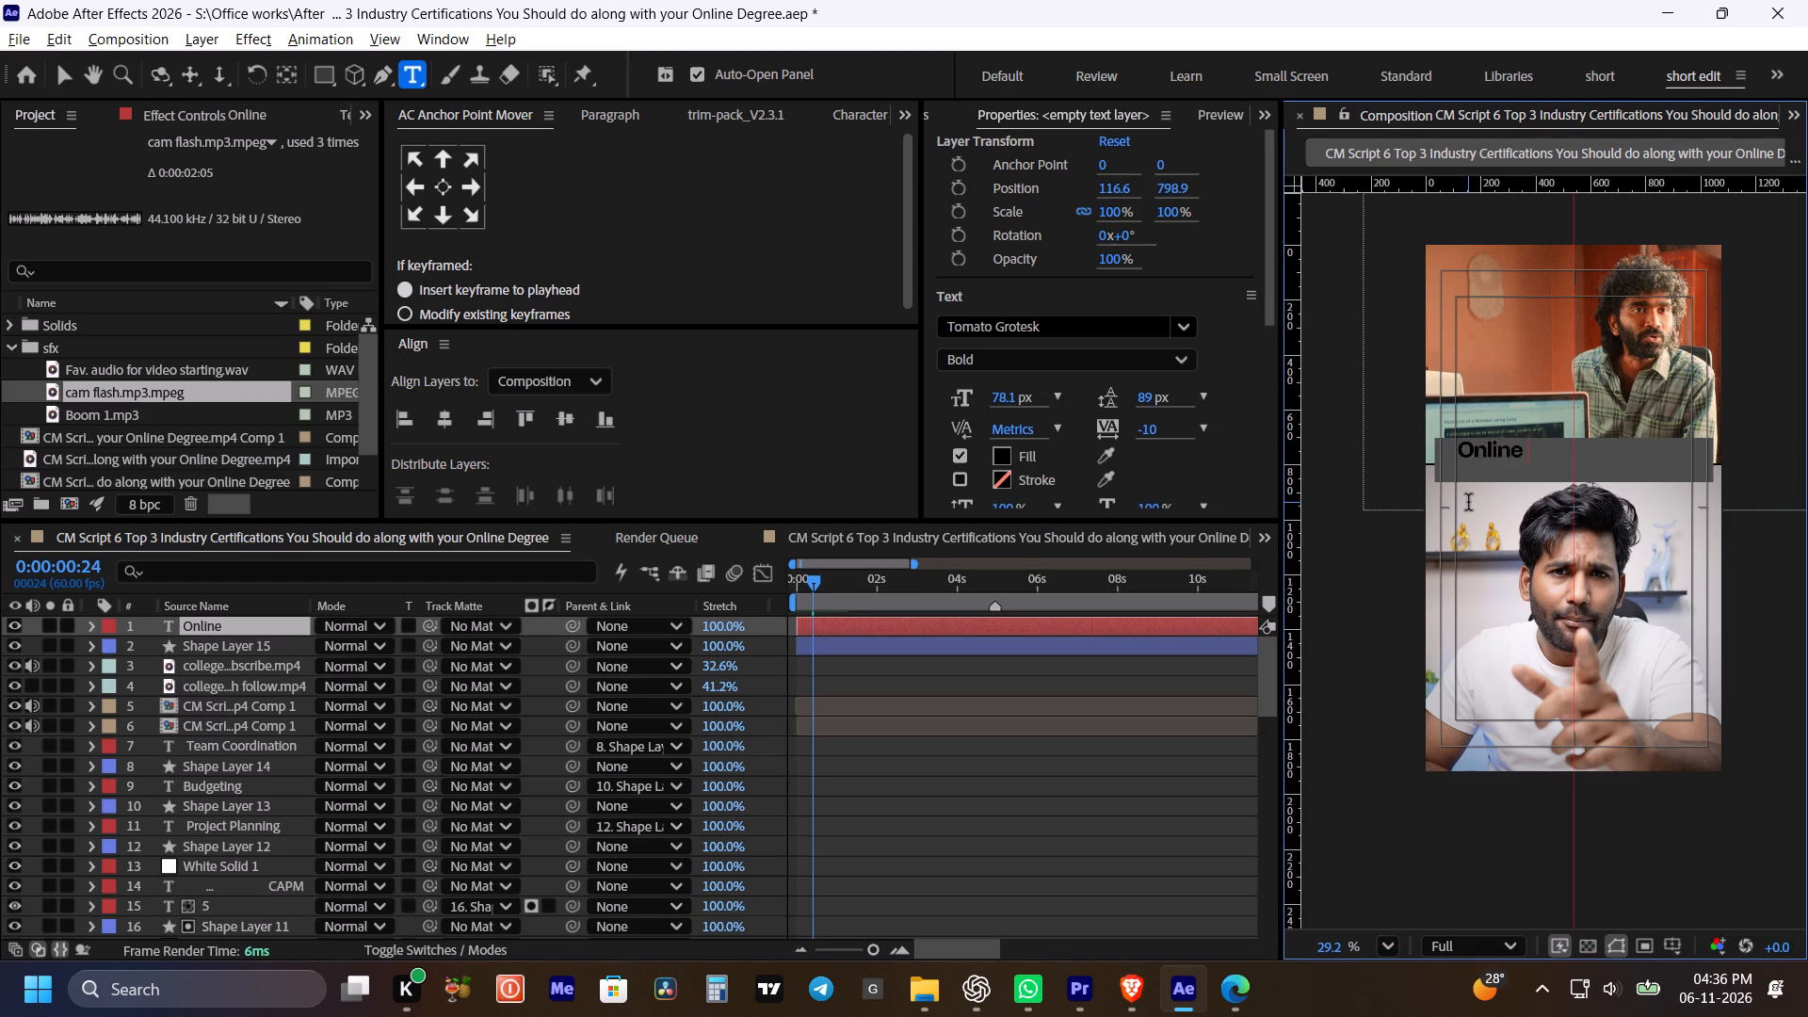
text(De)
text(gree)
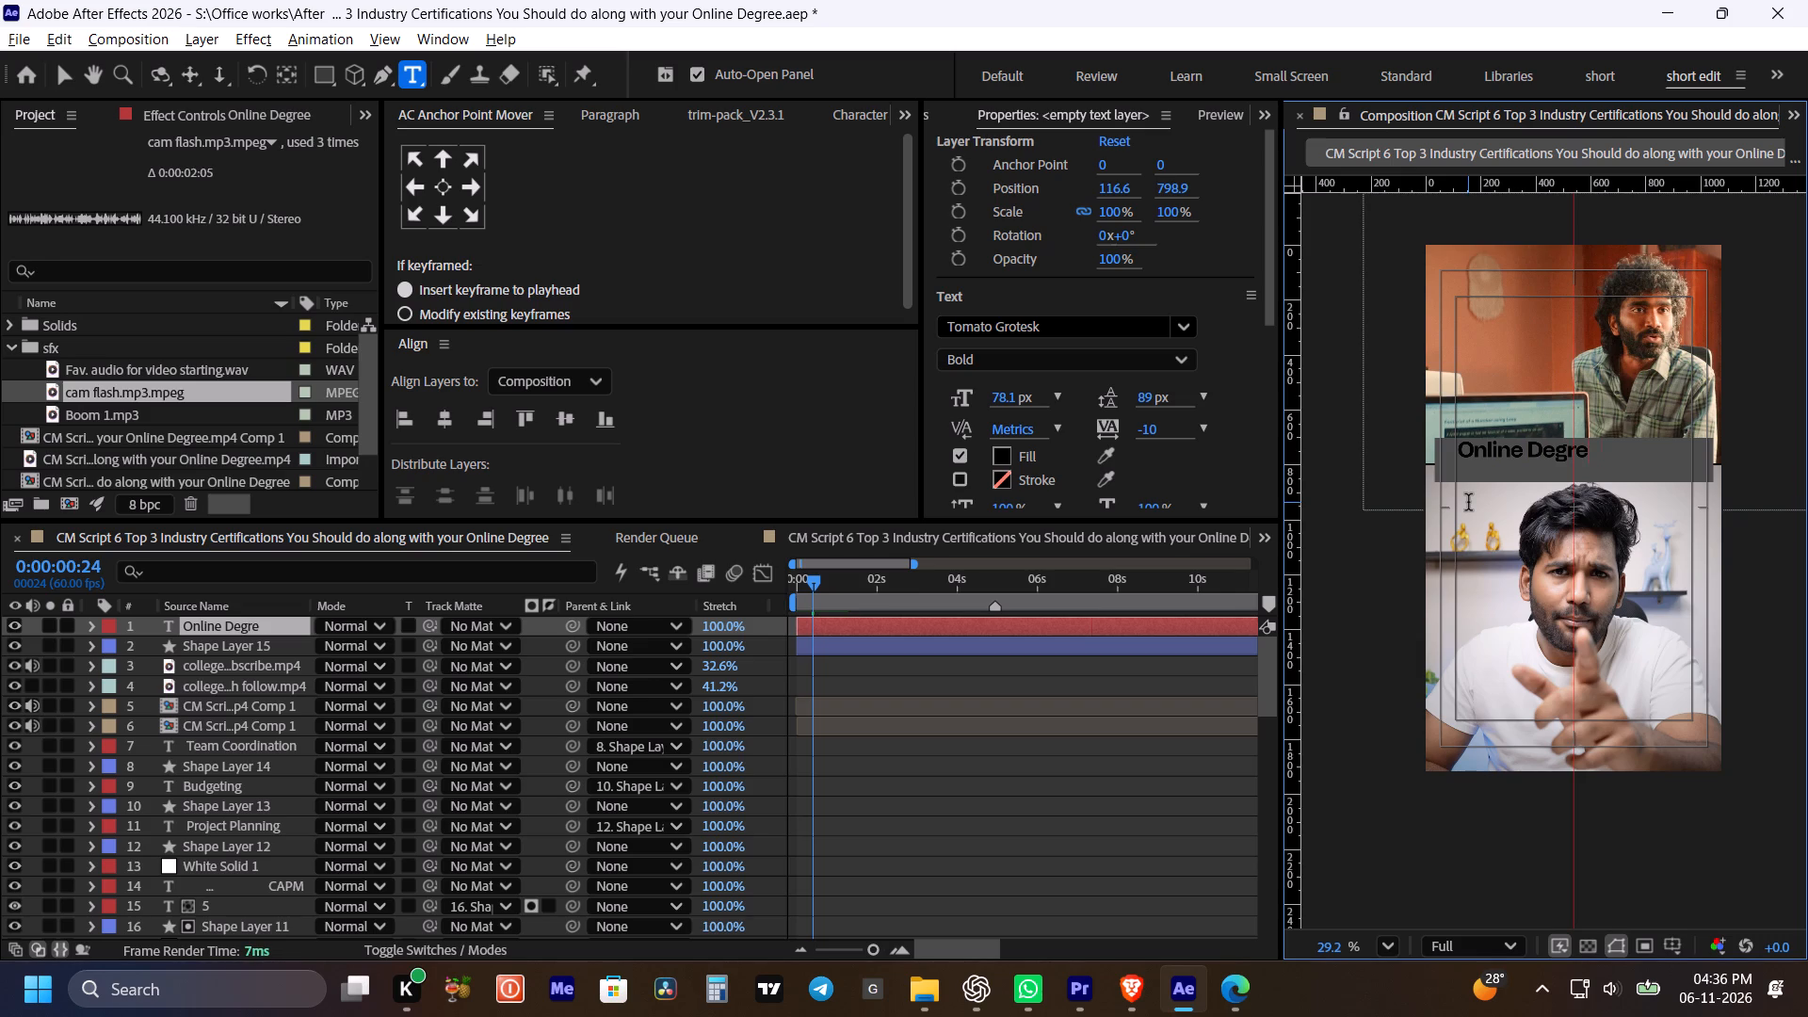
key(space)
text(=)
key(space)
click(988, 995)
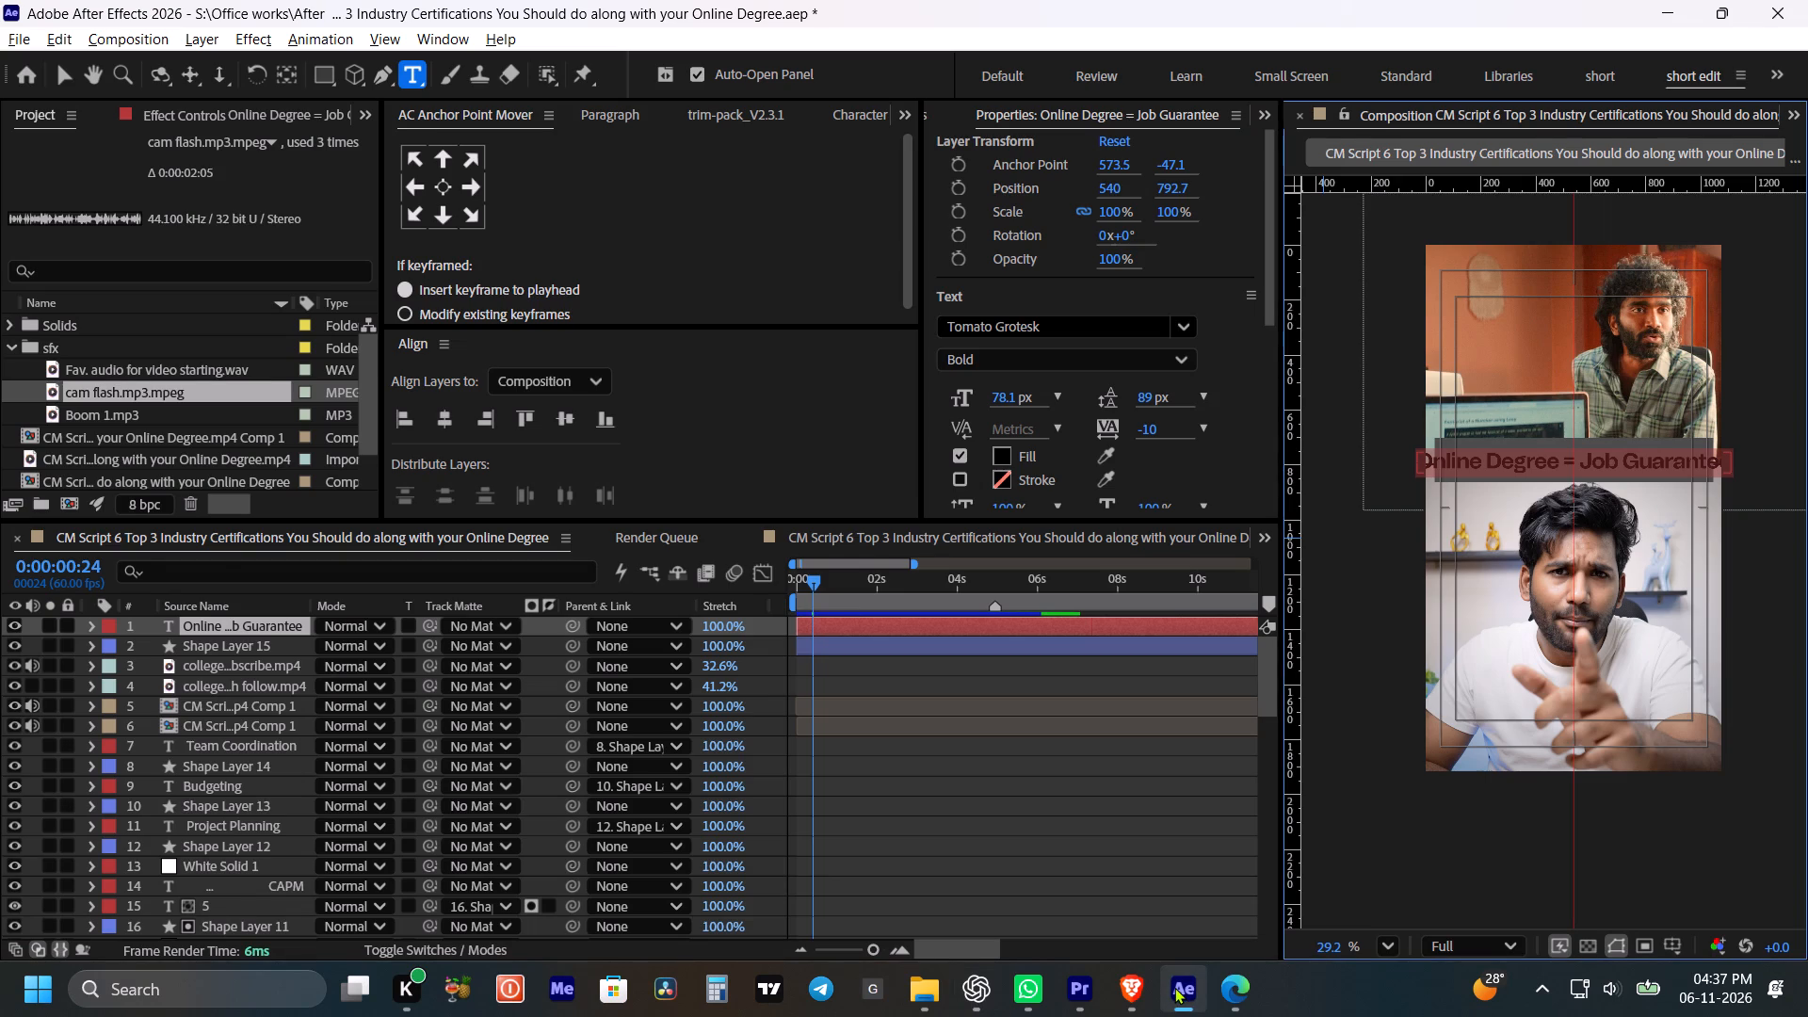
click(961, 781)
click(912, 627)
drag(1013, 402, 995, 405)
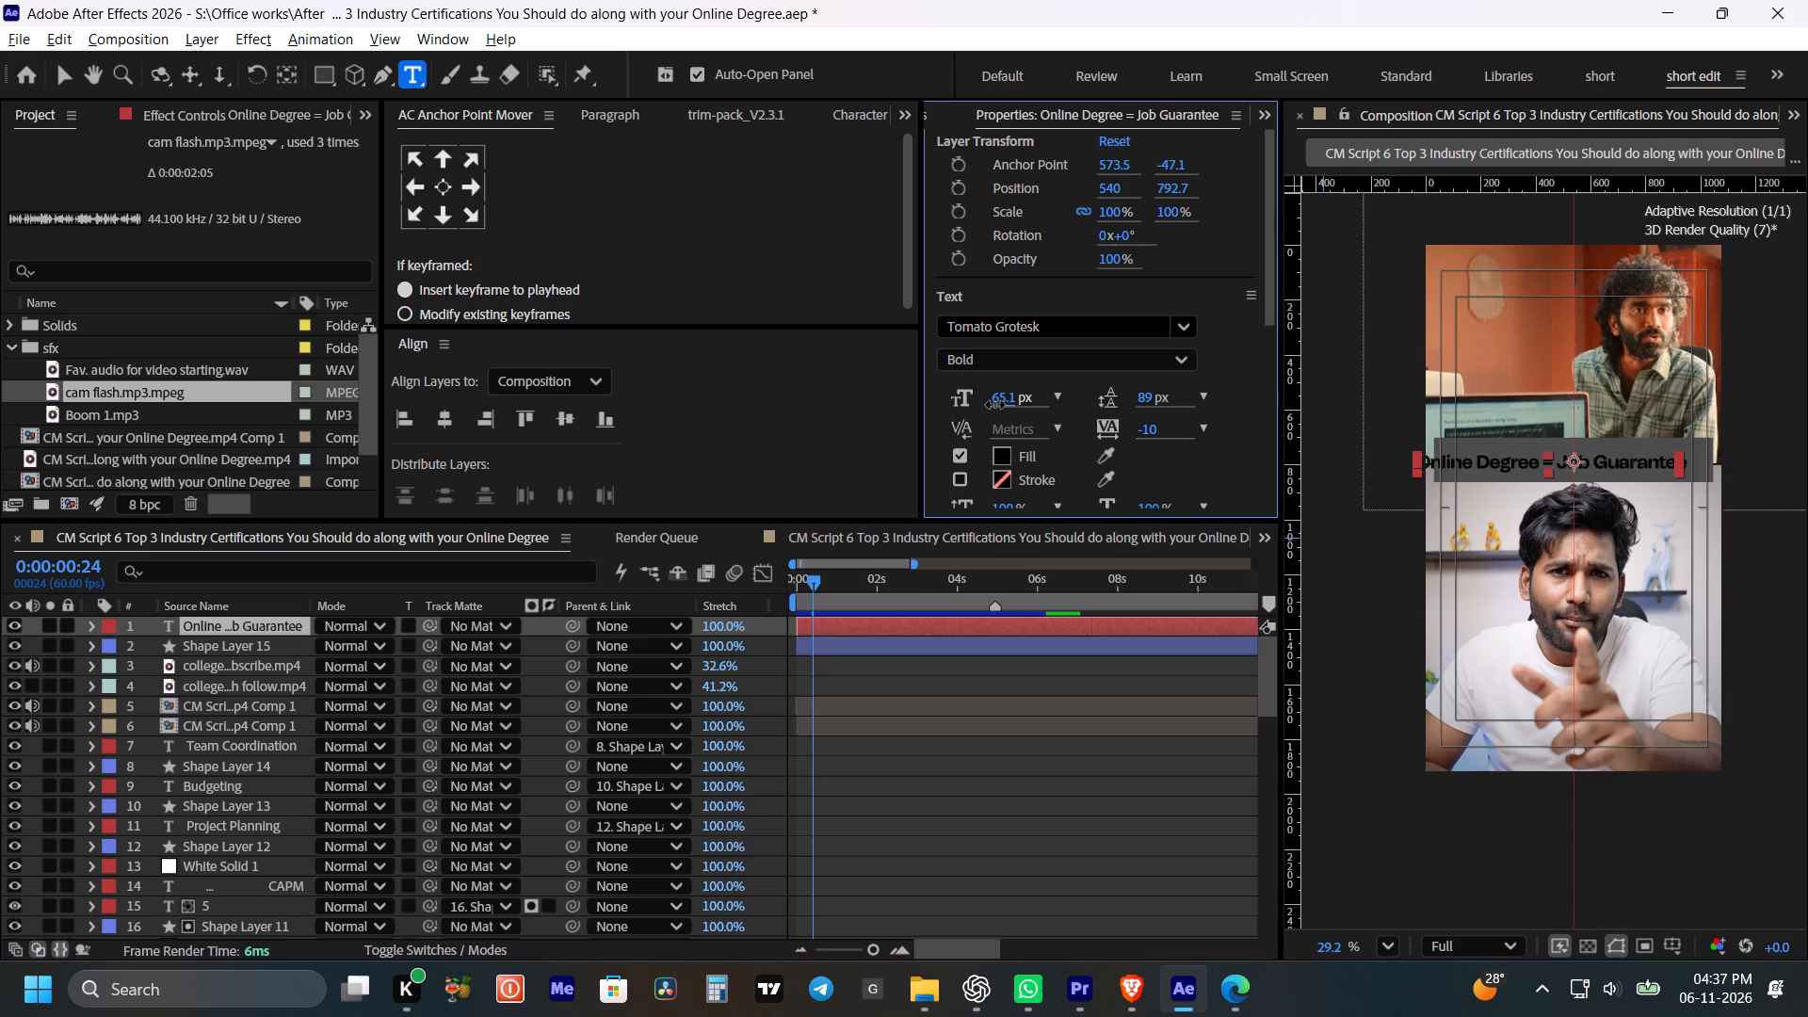
drag(995, 405, 992, 405)
Centre the resized caption horizontally in the composition, centre its anchor point, and clear the selection.
click(427, 415)
click(438, 415)
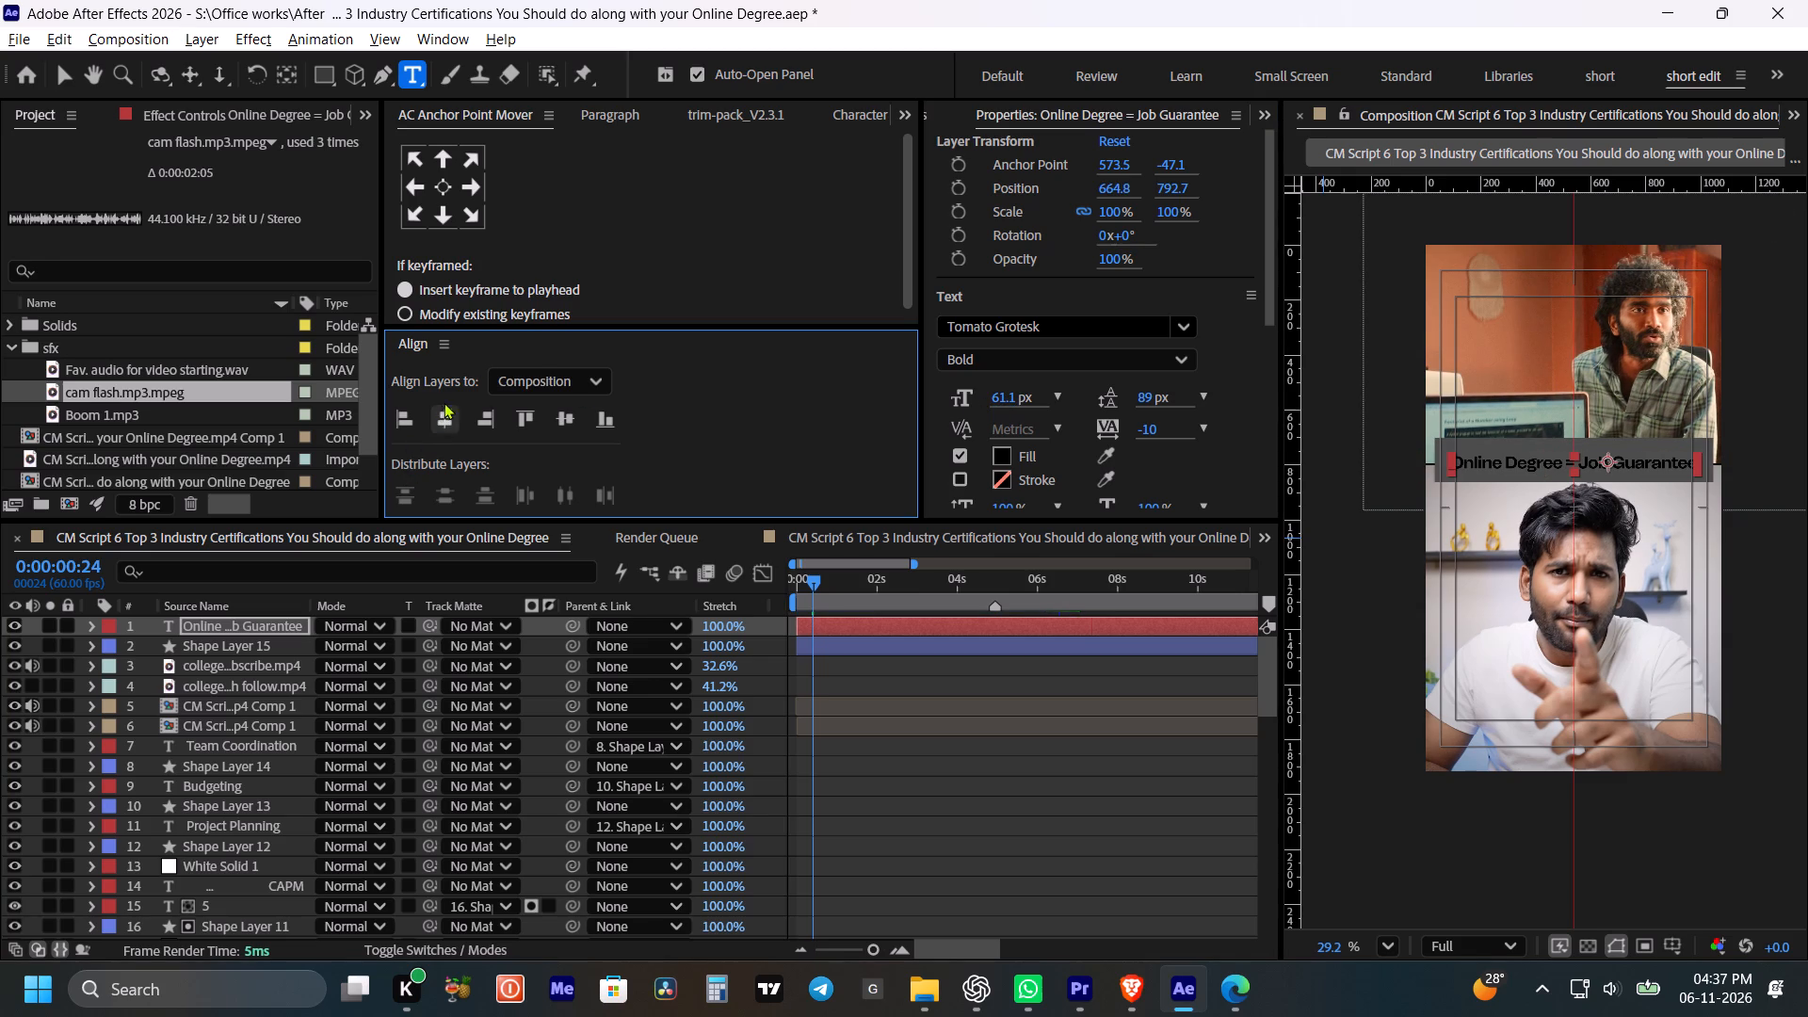
click(444, 184)
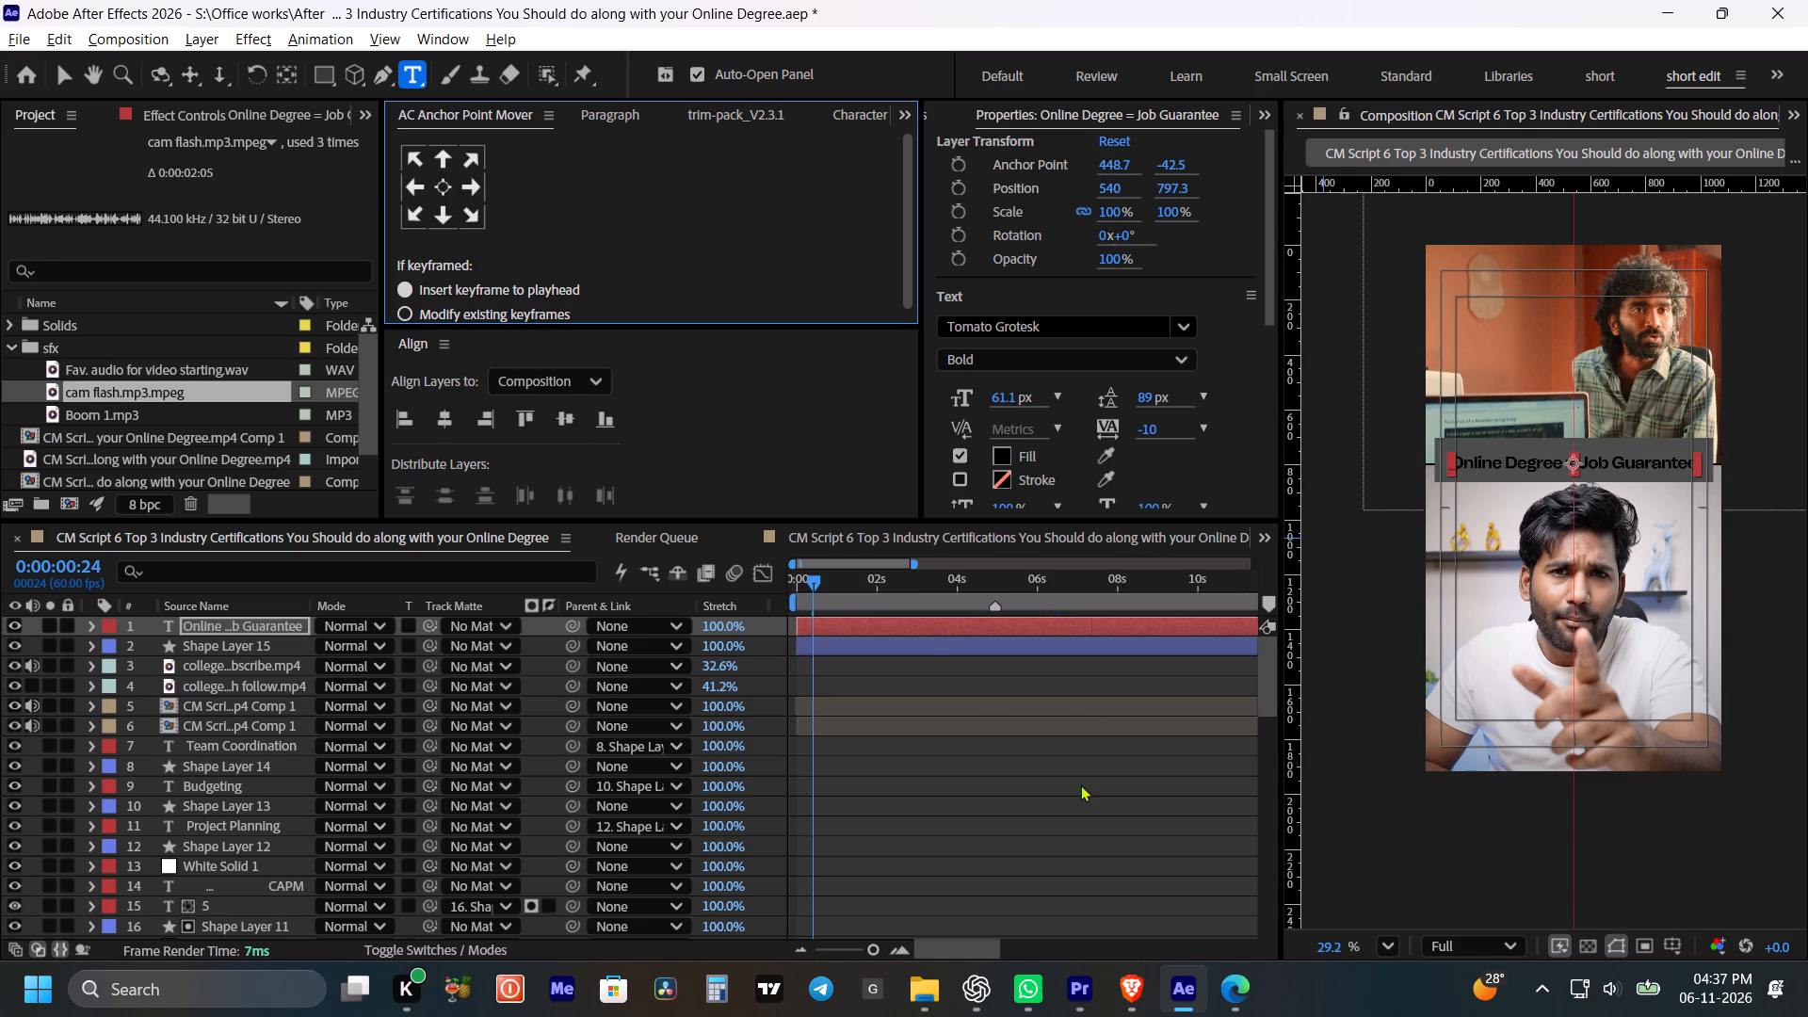
click(1009, 844)
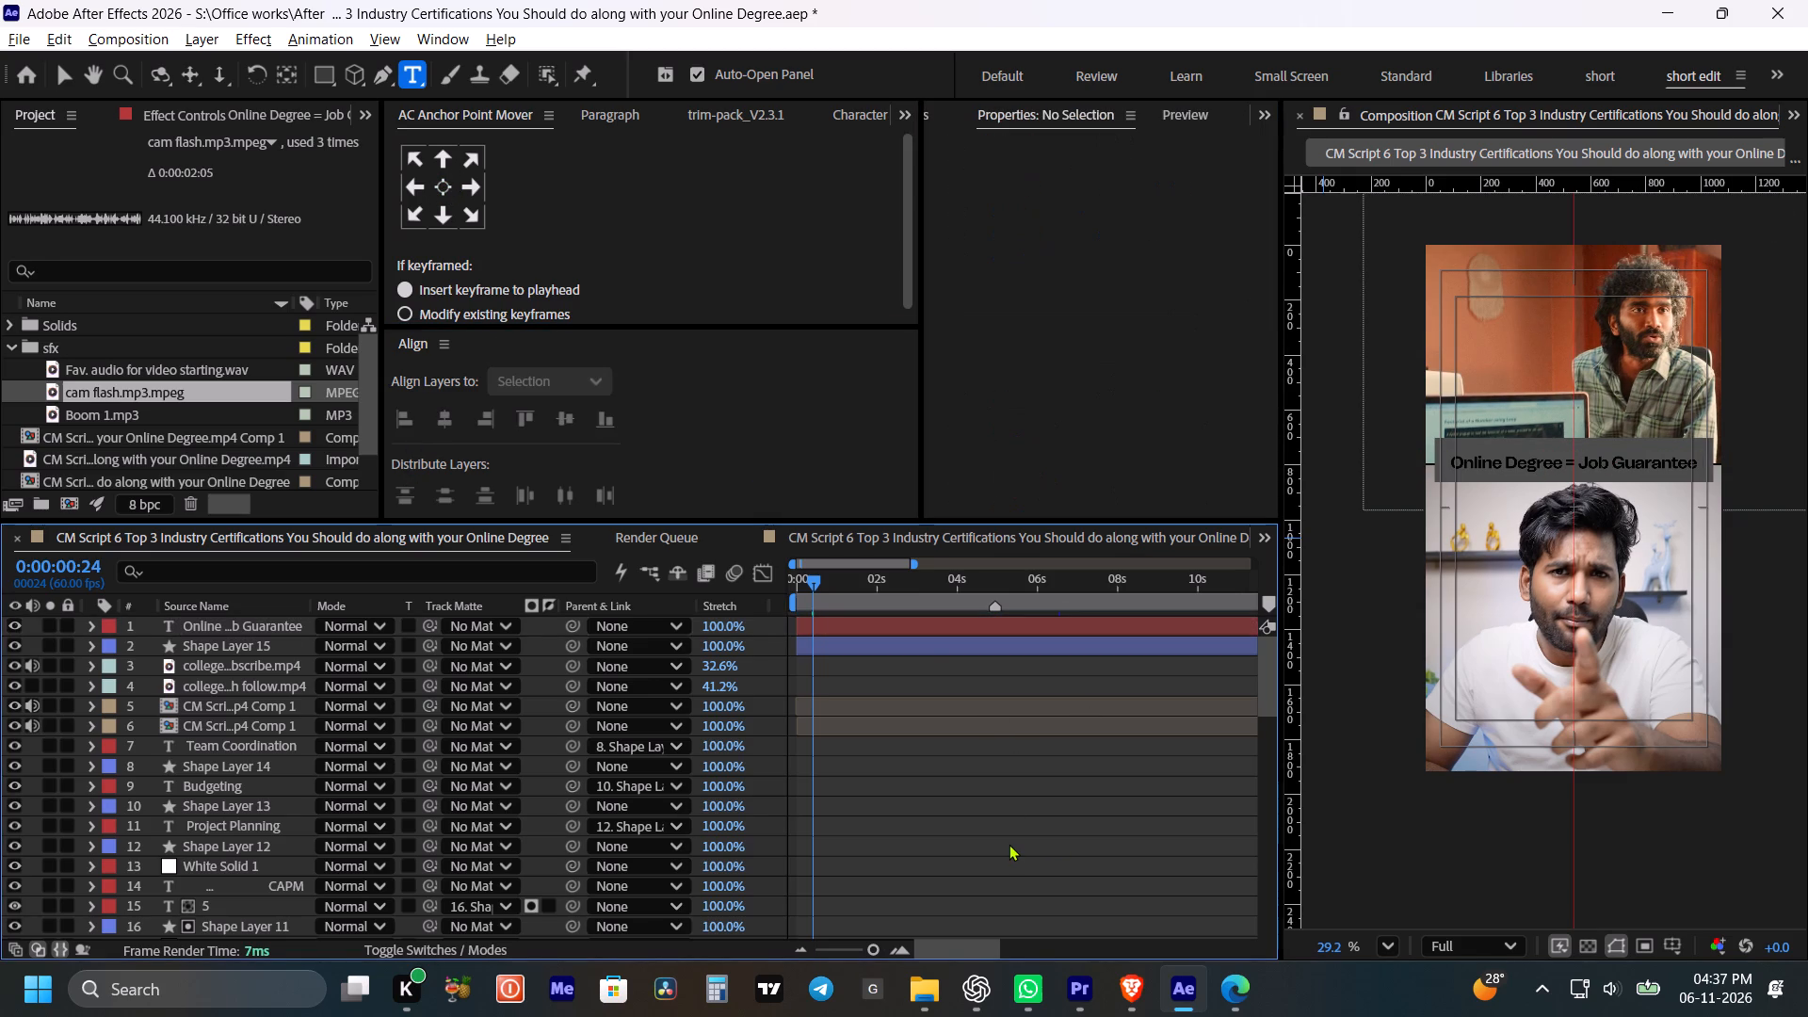
Change the caption's fill colour to white (FFFFFF) and clear the selection.
click(898, 628)
click(1005, 454)
drag(815, 377, 610, 132)
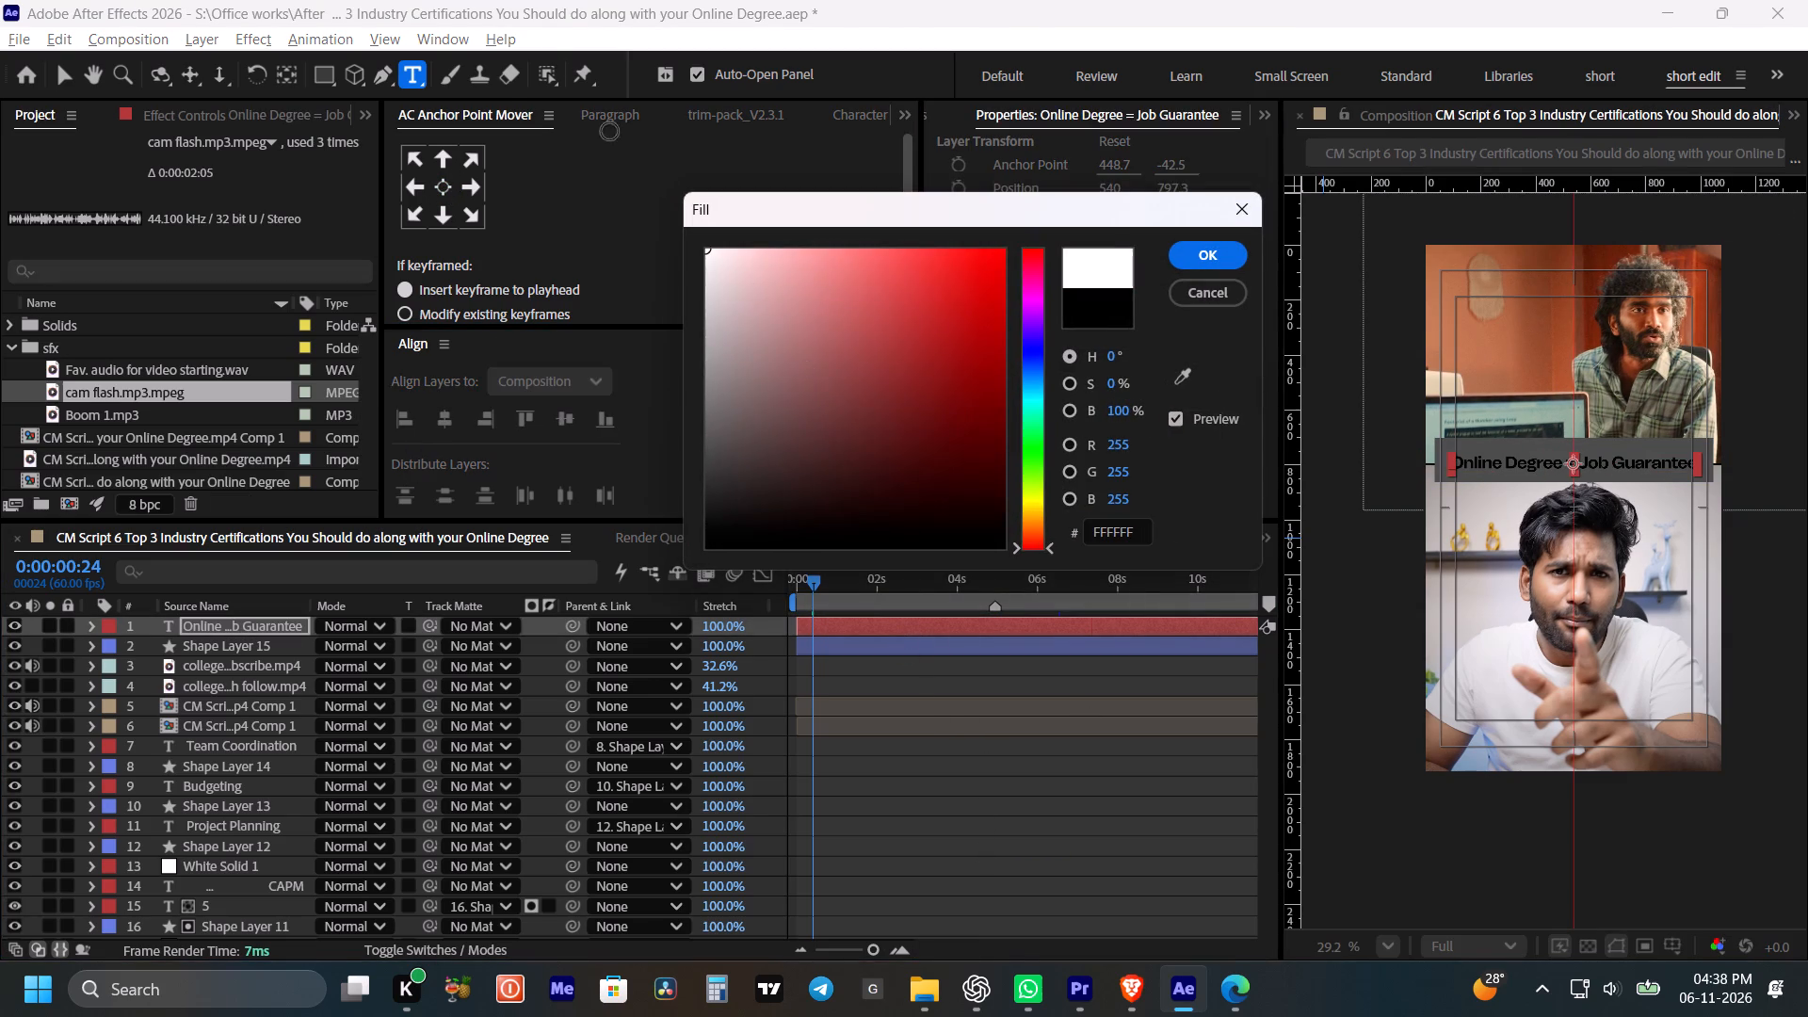
drag(610, 132, 556, 73)
click(1170, 253)
click(1034, 836)
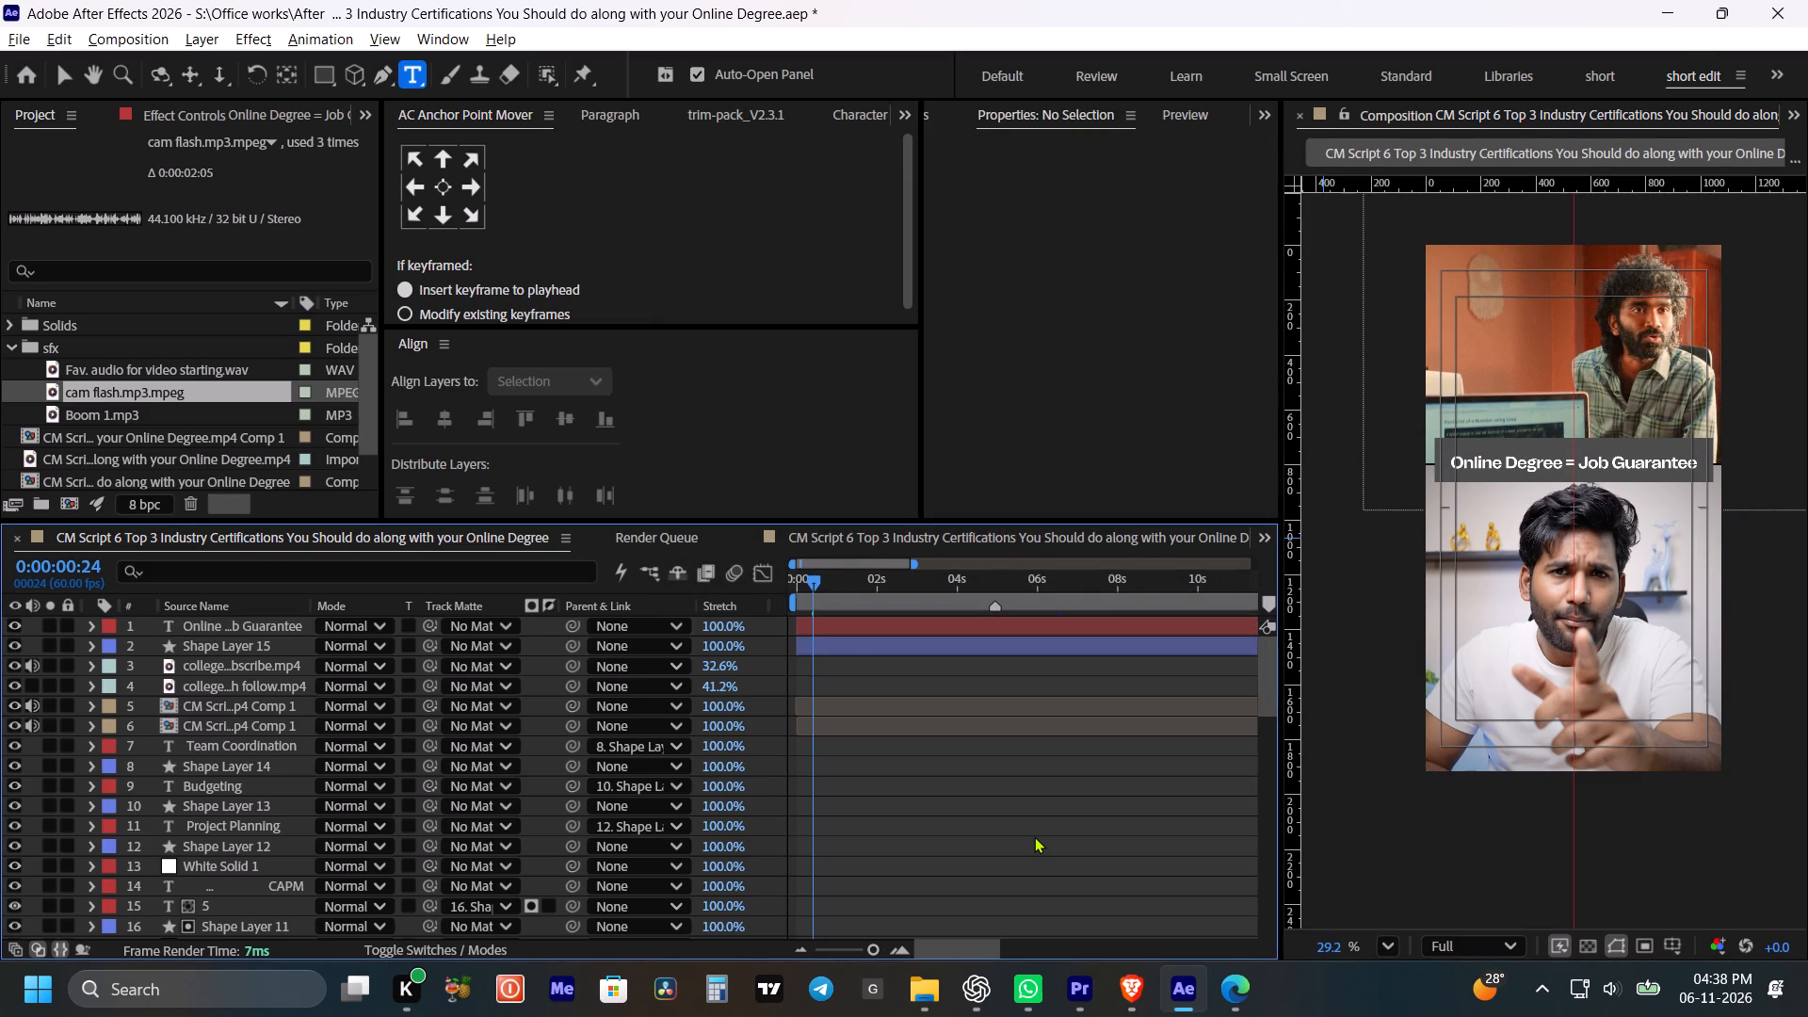
Recolour only the words "Job Guarantee" in the caption to a bright, fully saturated yellow.
click(897, 627)
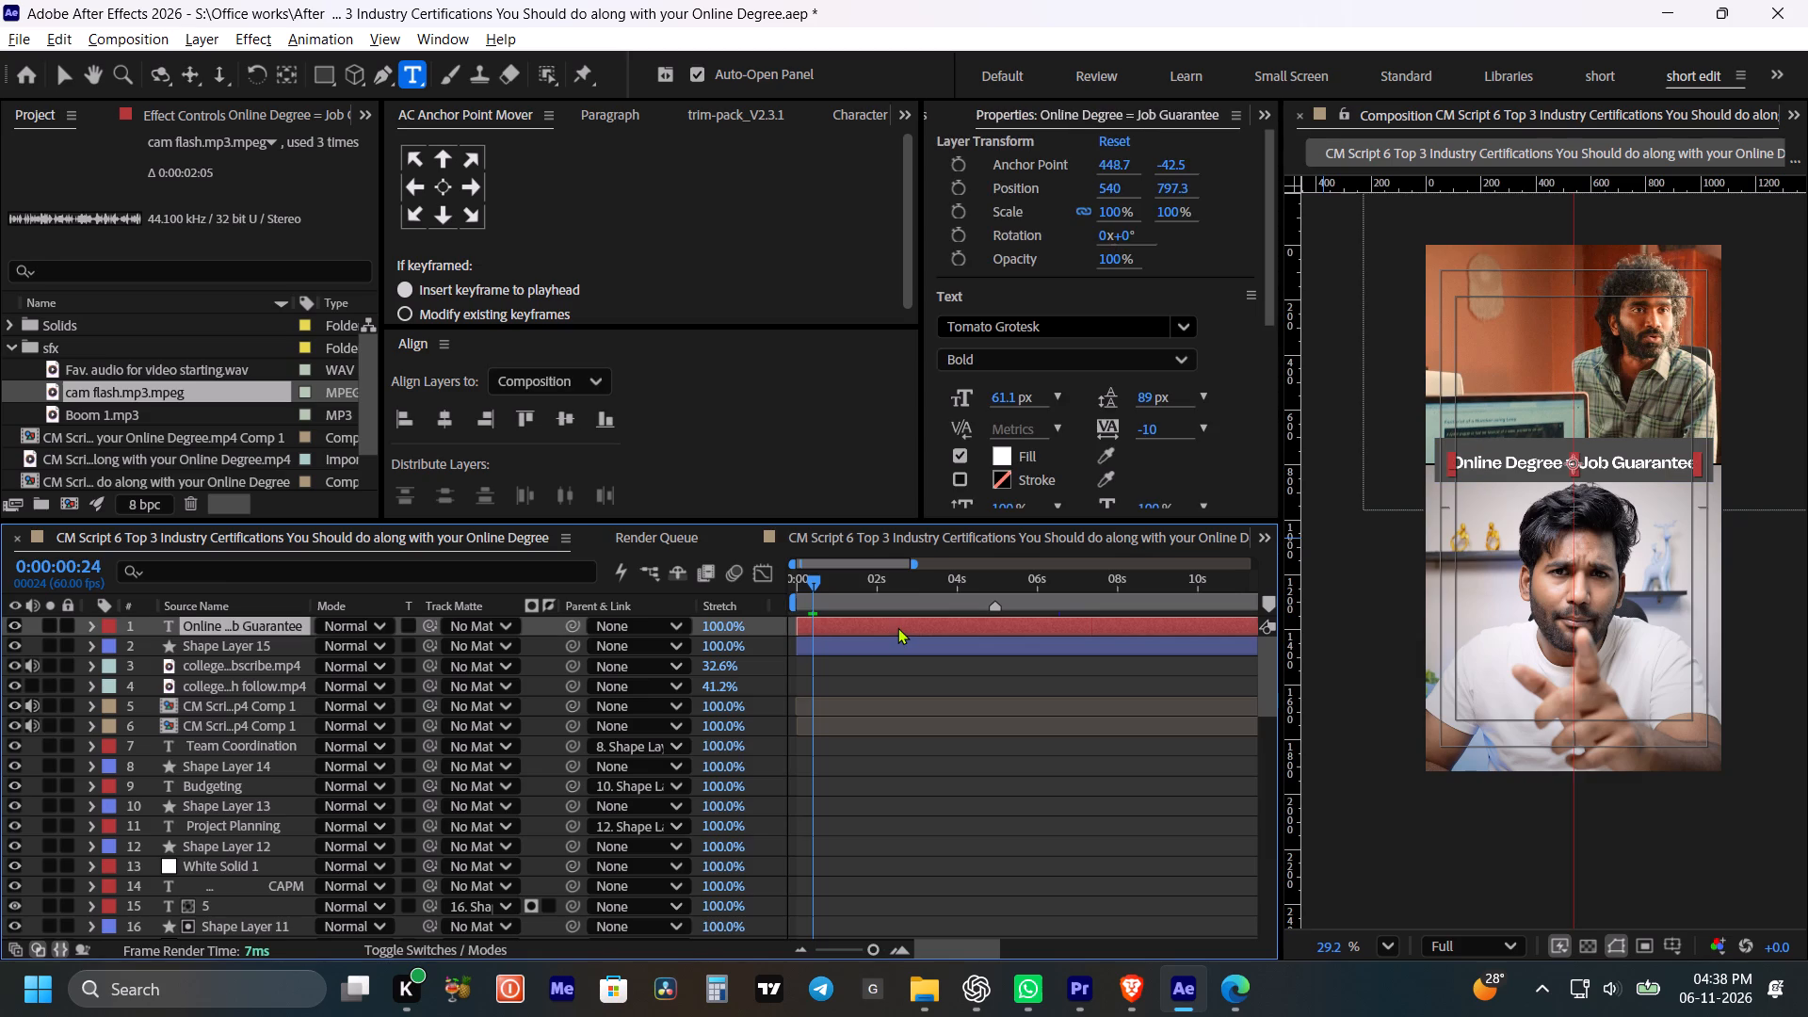
double_click(897, 627)
click(1614, 457)
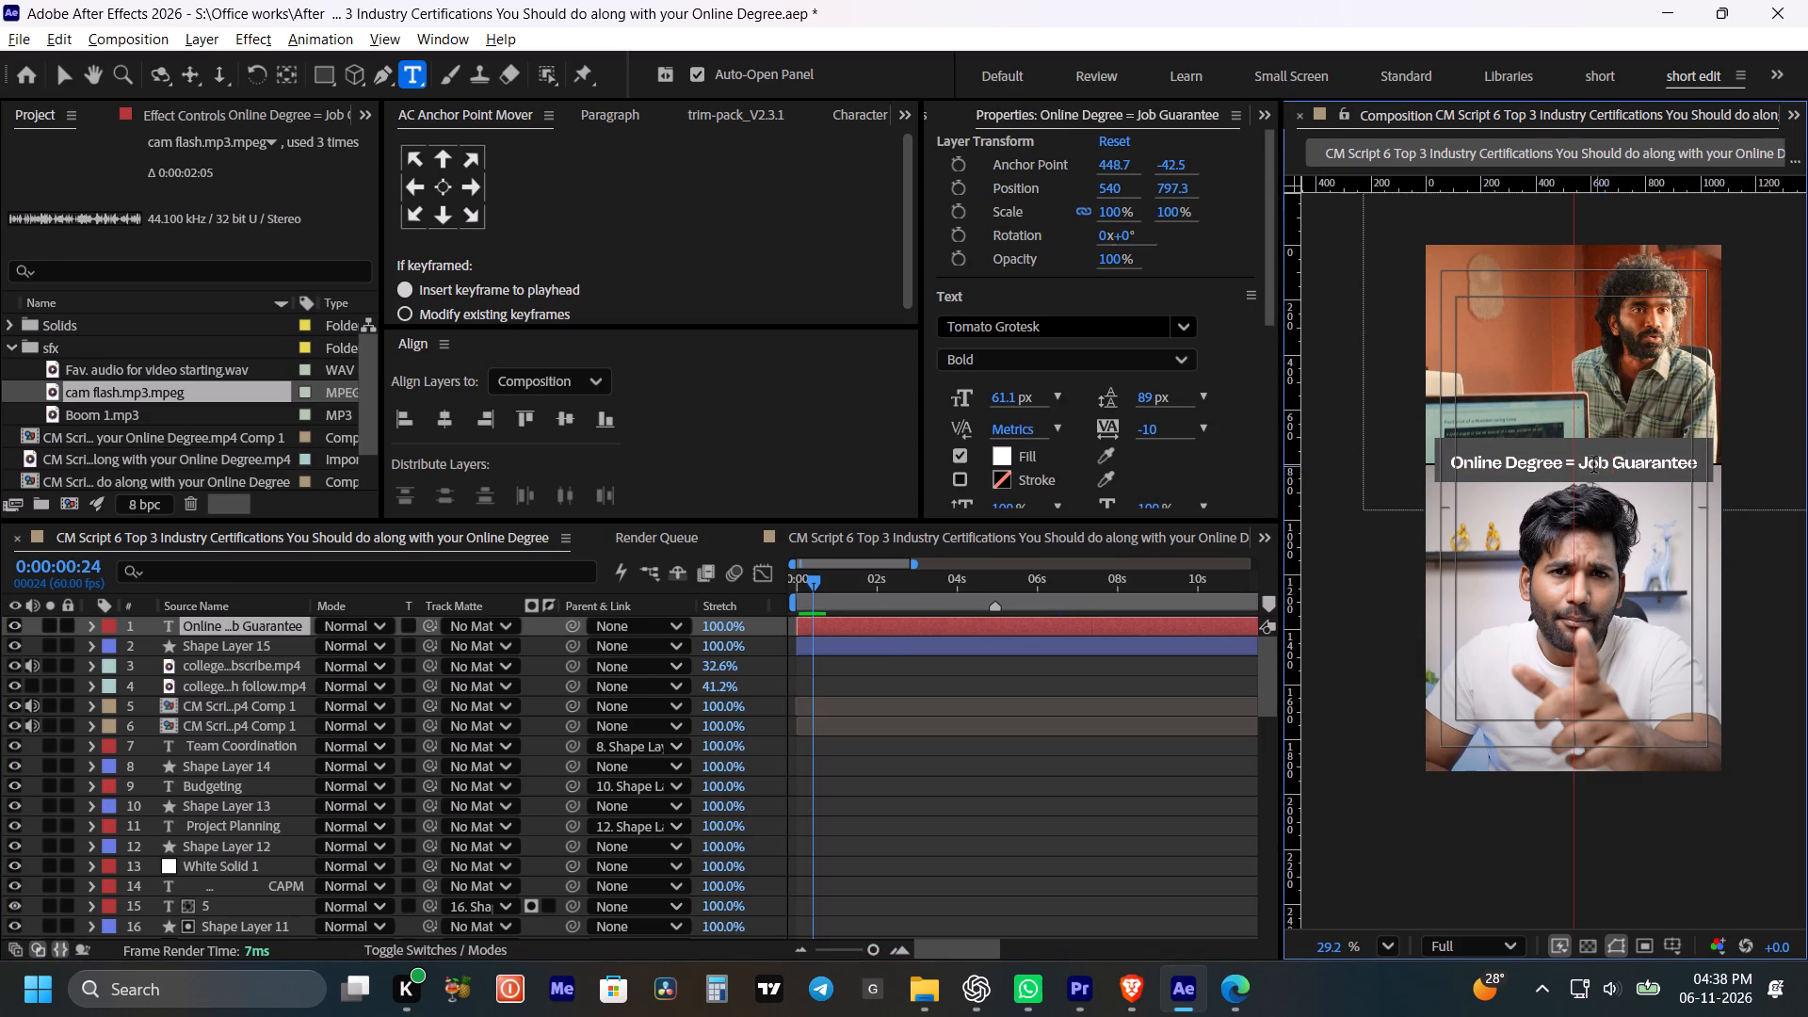
drag(1583, 461, 1654, 459)
drag(1654, 459, 1698, 459)
click(1006, 457)
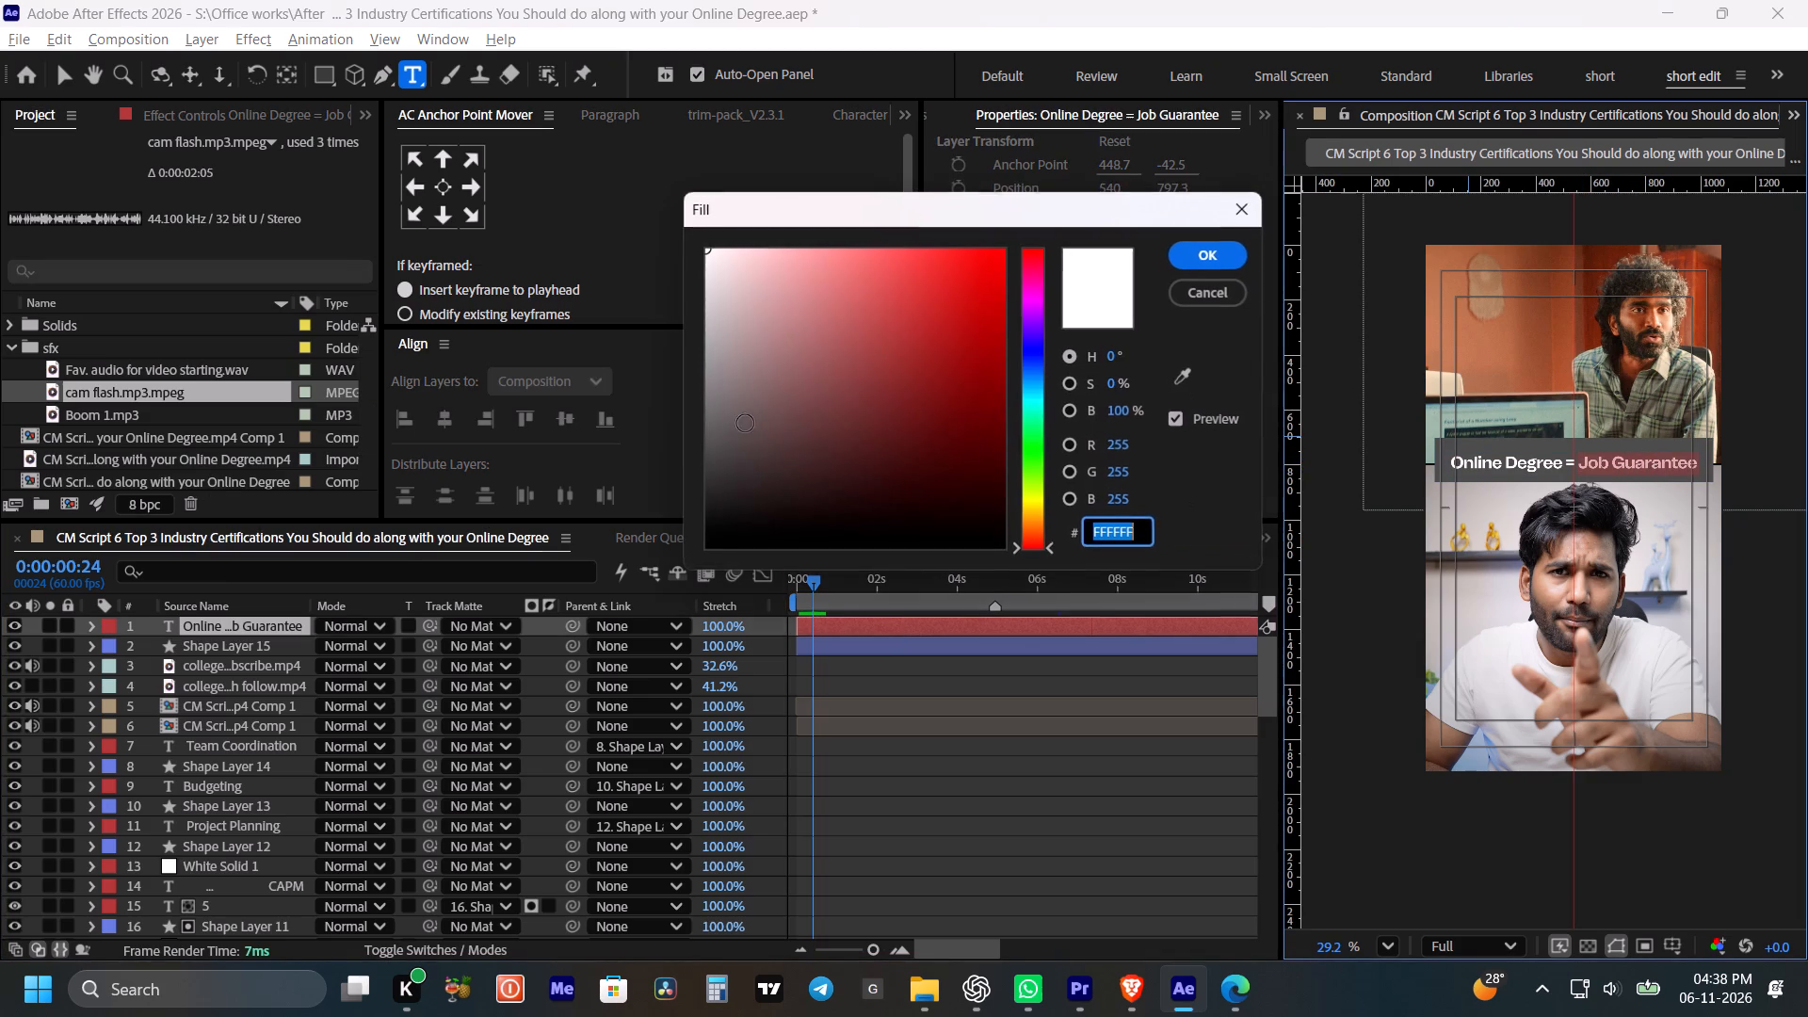
drag(1037, 447, 1030, 456)
drag(945, 400, 984, 319)
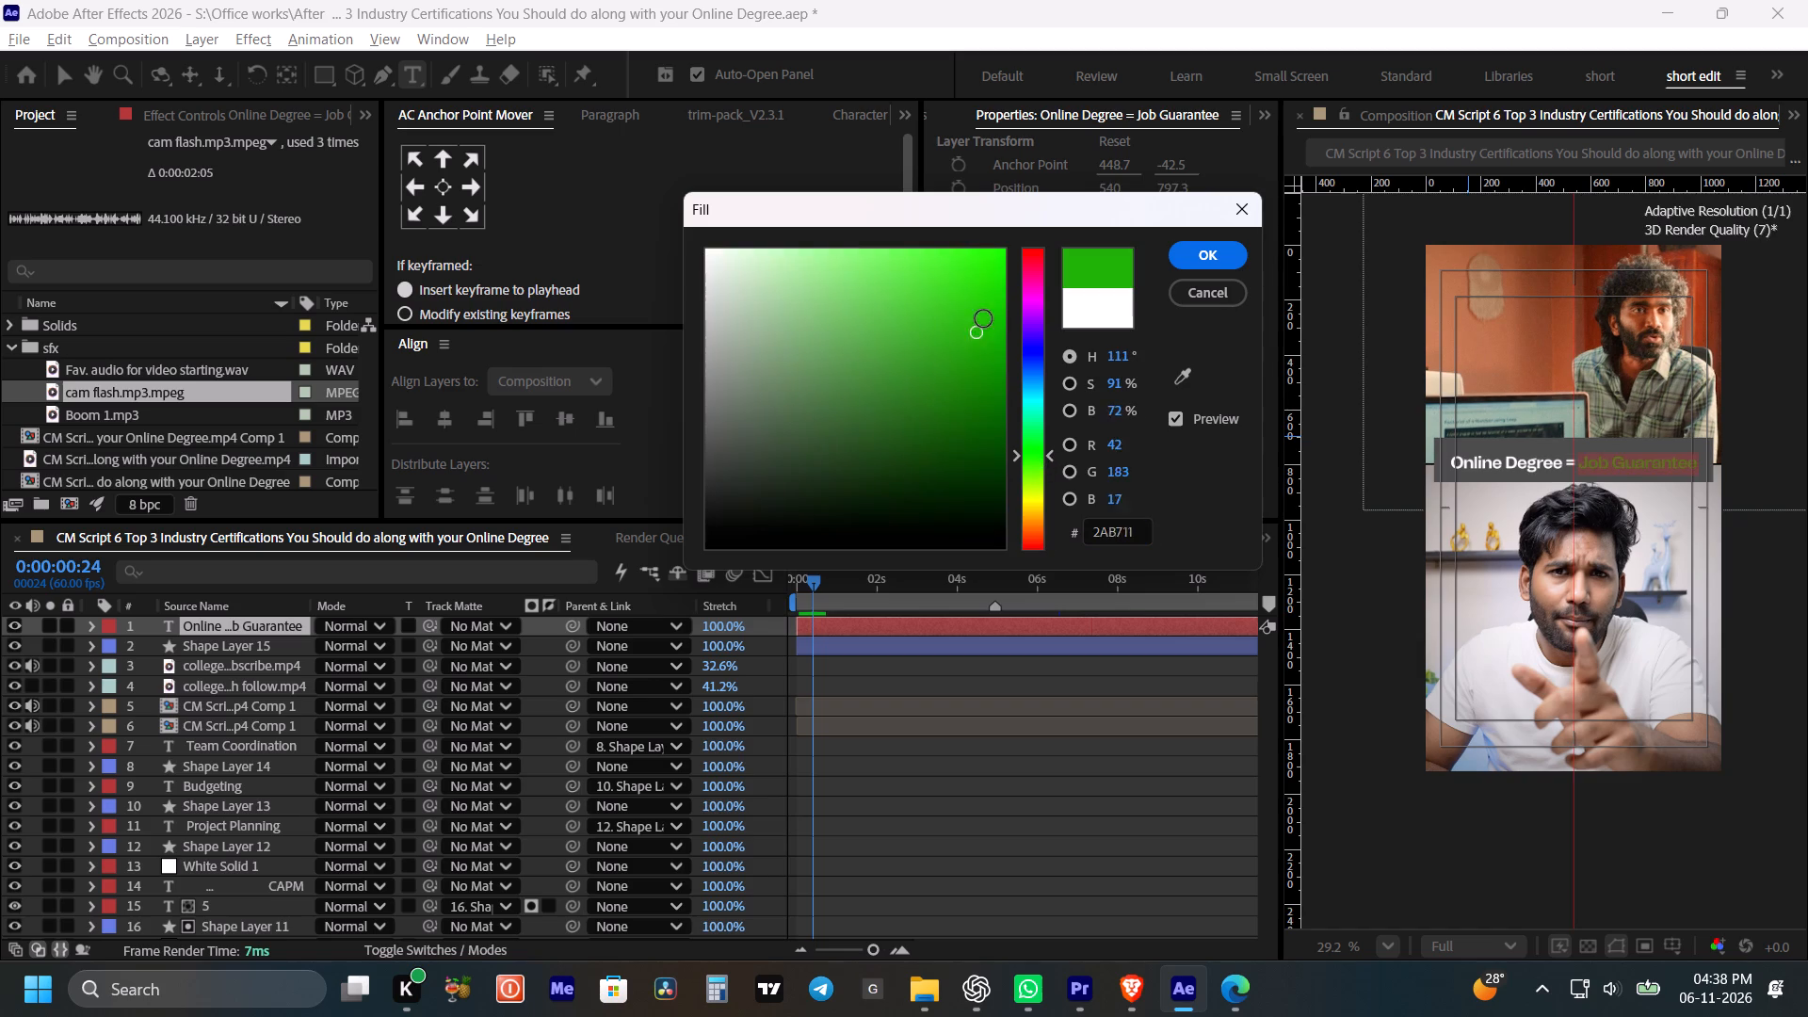
drag(984, 319, 1001, 300)
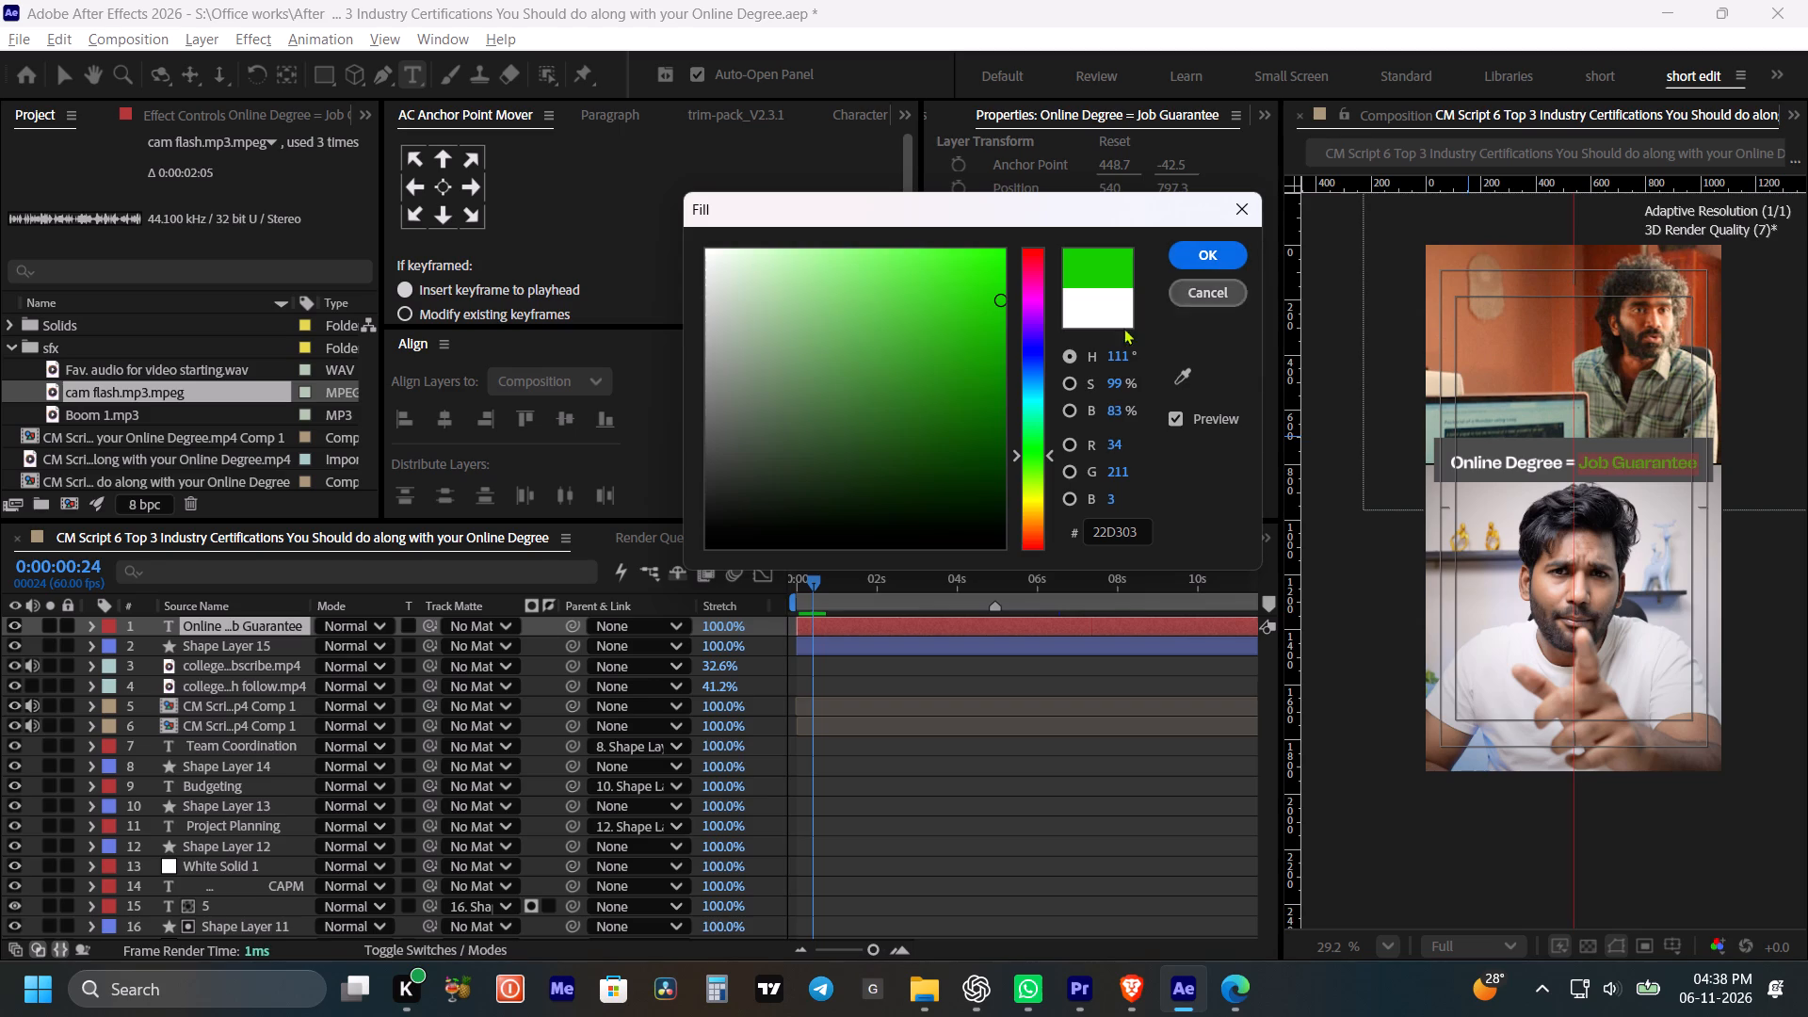
drag(1016, 465, 1033, 504)
drag(912, 375, 971, 299)
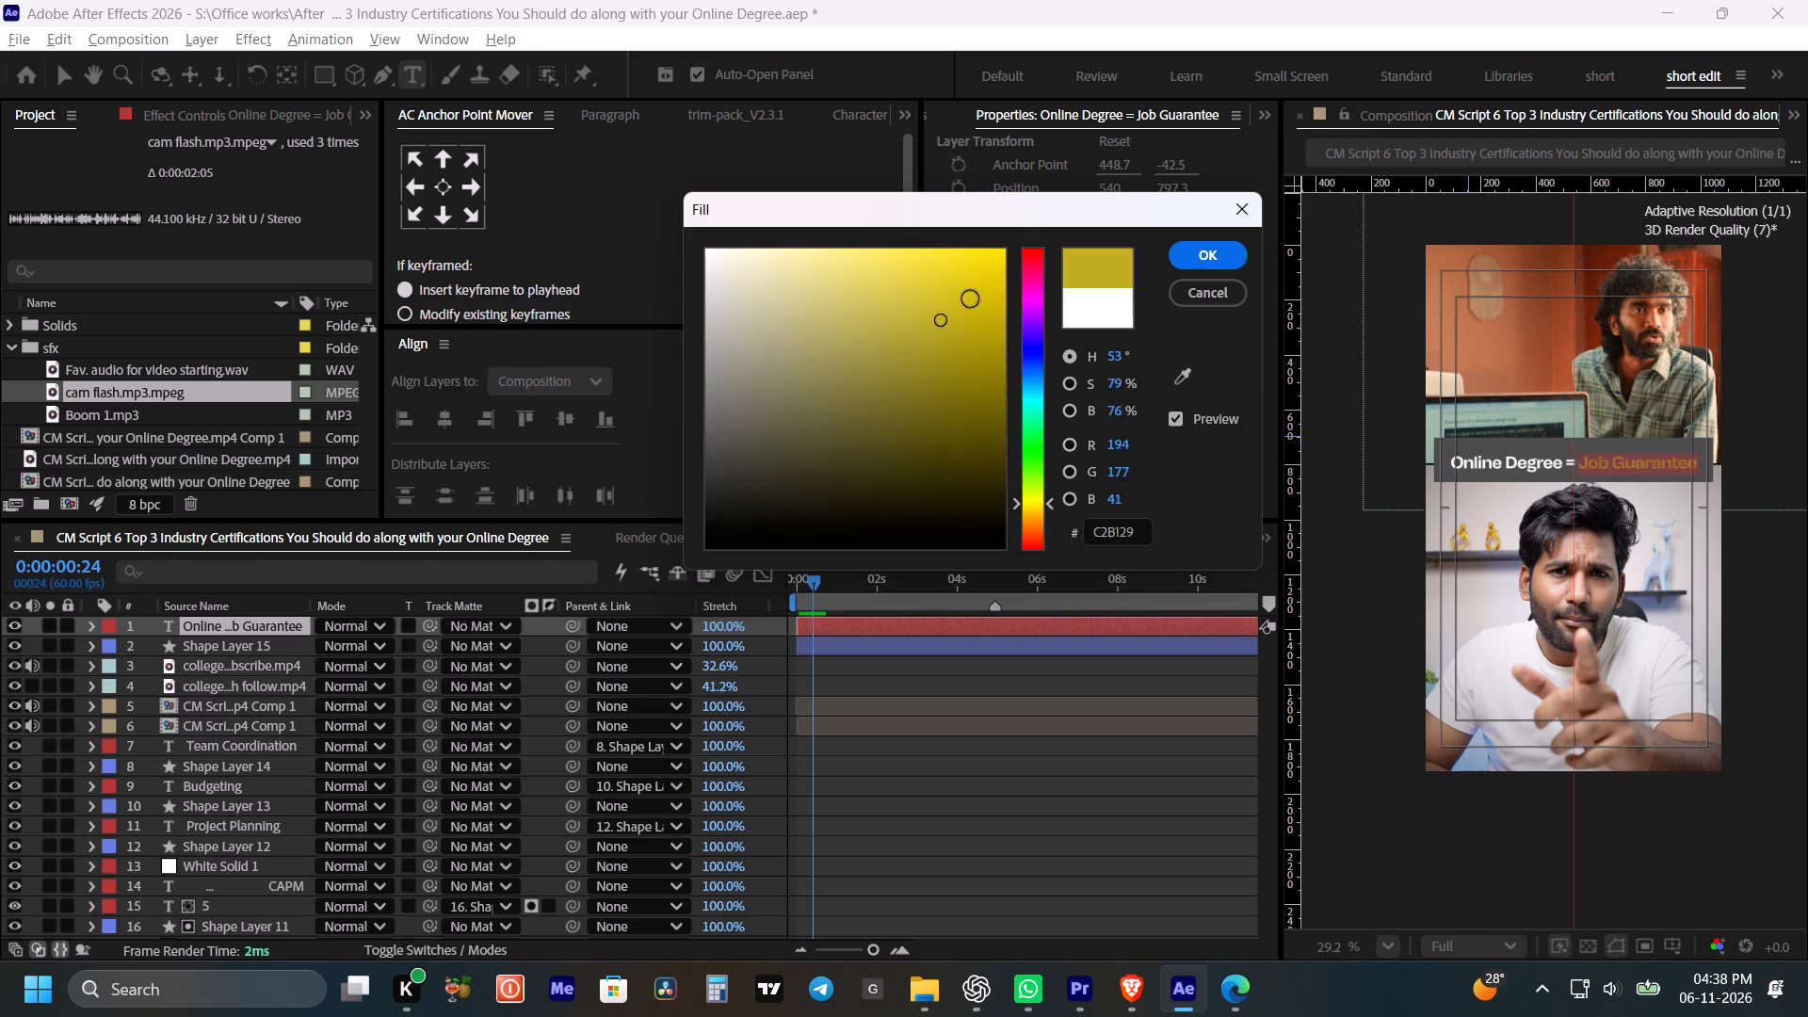
drag(971, 299, 1041, 245)
click(1185, 263)
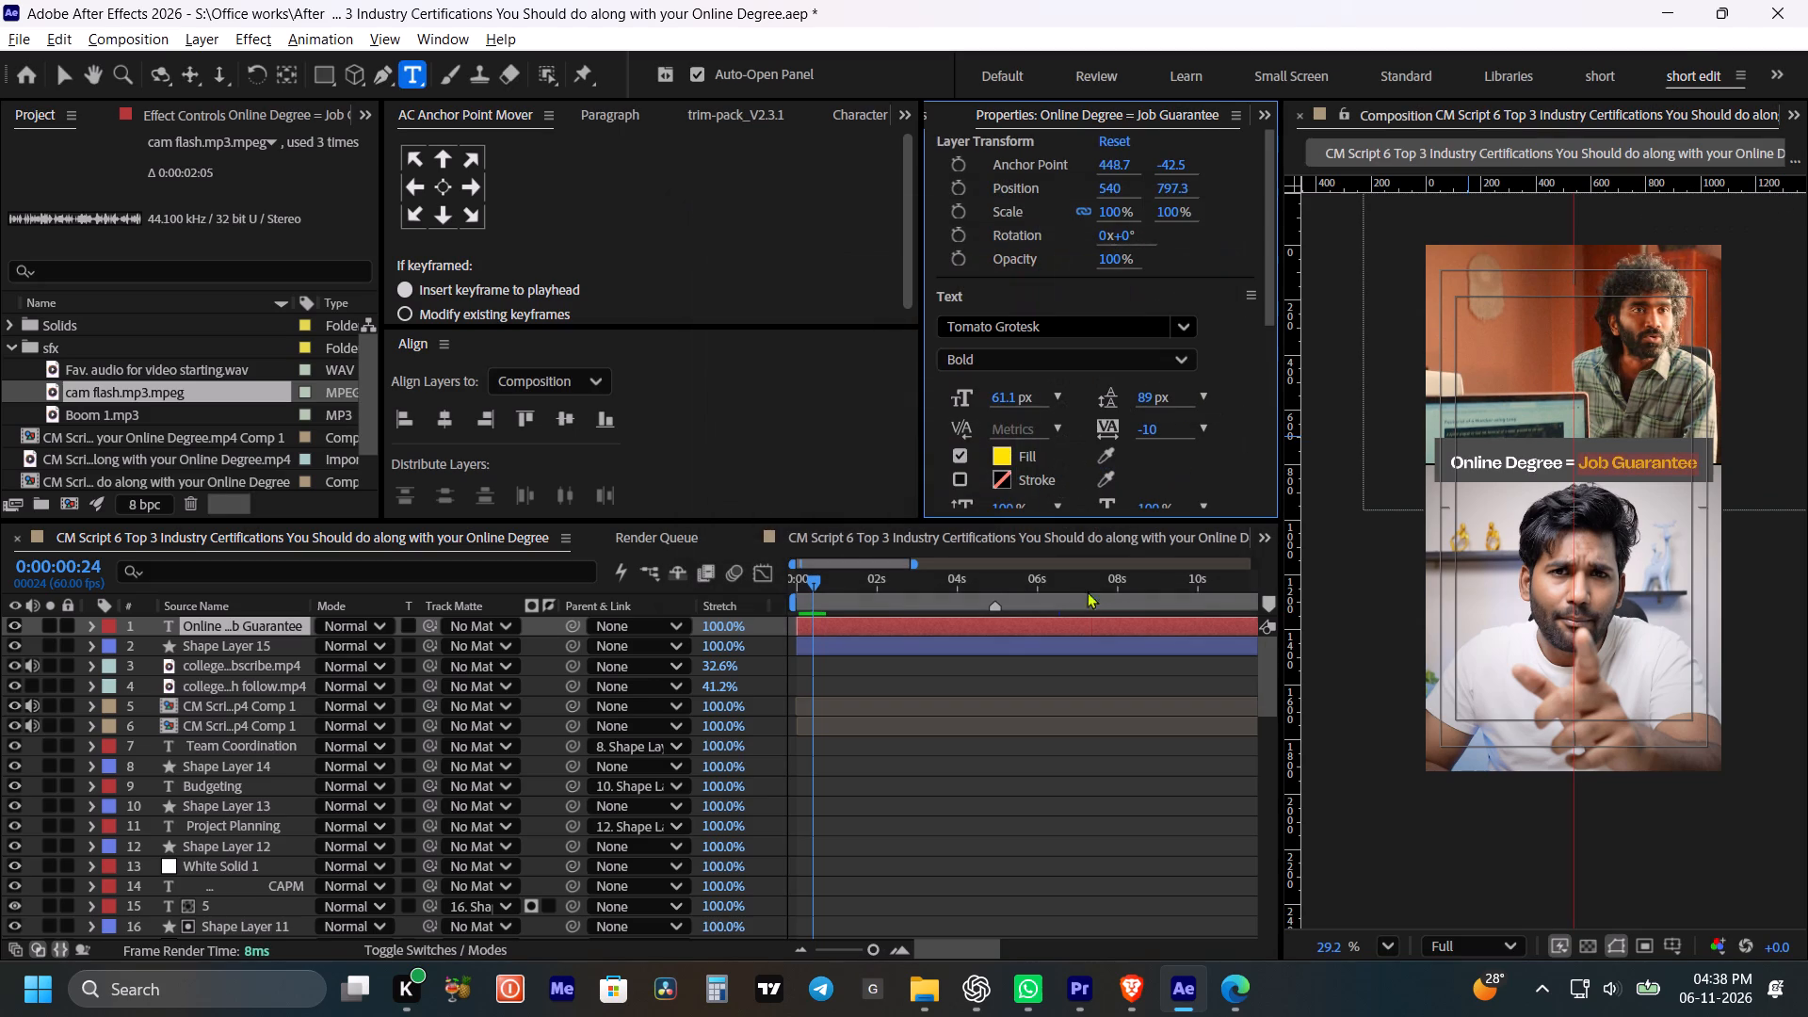
click(975, 673)
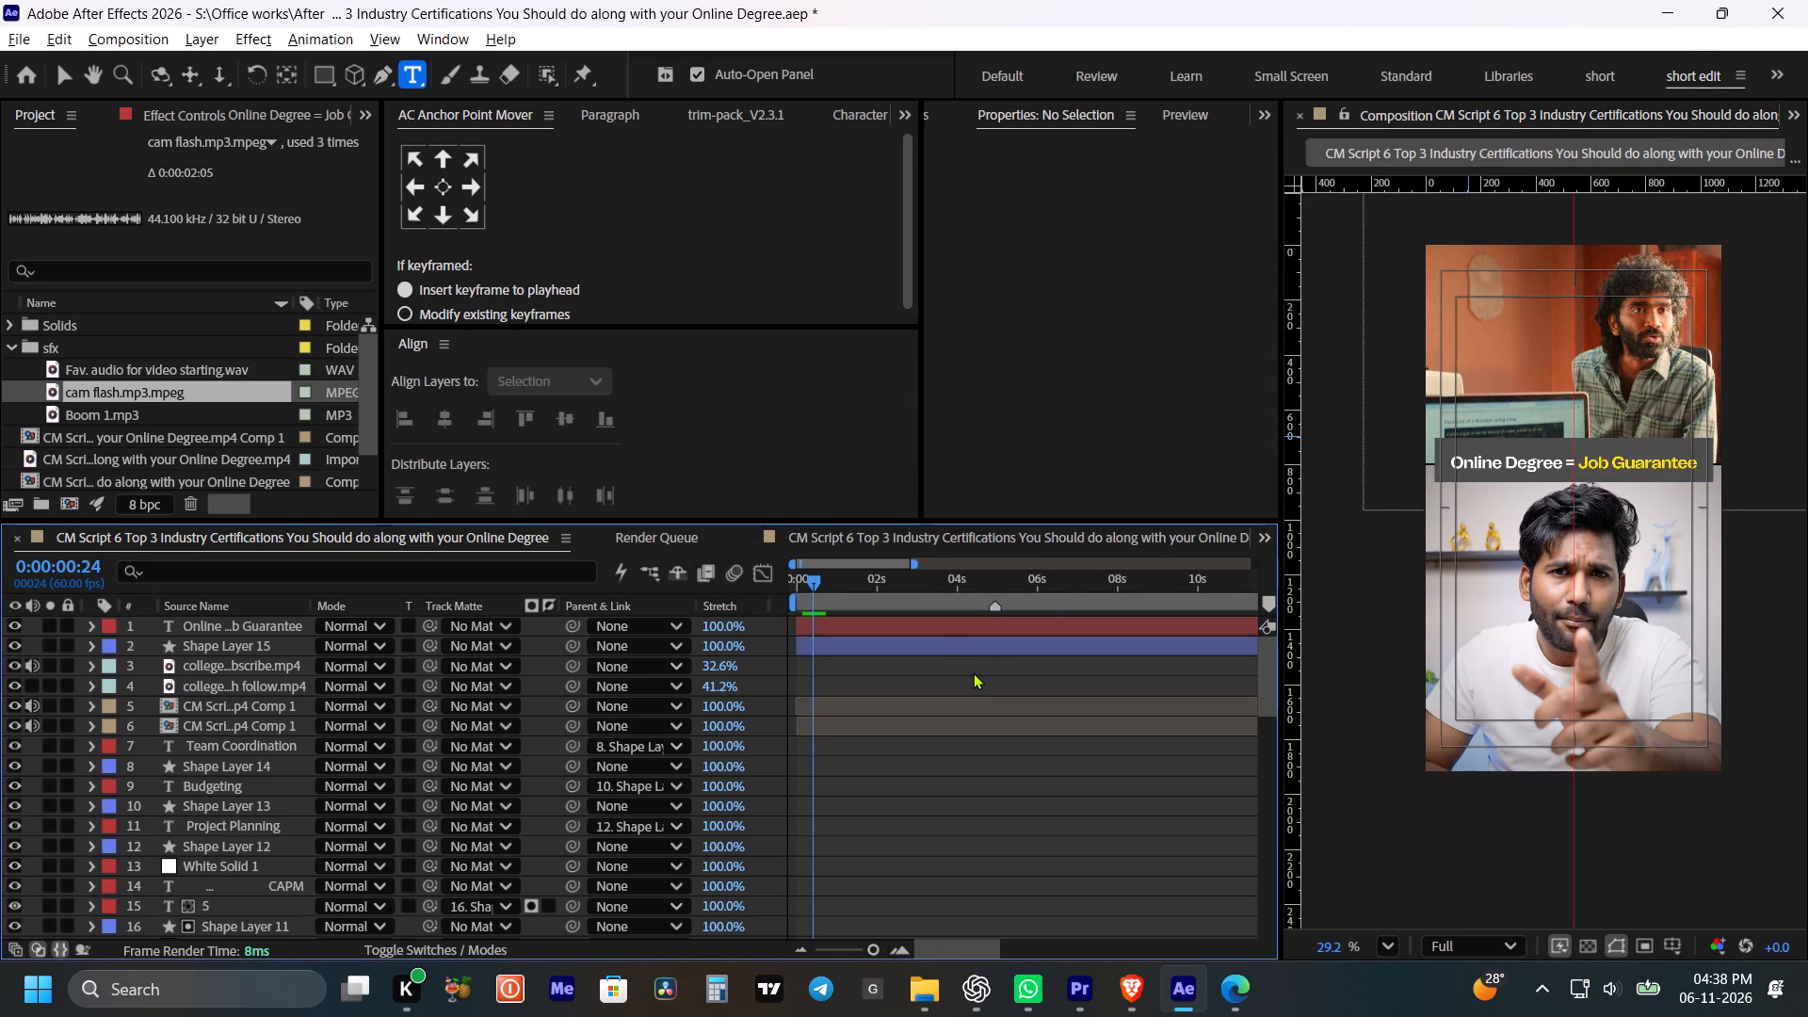
Add a question mark at the end of the caption, recentre it horizontally in the composition and centre its anchor point.
double_click(943, 626)
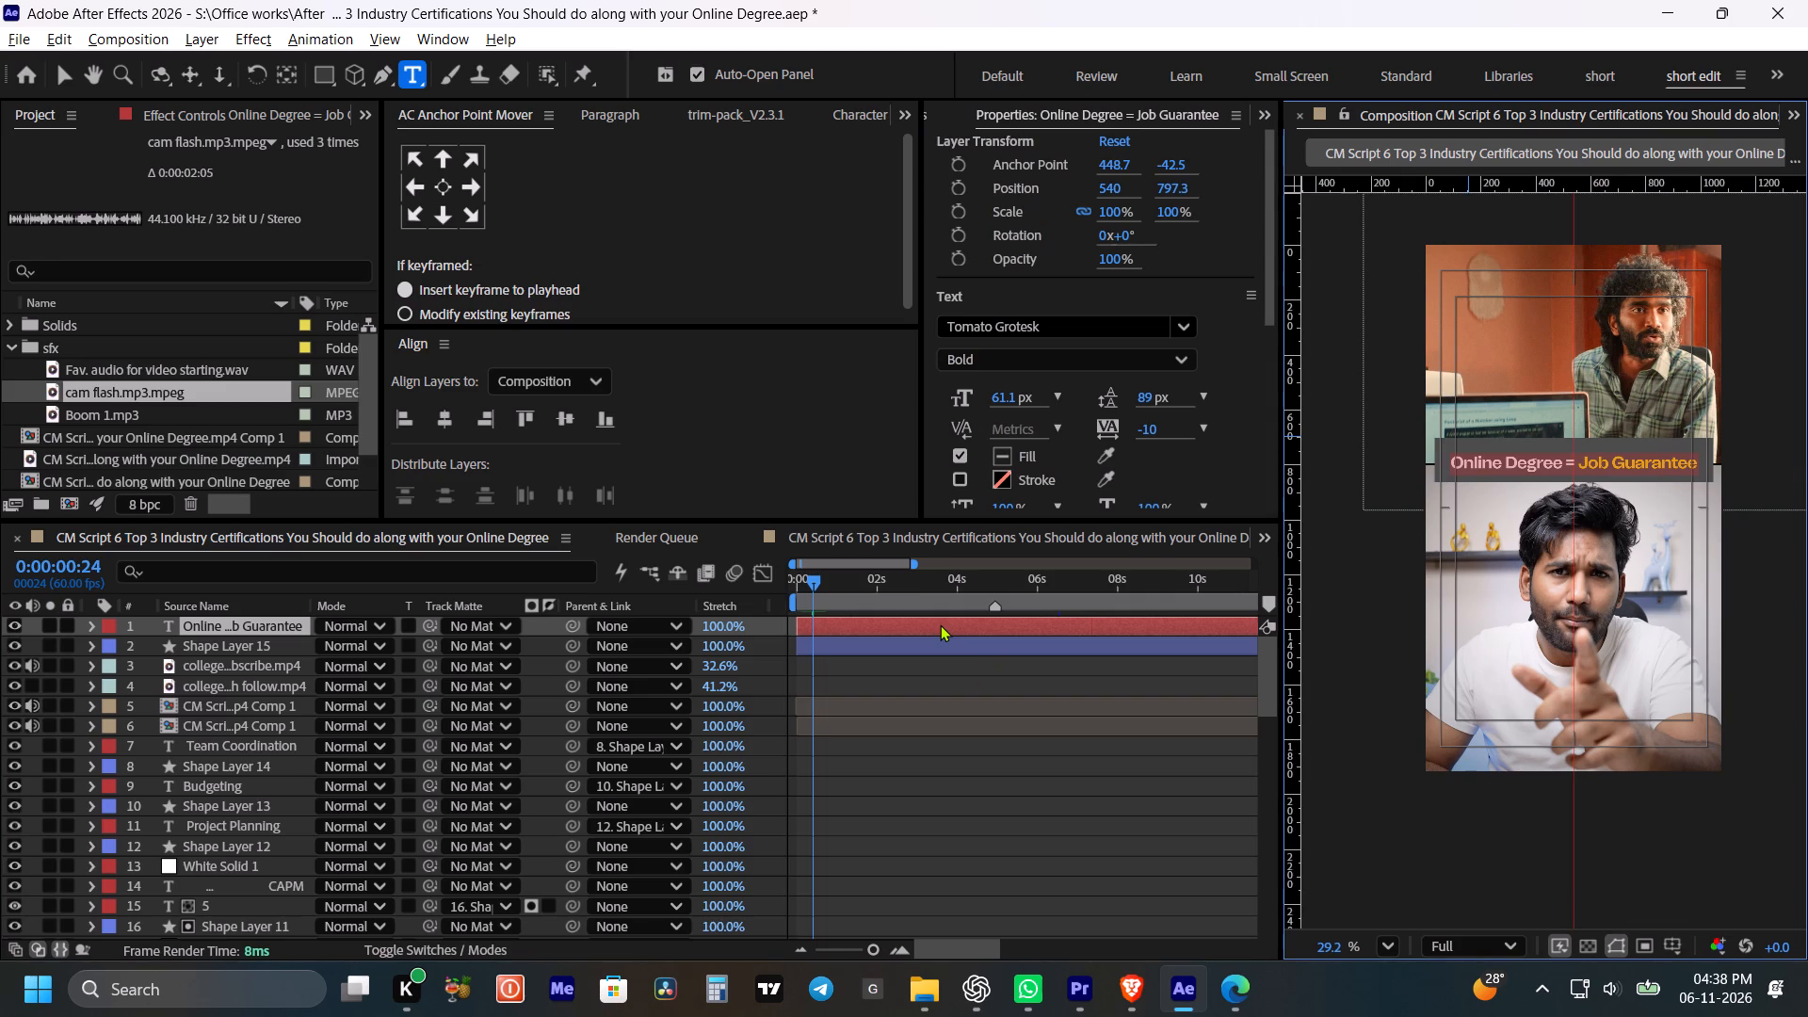
key(Right)
key(shift+question)
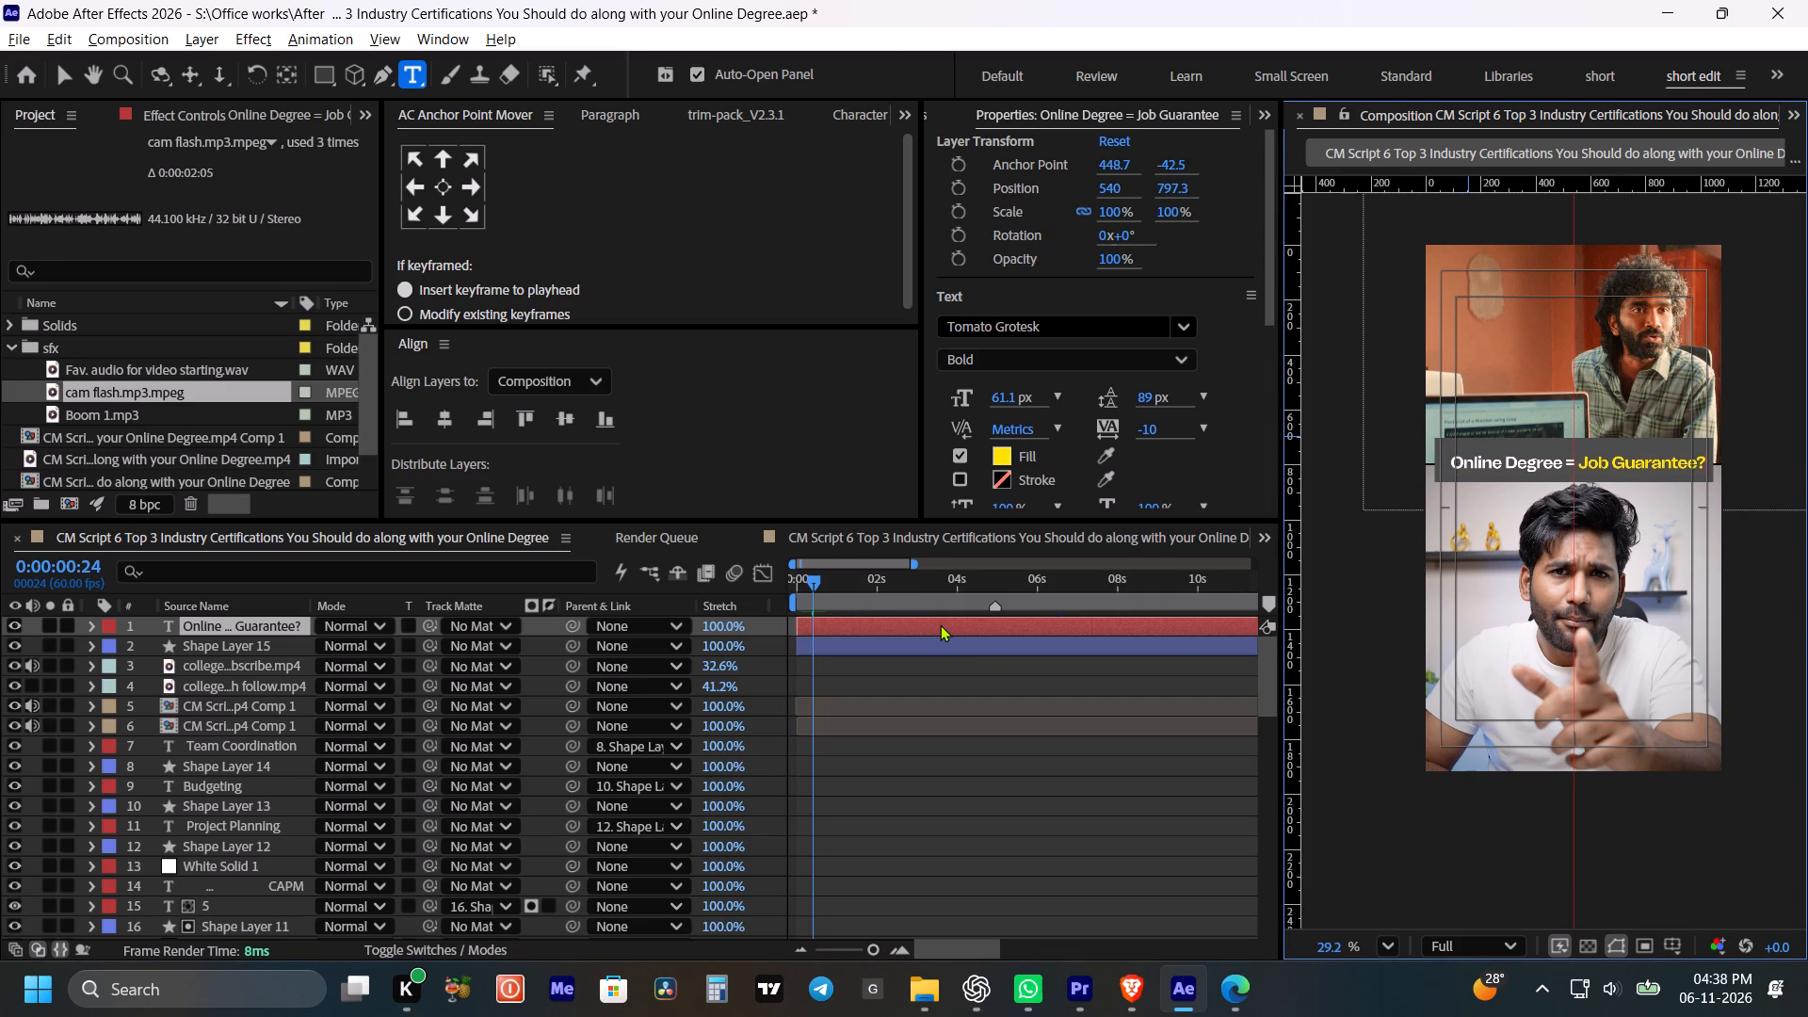
click(441, 407)
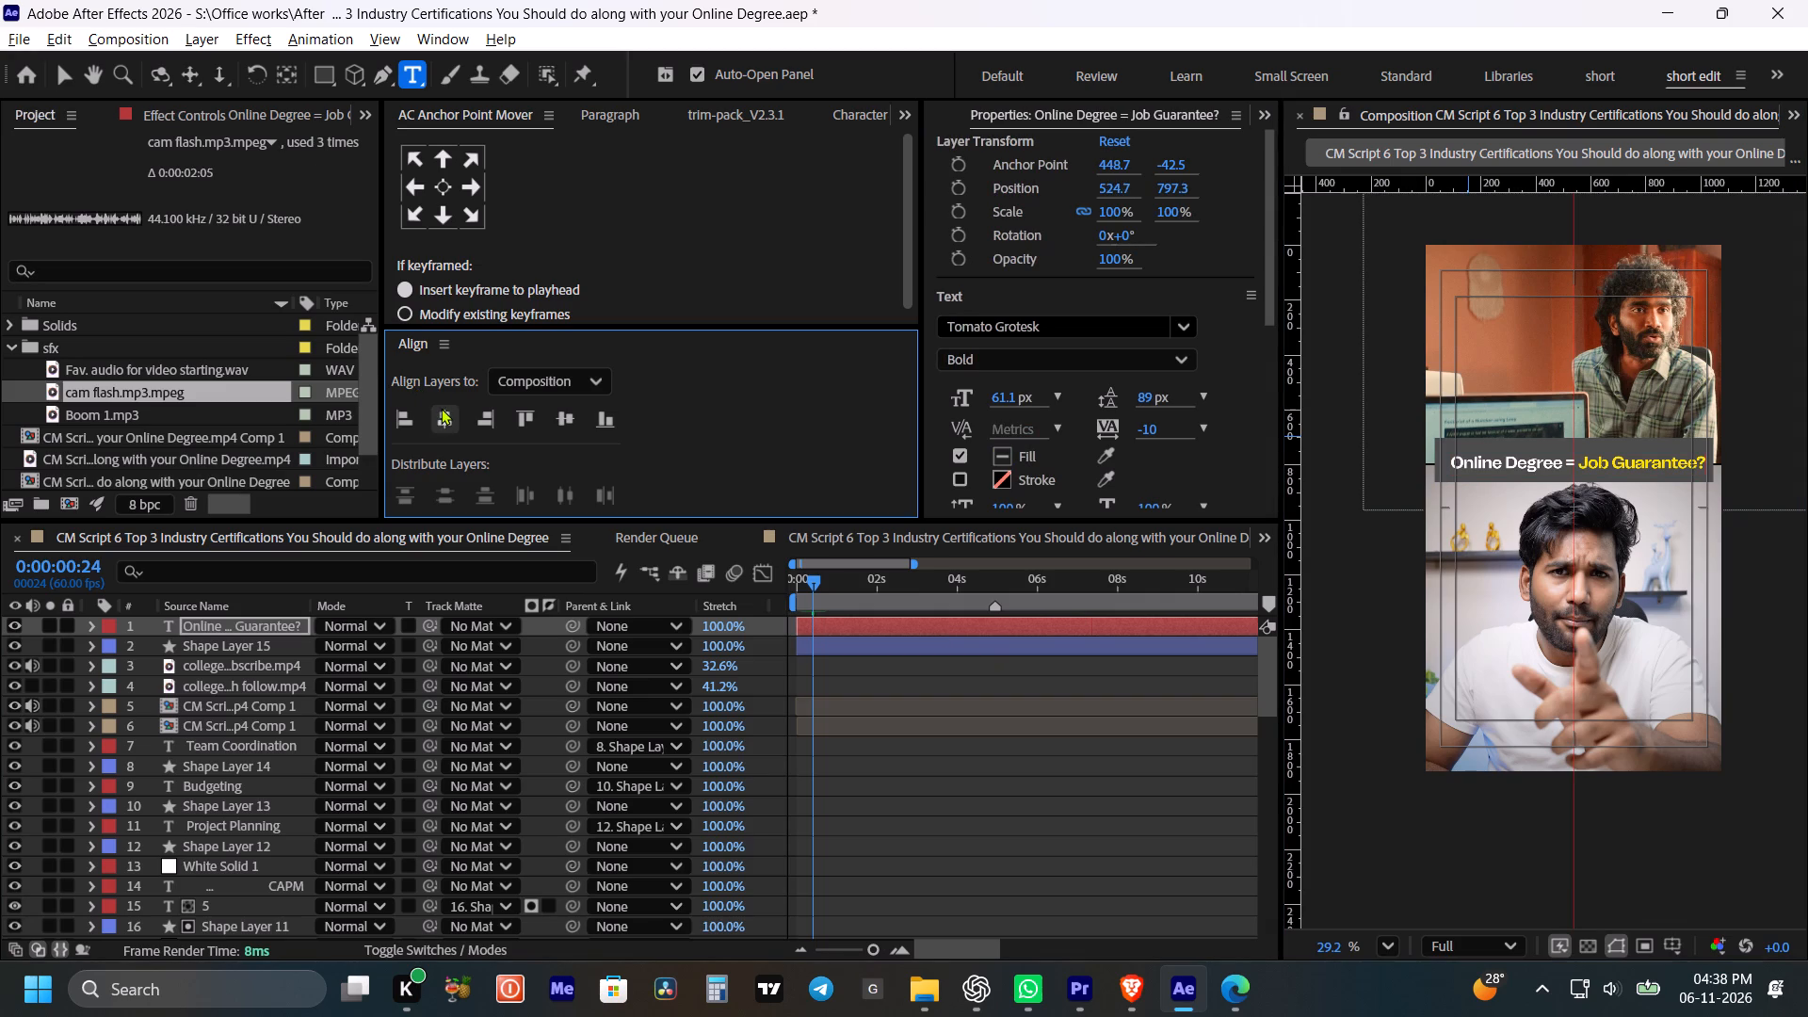
click(436, 185)
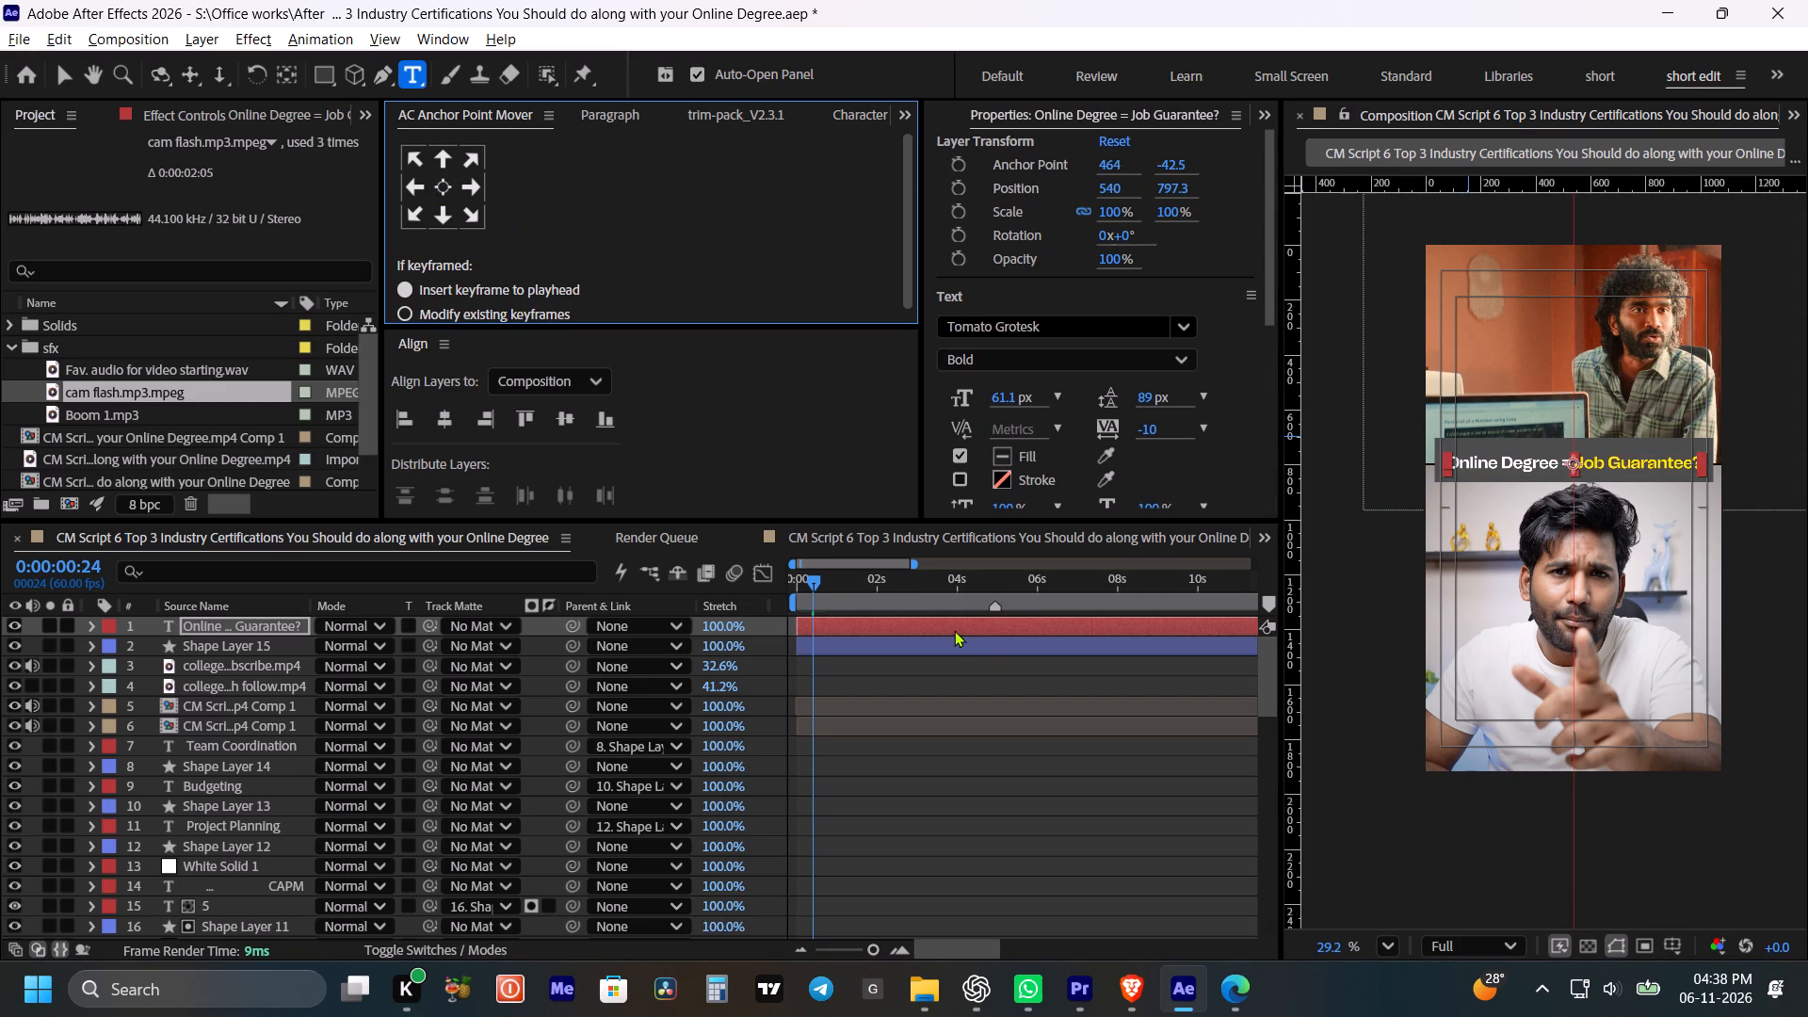
Reduce the height of the grey bar (Shape Layer 15) so it fits more tightly around the caption.
click(937, 652)
key(v)
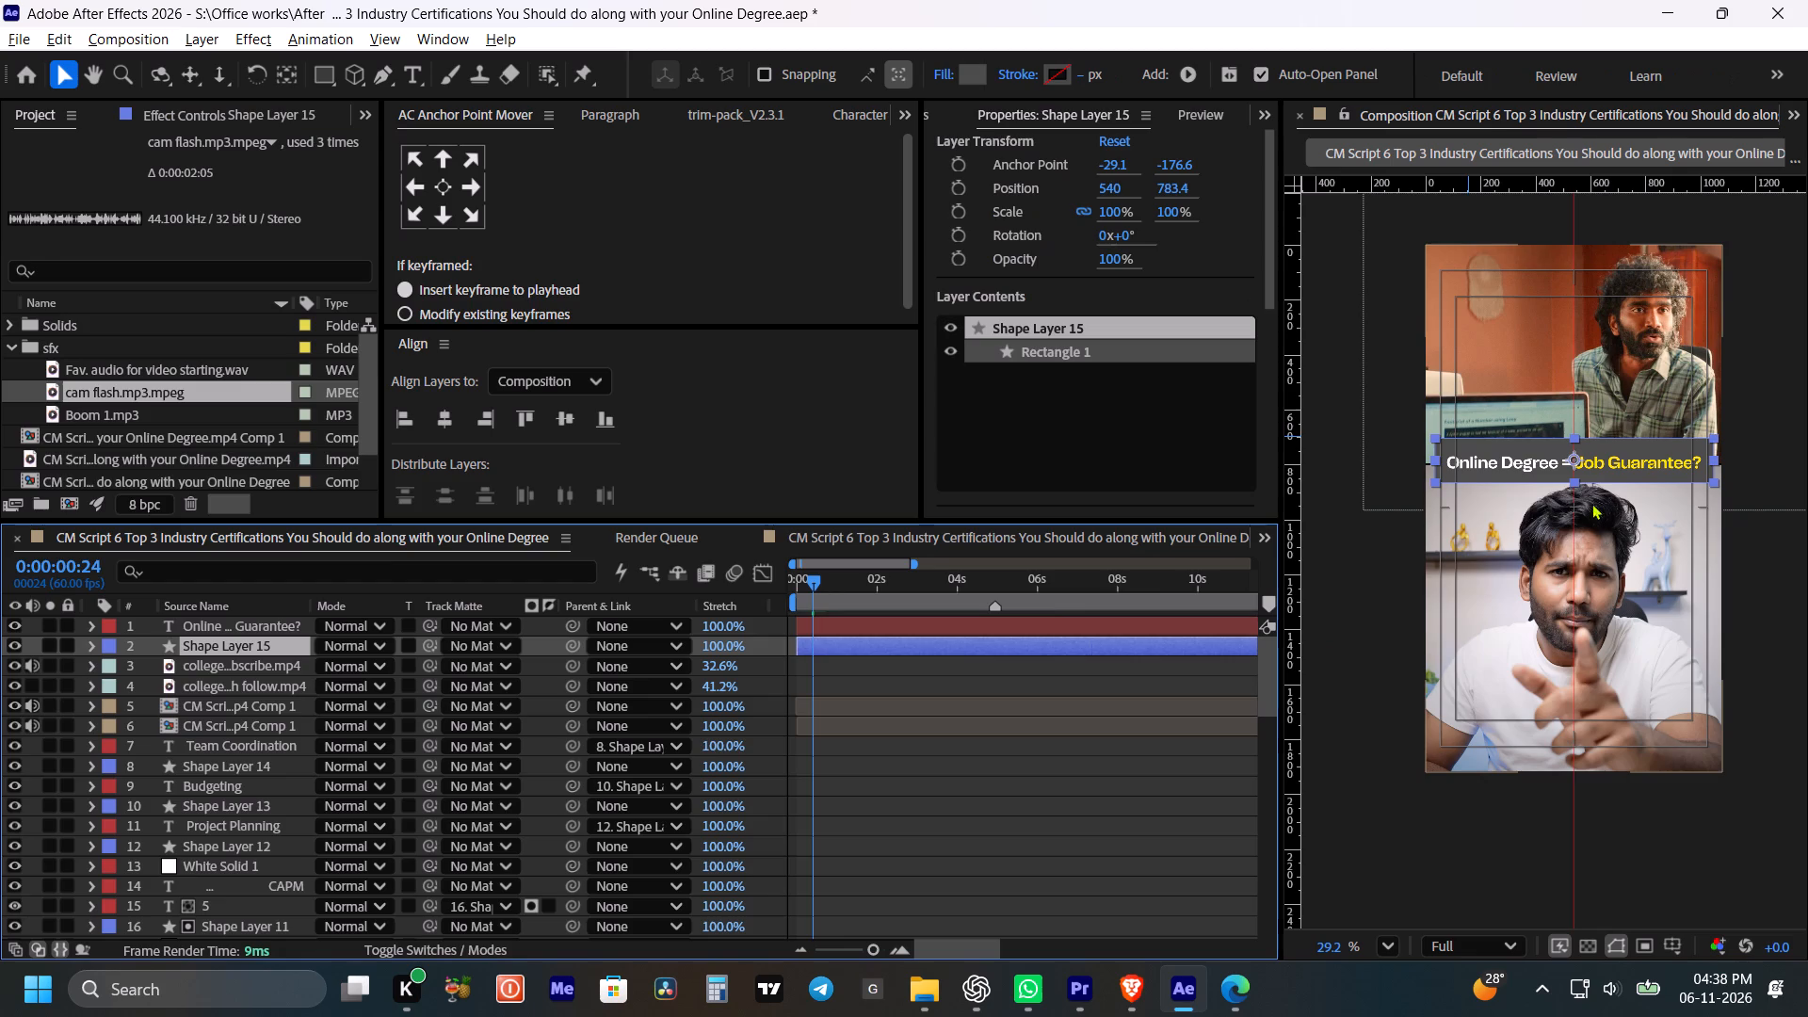
key(grave)
scroll(991, 468, up, 9)
key(space)
key(space)
key(space)
key(space)
key(space)
key(space)
key(space)
key(space)
key(space)
key(space)
key(space)
key(space)
key(space)
key(space)
key(space)
key(space)
key(space)
key(space)
key(space)
key(space)
drag(860, 429, 861, 477)
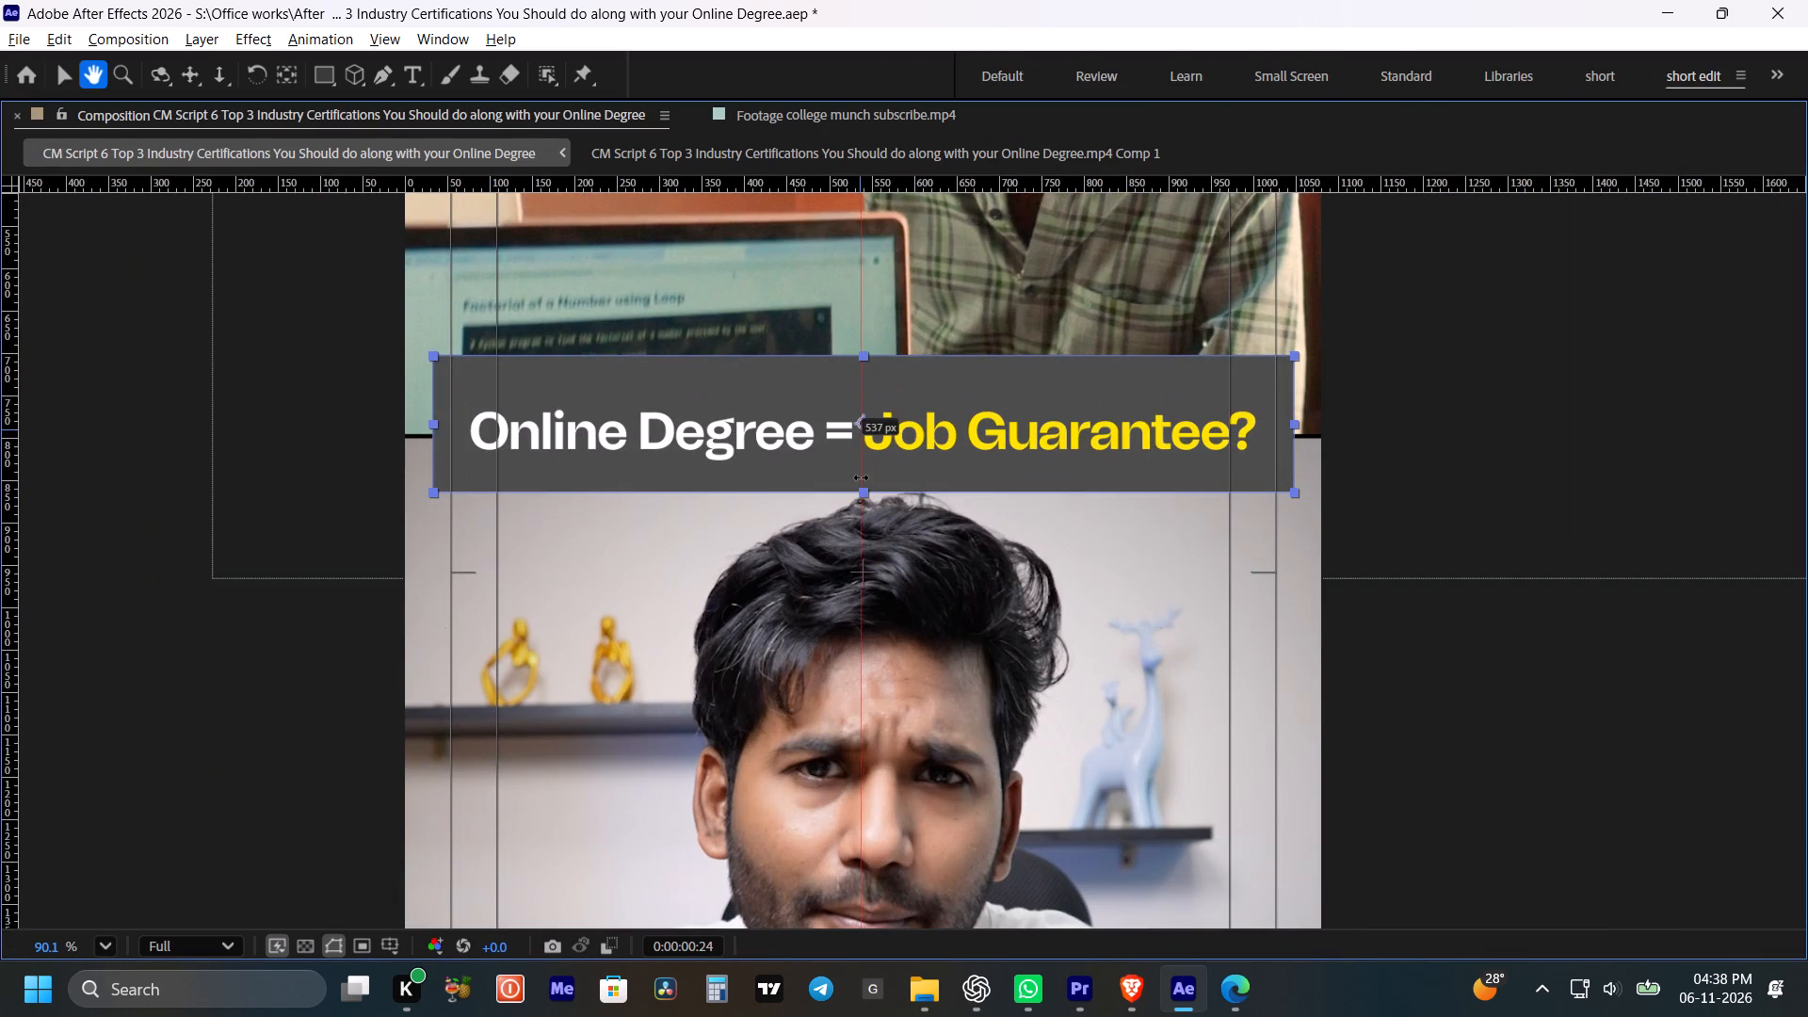
drag(861, 477, 861, 484)
drag(854, 471, 843, 468)
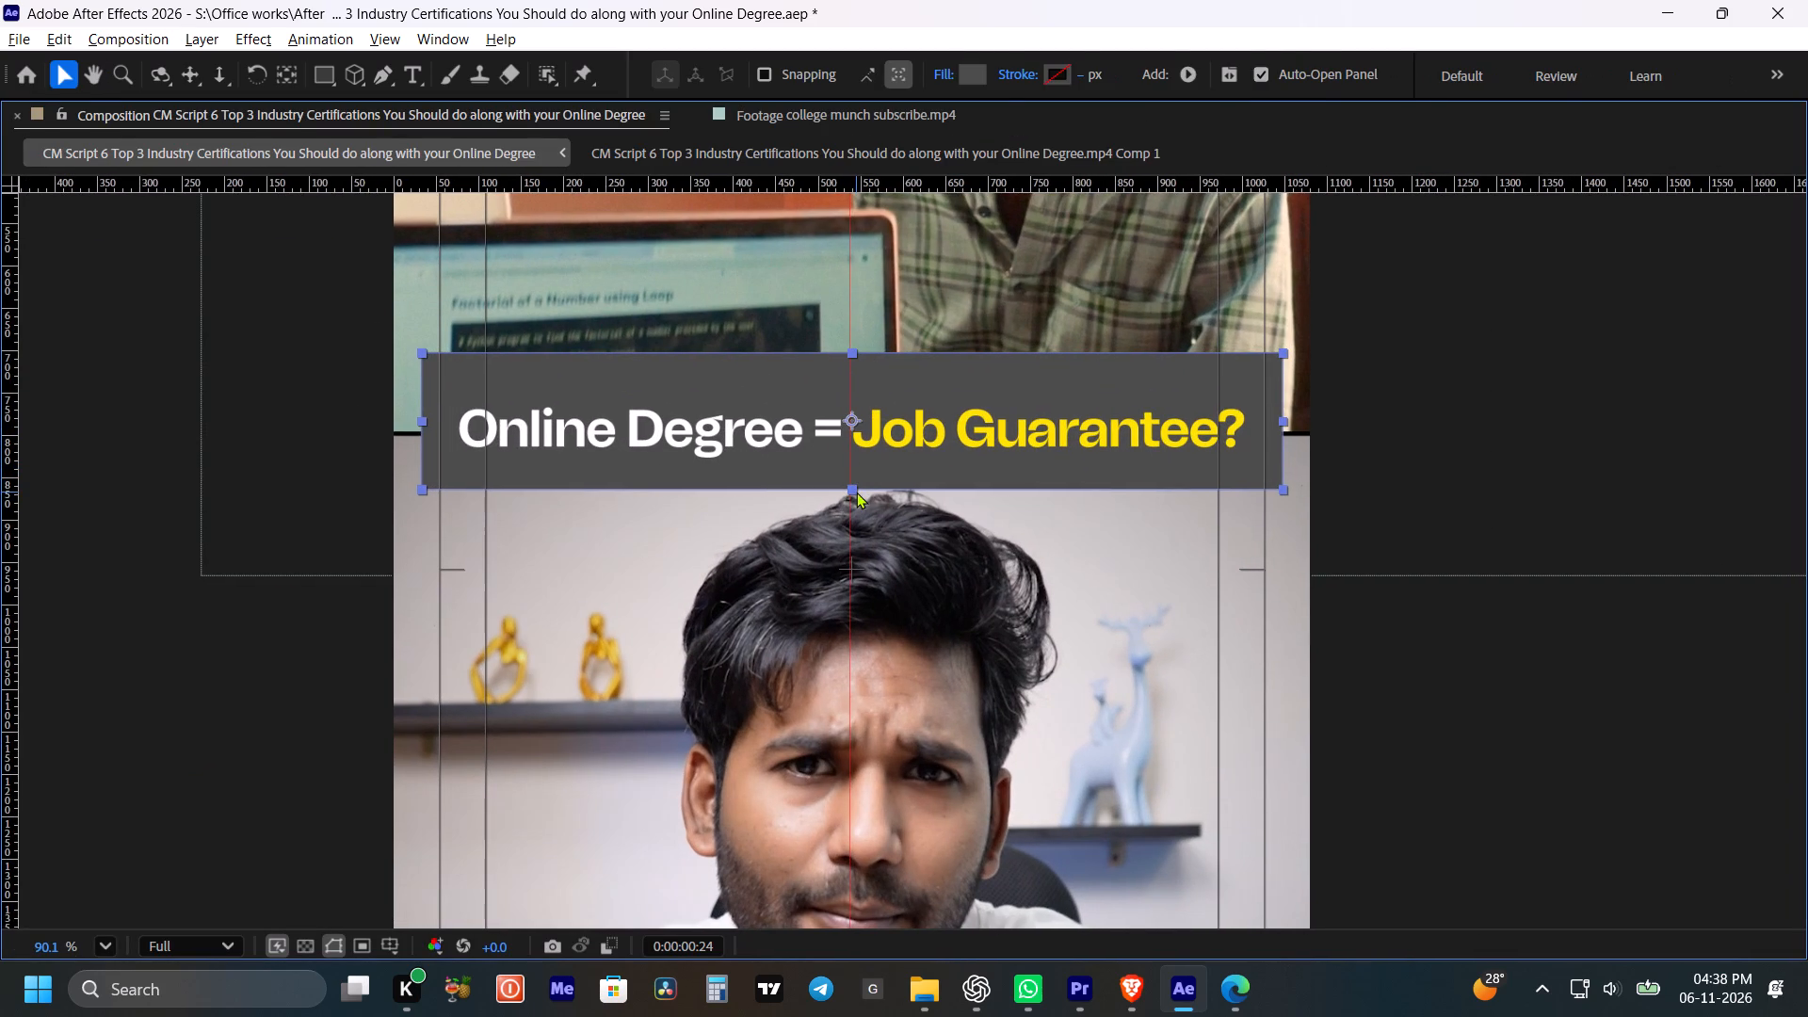
drag(856, 486, 857, 472)
key(grave)
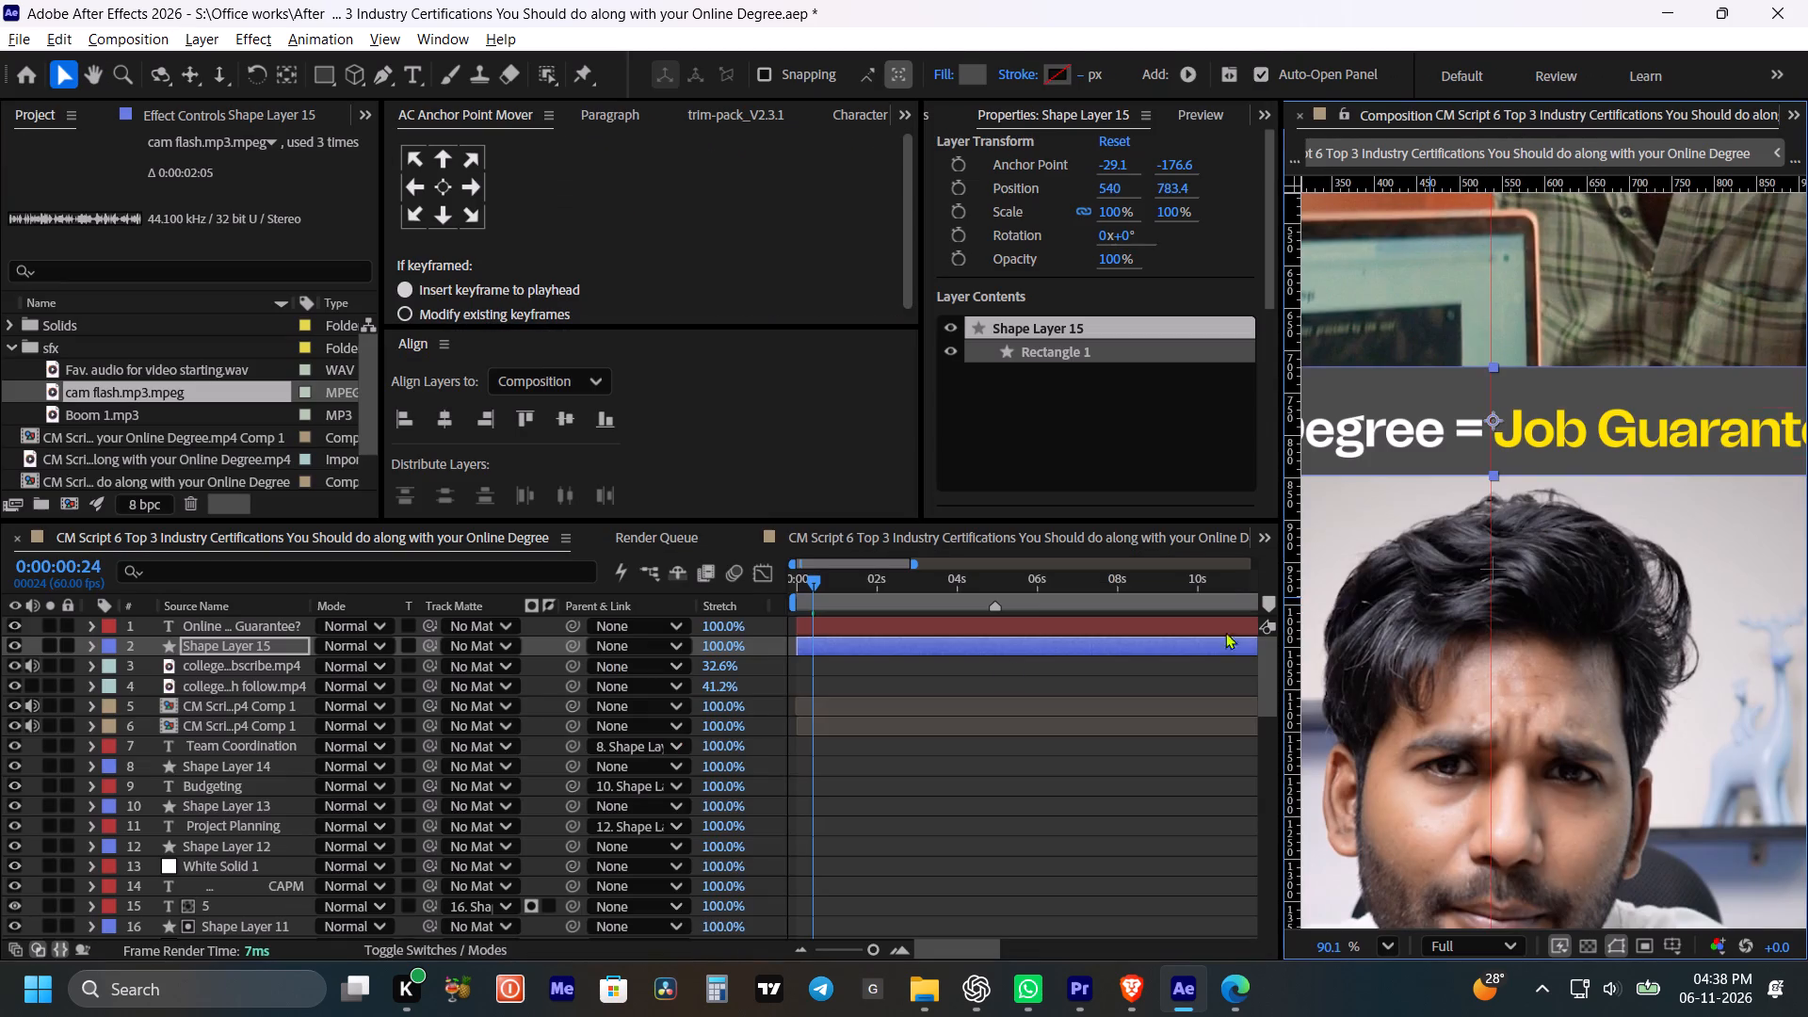
Align the caption and the grey bar to each other's vertical centre, centre their anchor points, and save the project.
shift+click(816, 626)
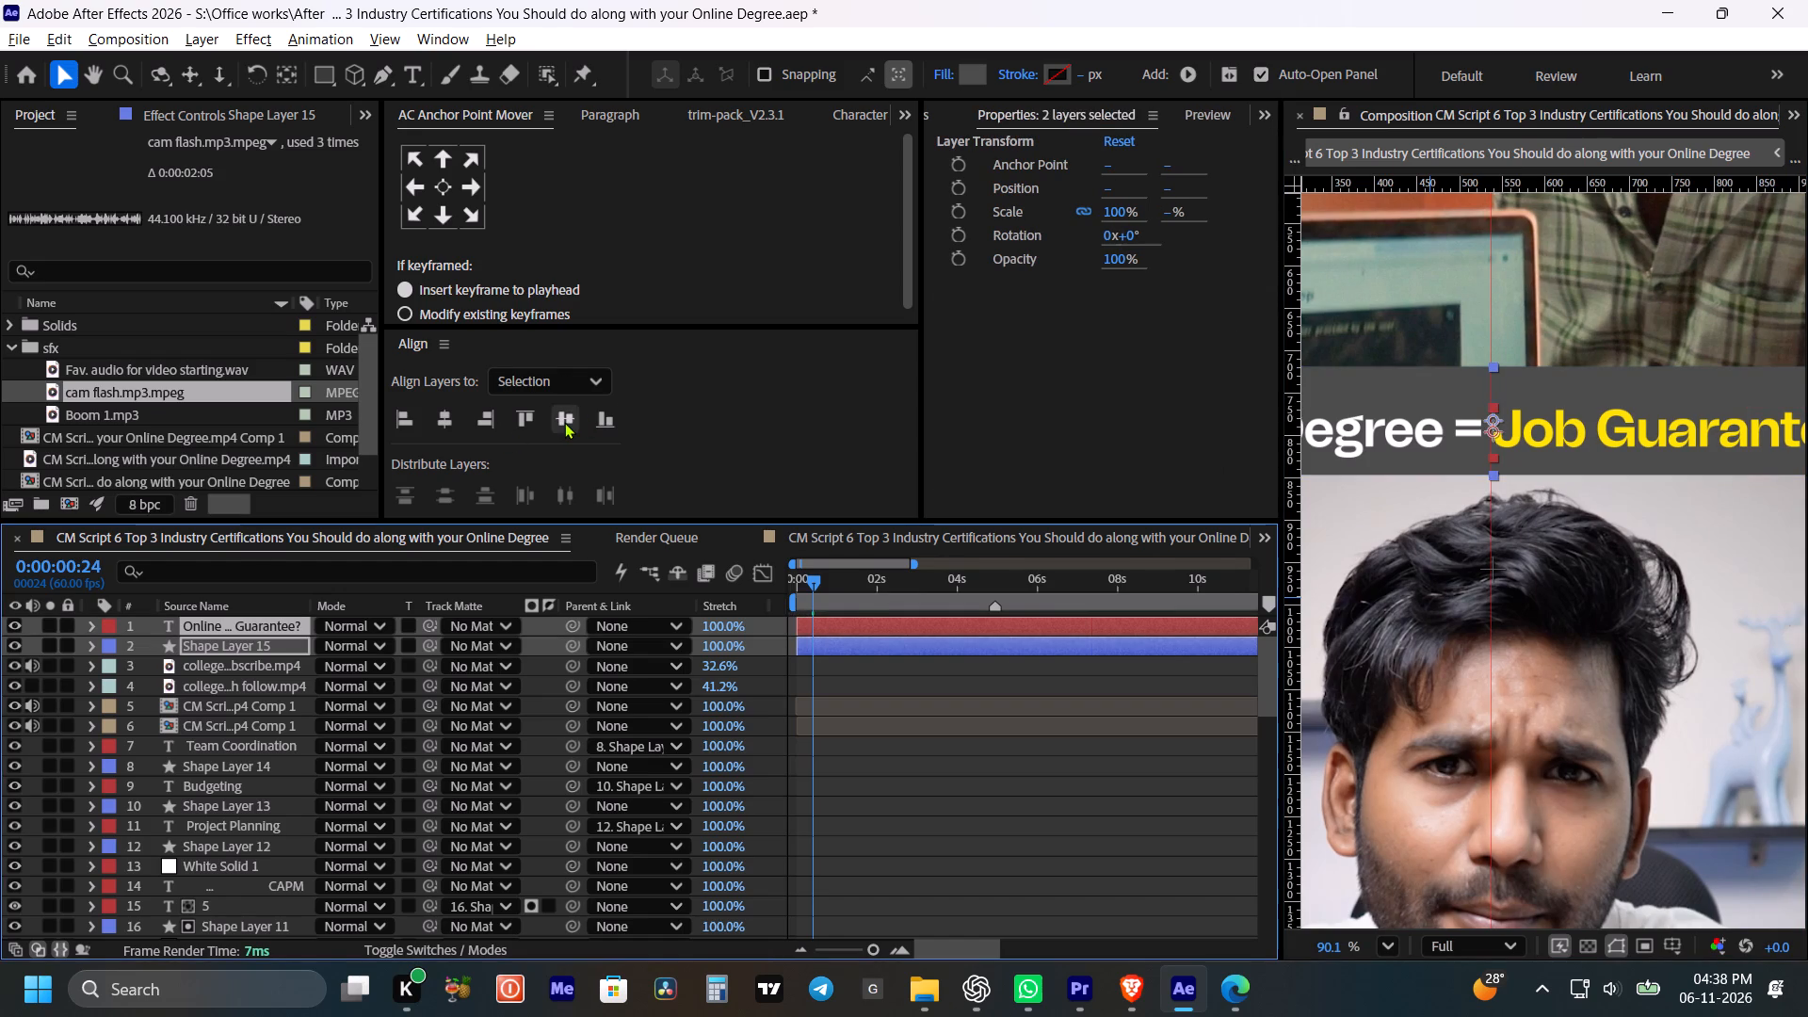
click(564, 422)
click(440, 189)
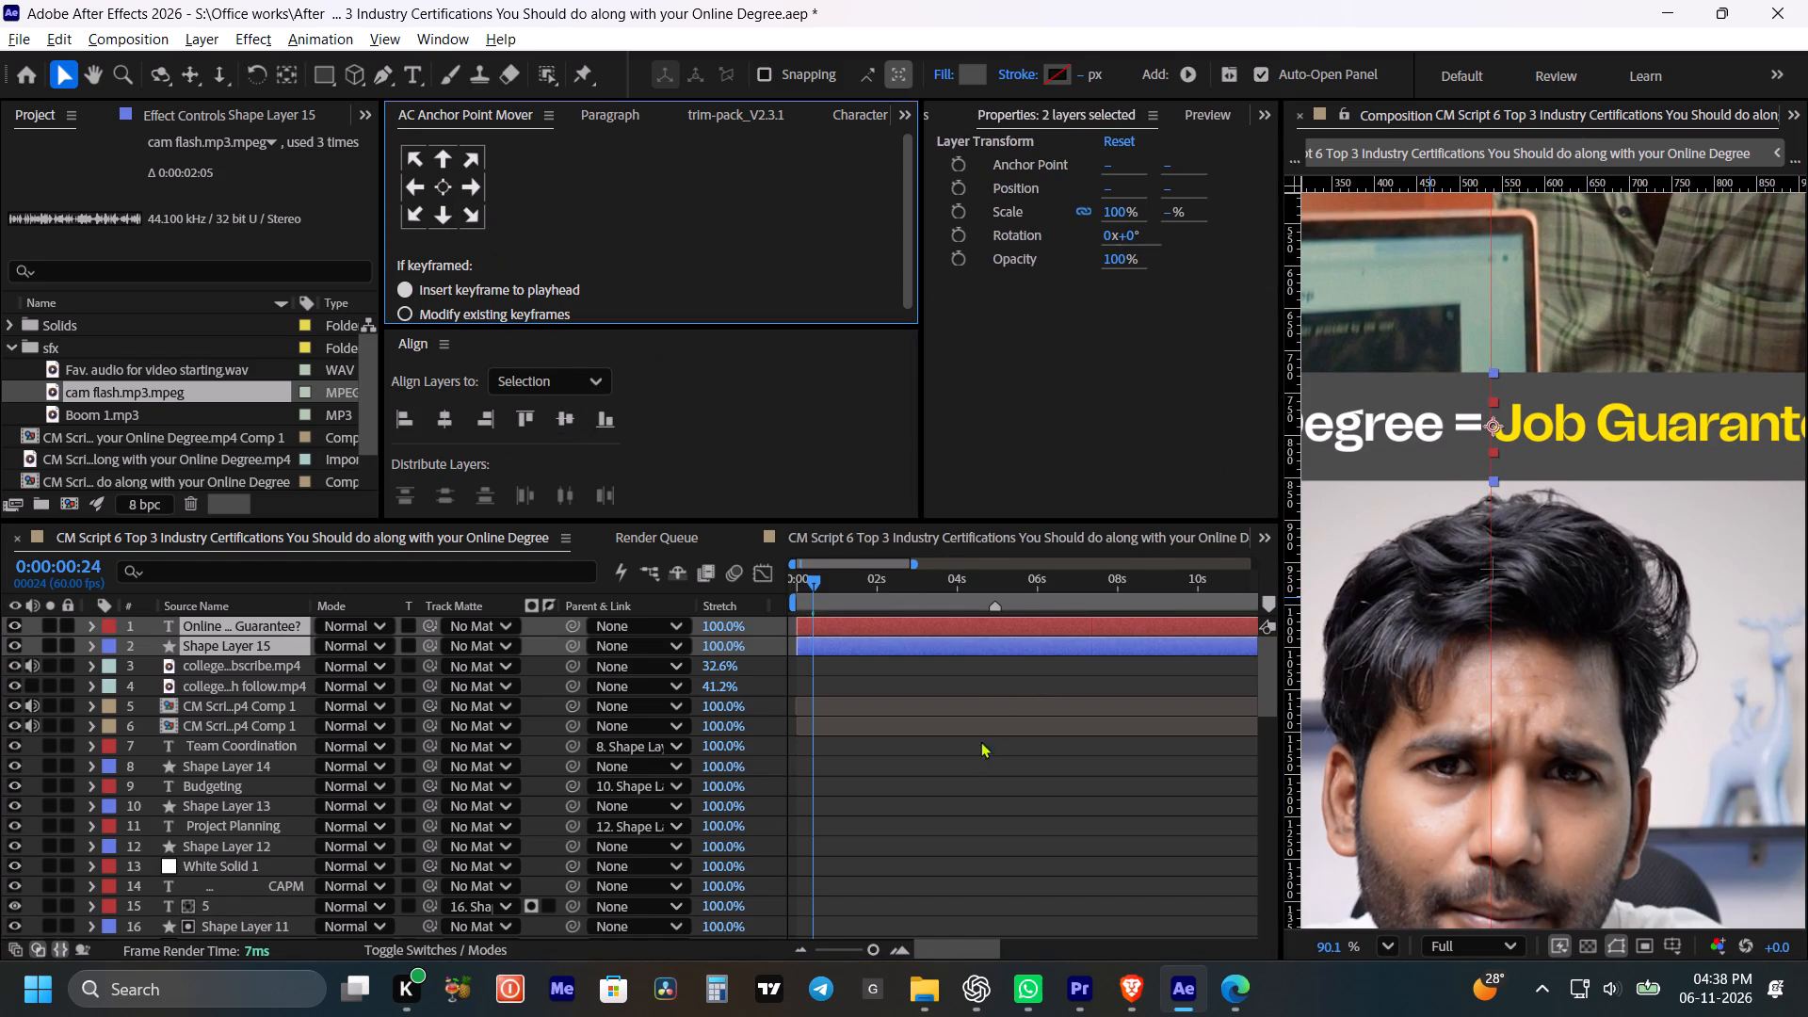
click(935, 786)
key(ctrl+s)
Centre the caption's anchor point again, align the caption horizontally to the composition, and save the project.
scroll(1579, 532, down, 5)
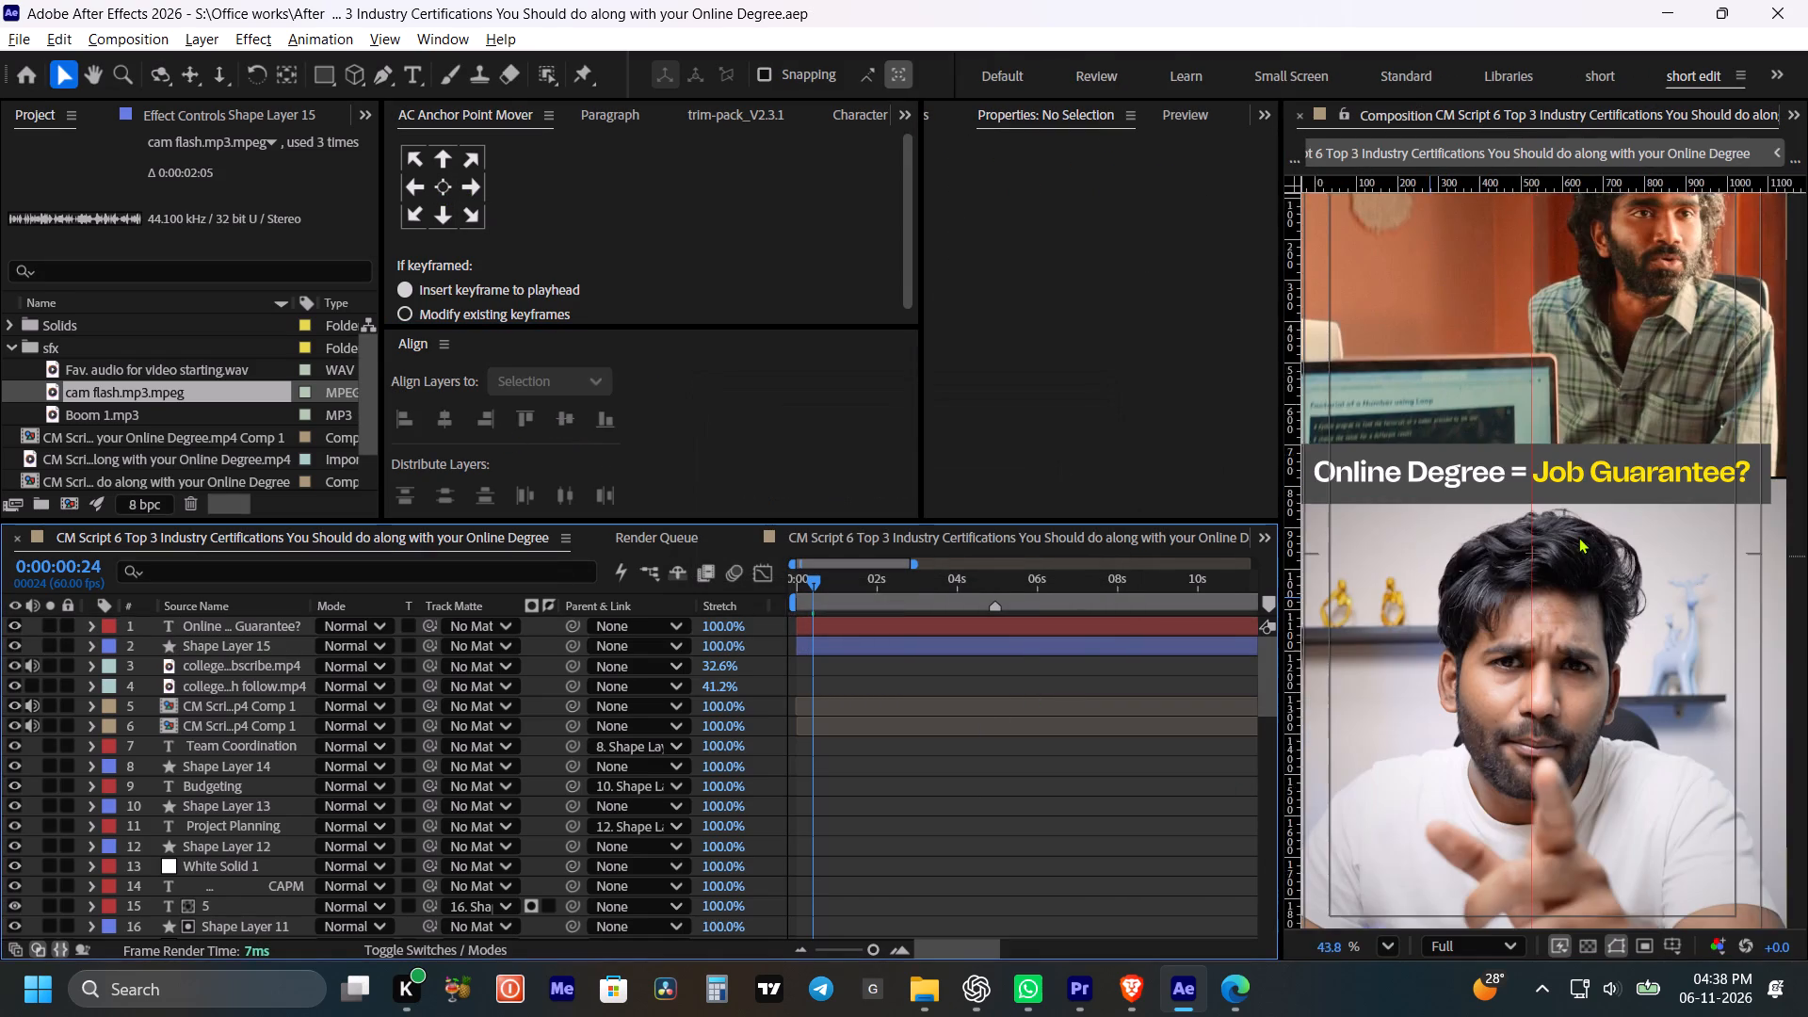
scroll(1578, 537, down, 1)
click(825, 626)
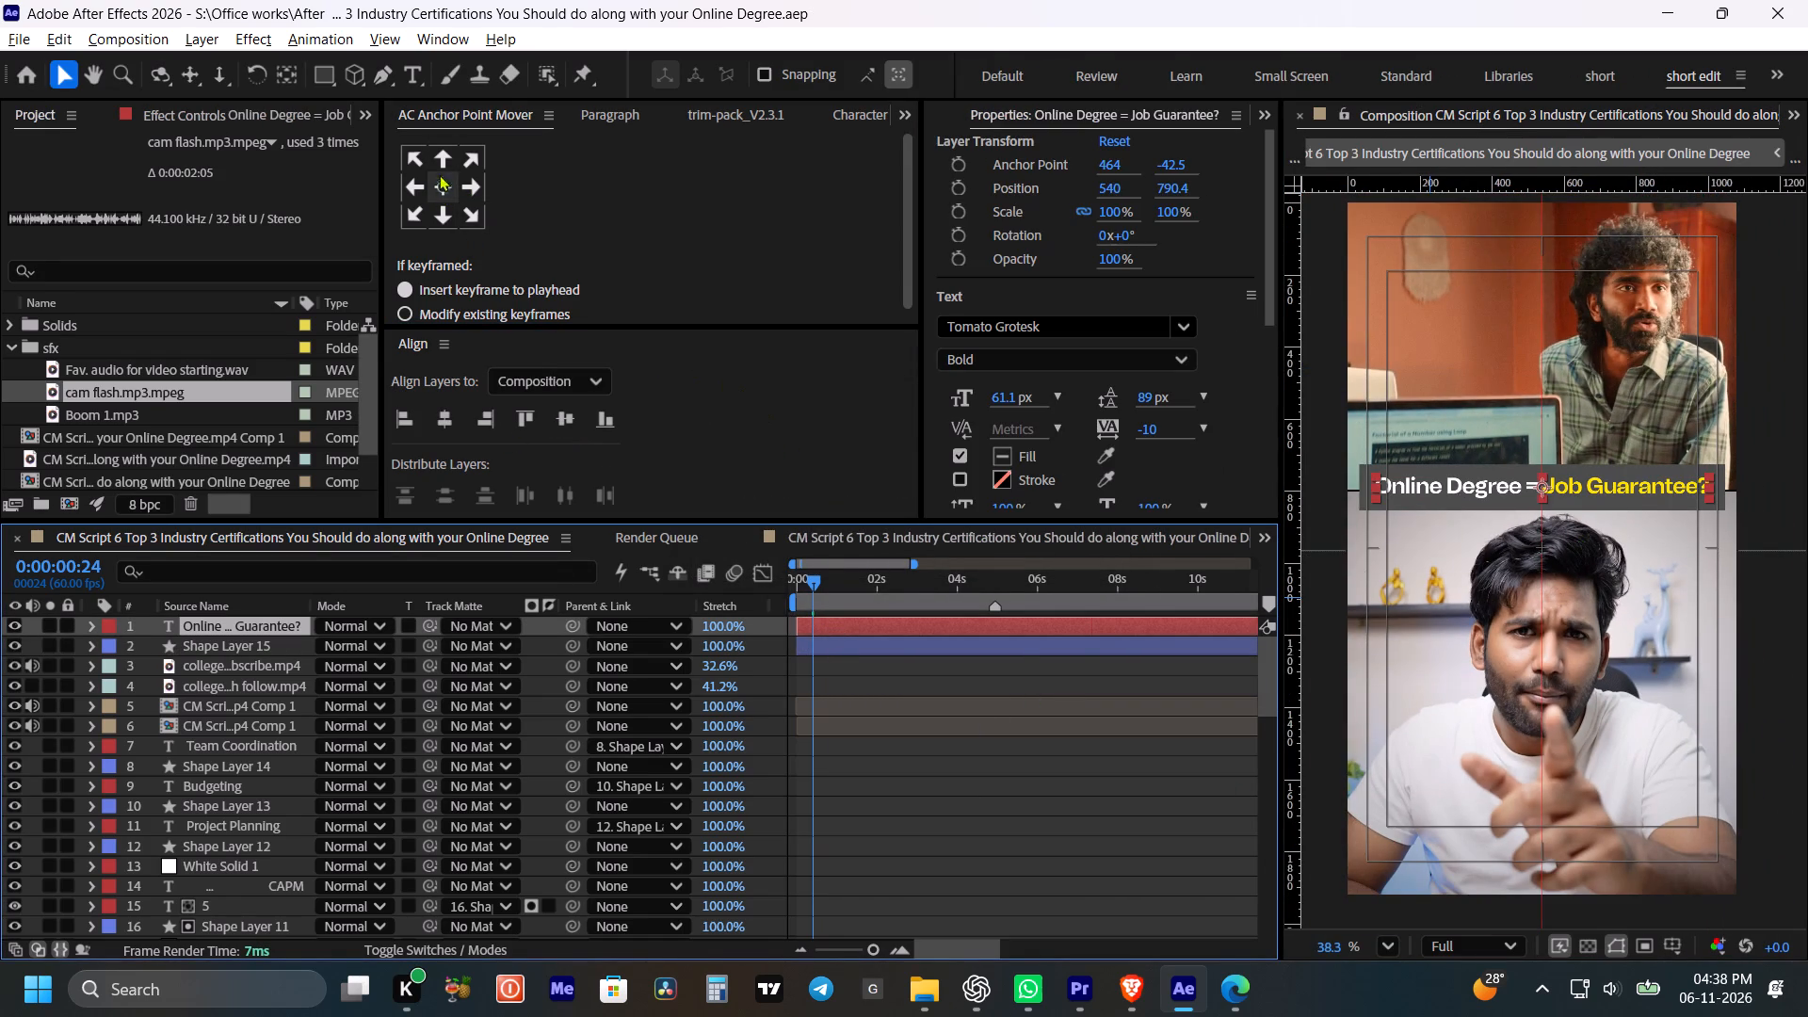
drag(440, 180, 440, 191)
click(452, 418)
click(1068, 822)
key(ctrl+s)
key(ctrl+s)
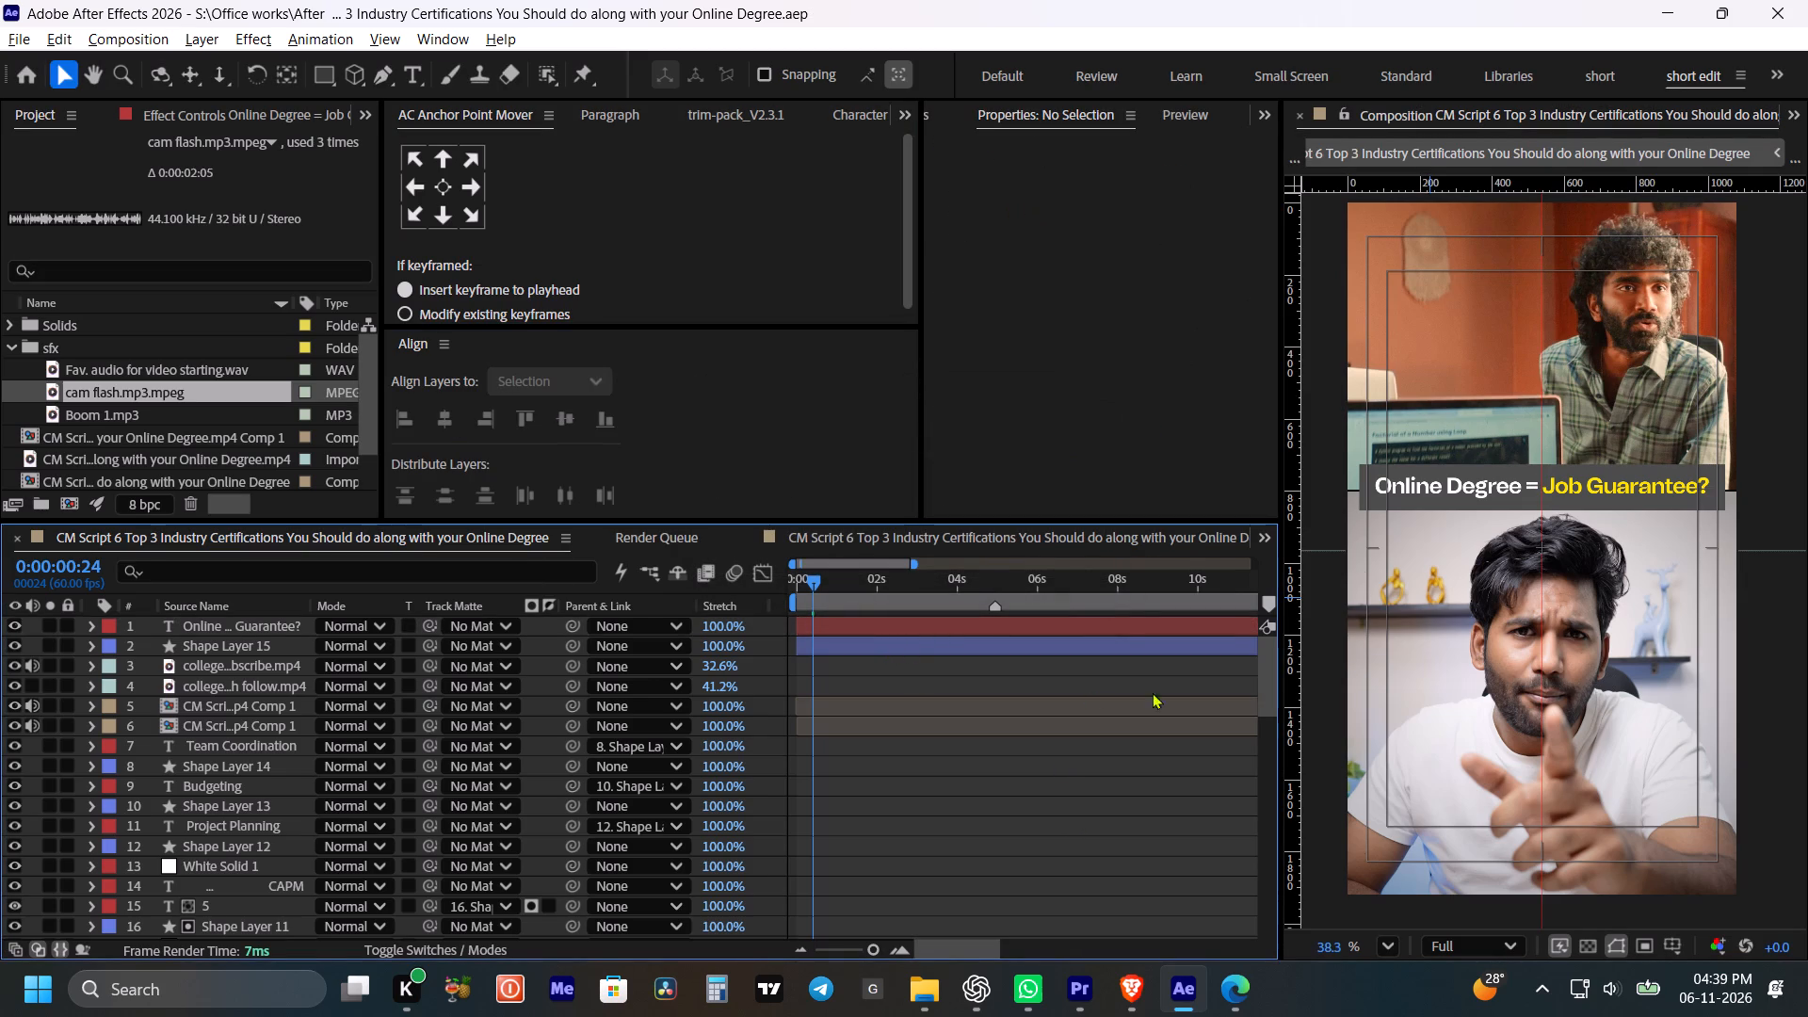
Apply the Deep Glow effect to the "Online Degree = Job Guarantee?" caption layer.
click(847, 632)
key(ctrl+space)
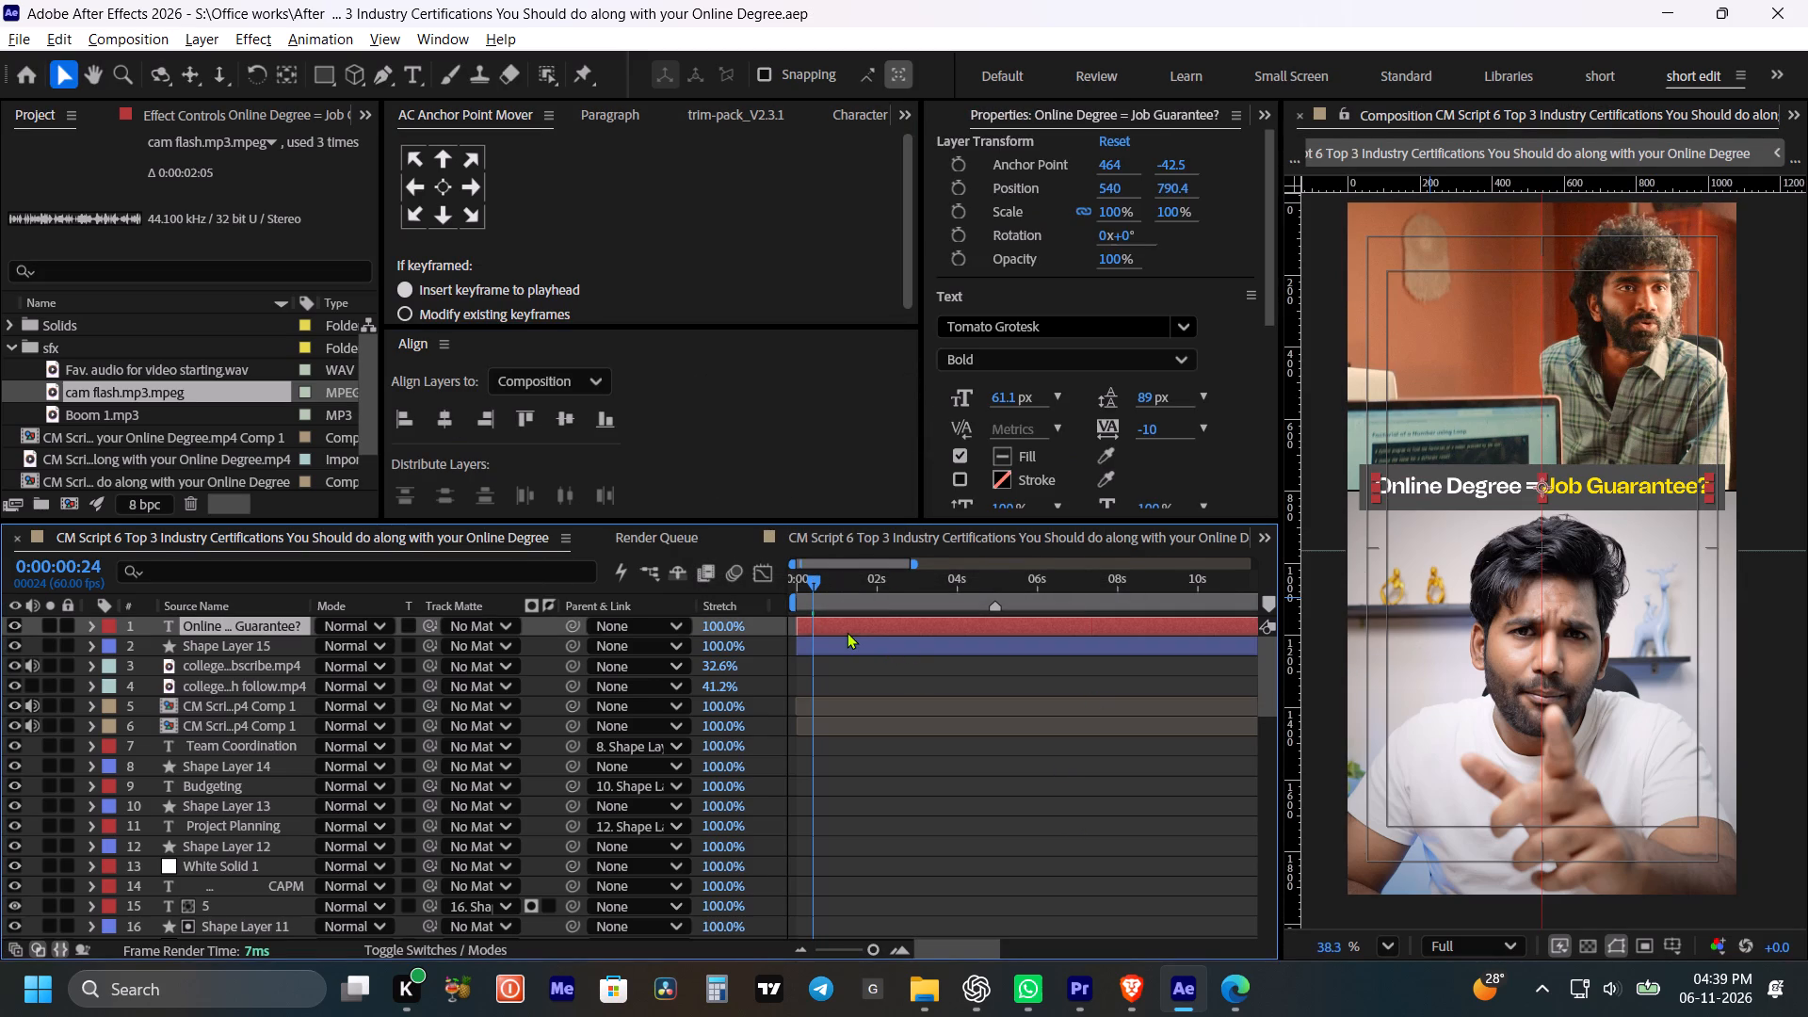
text(deep)
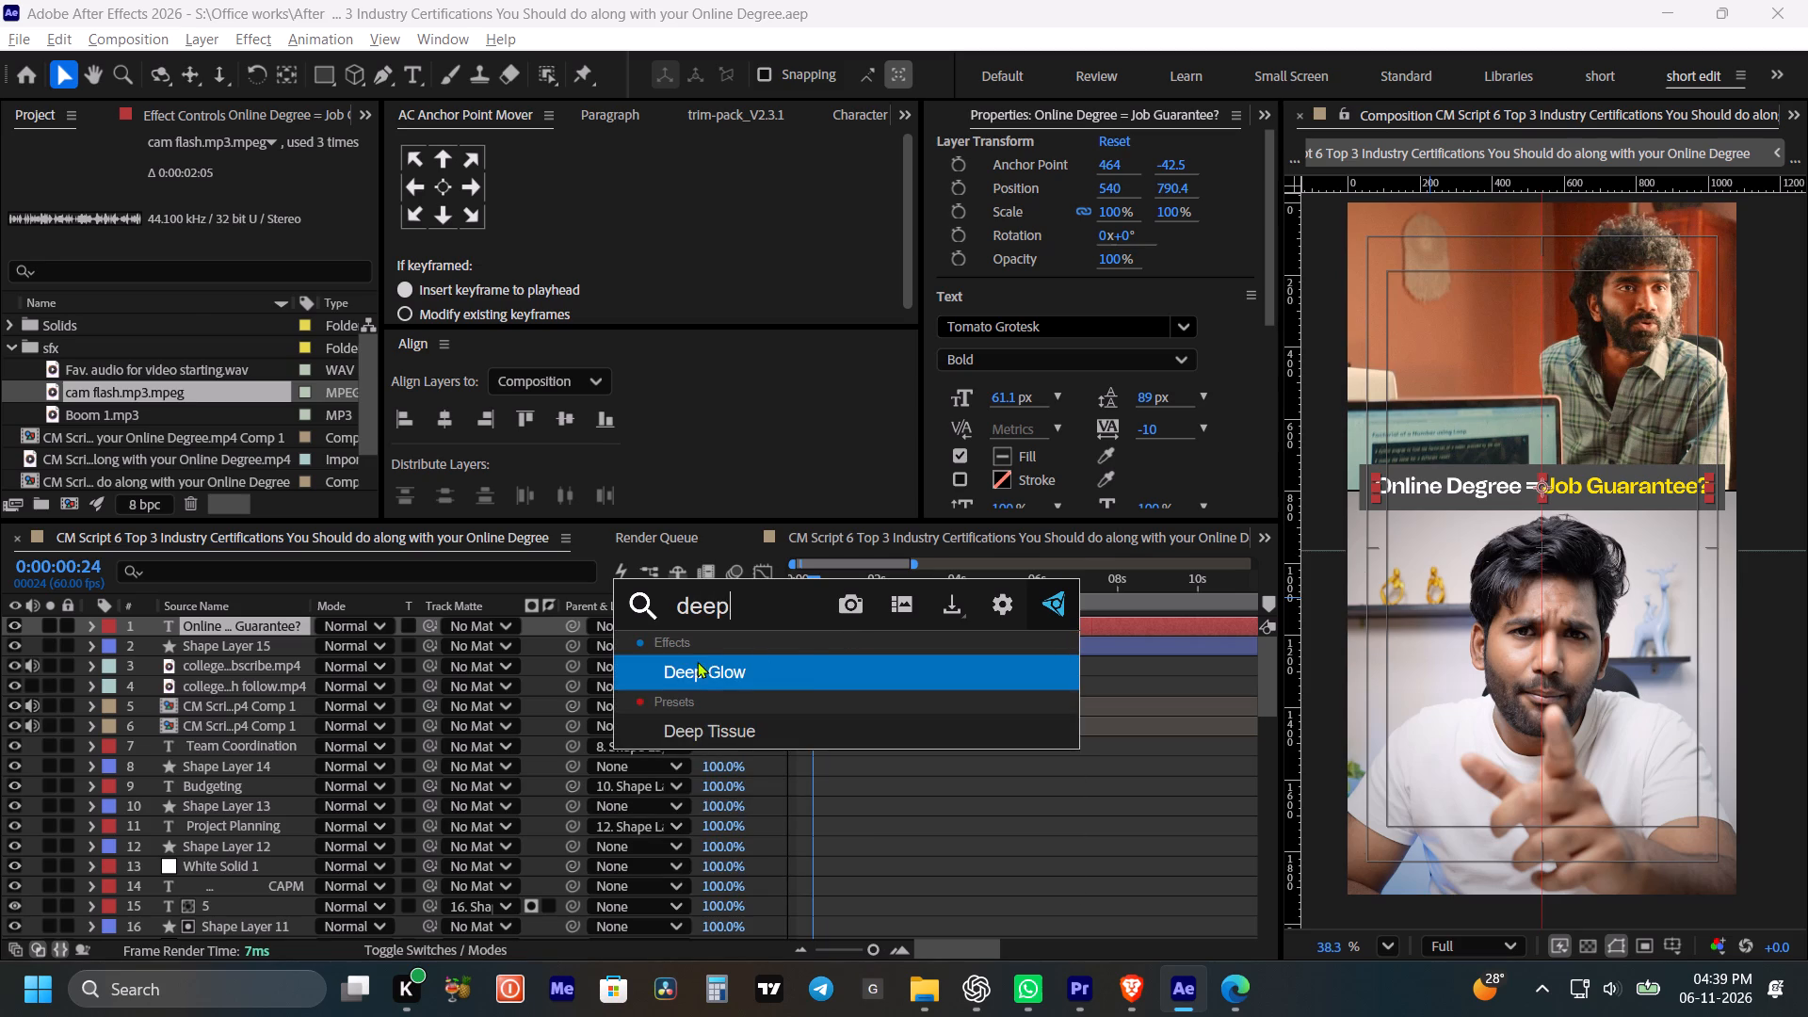
click(697, 664)
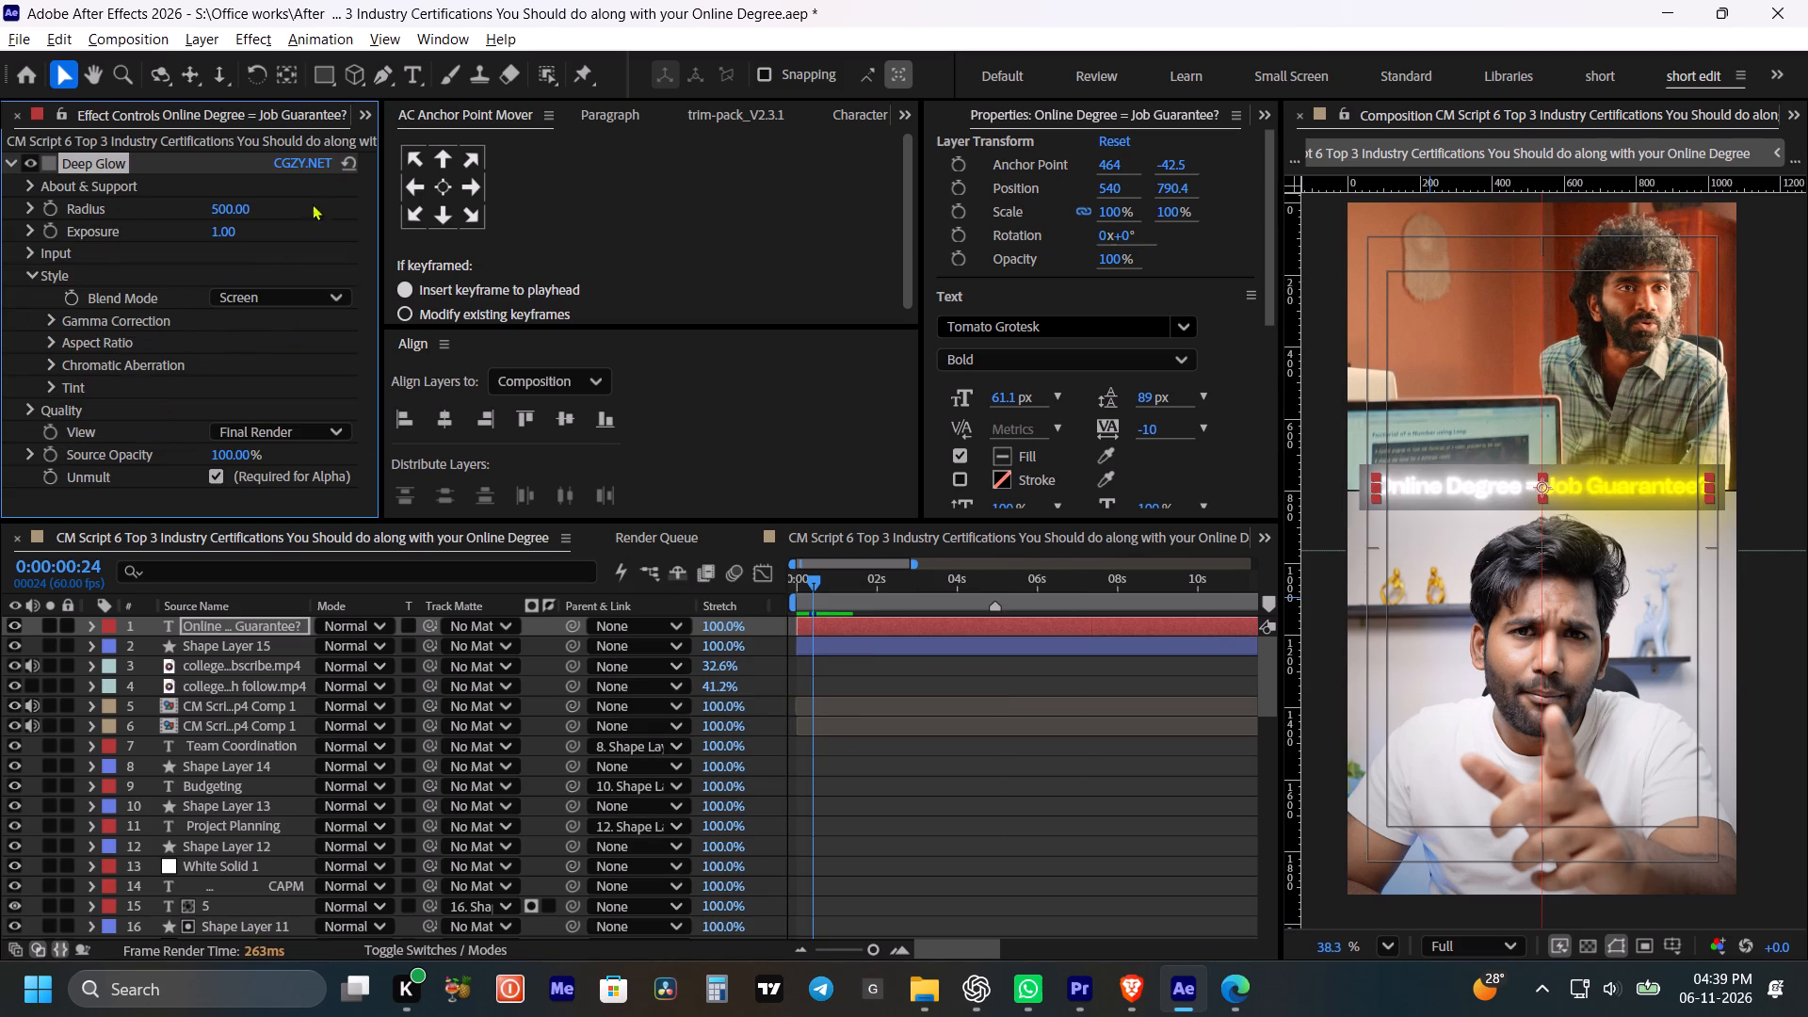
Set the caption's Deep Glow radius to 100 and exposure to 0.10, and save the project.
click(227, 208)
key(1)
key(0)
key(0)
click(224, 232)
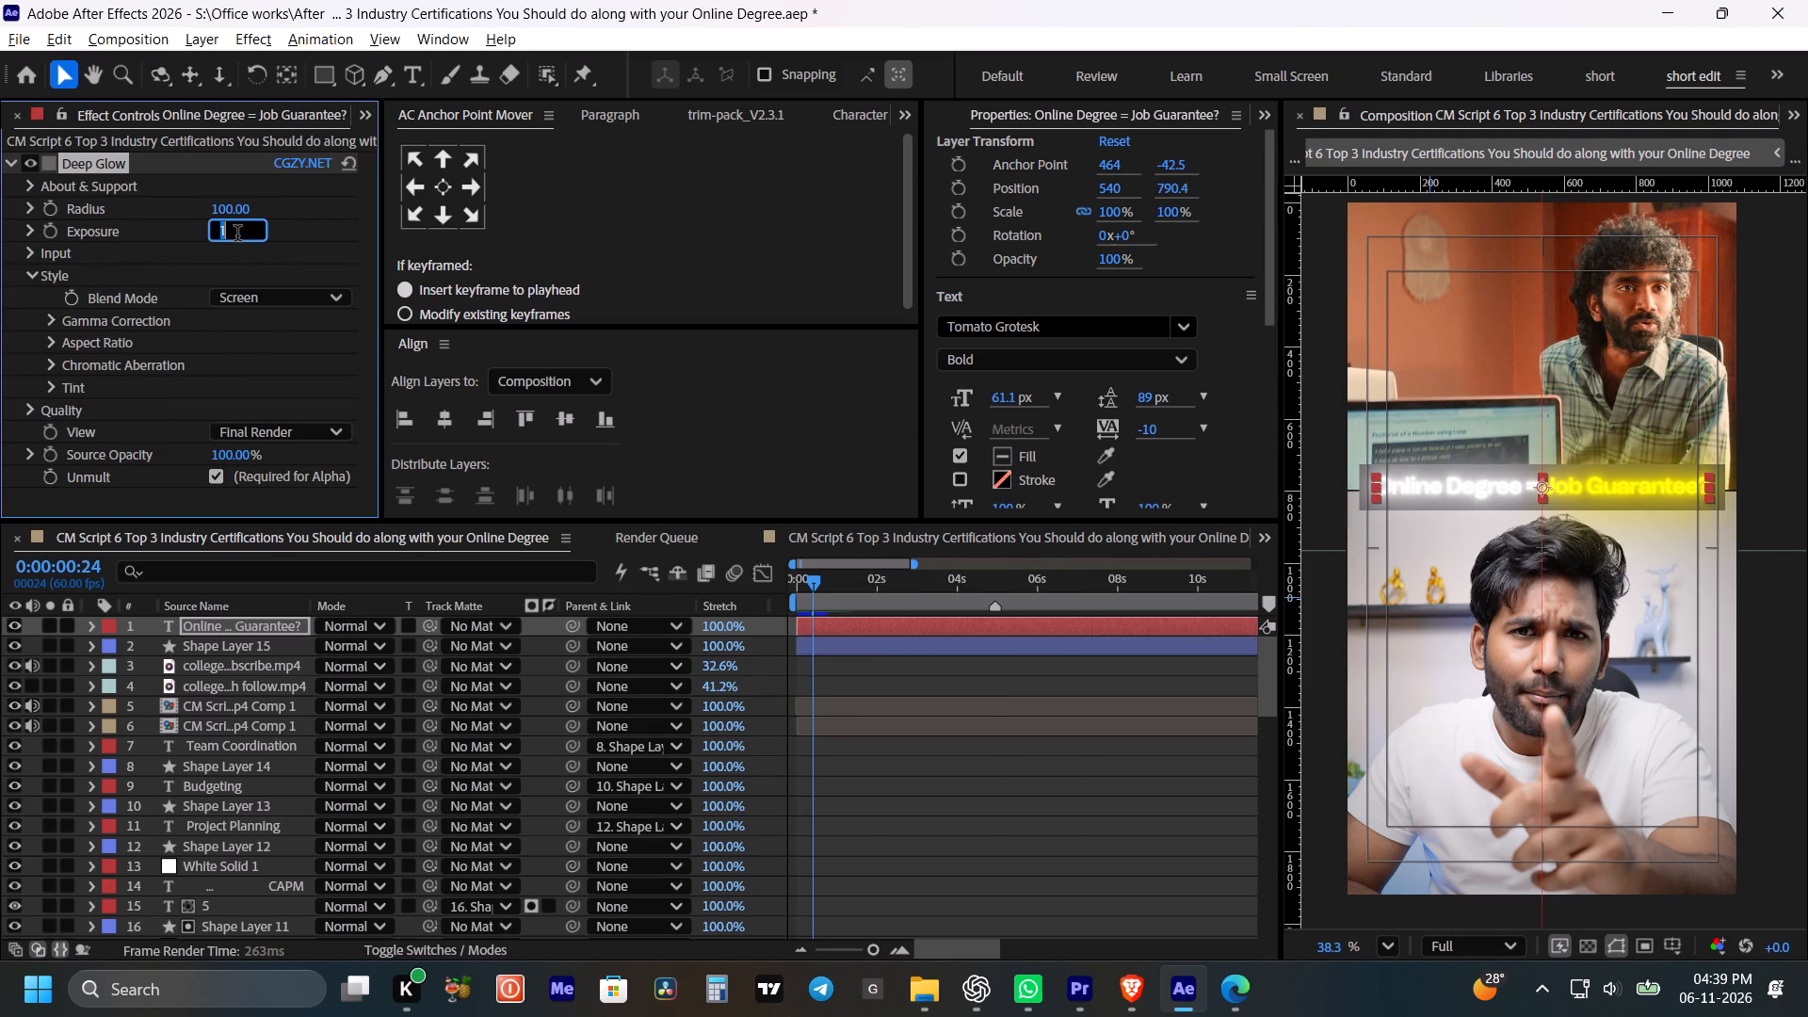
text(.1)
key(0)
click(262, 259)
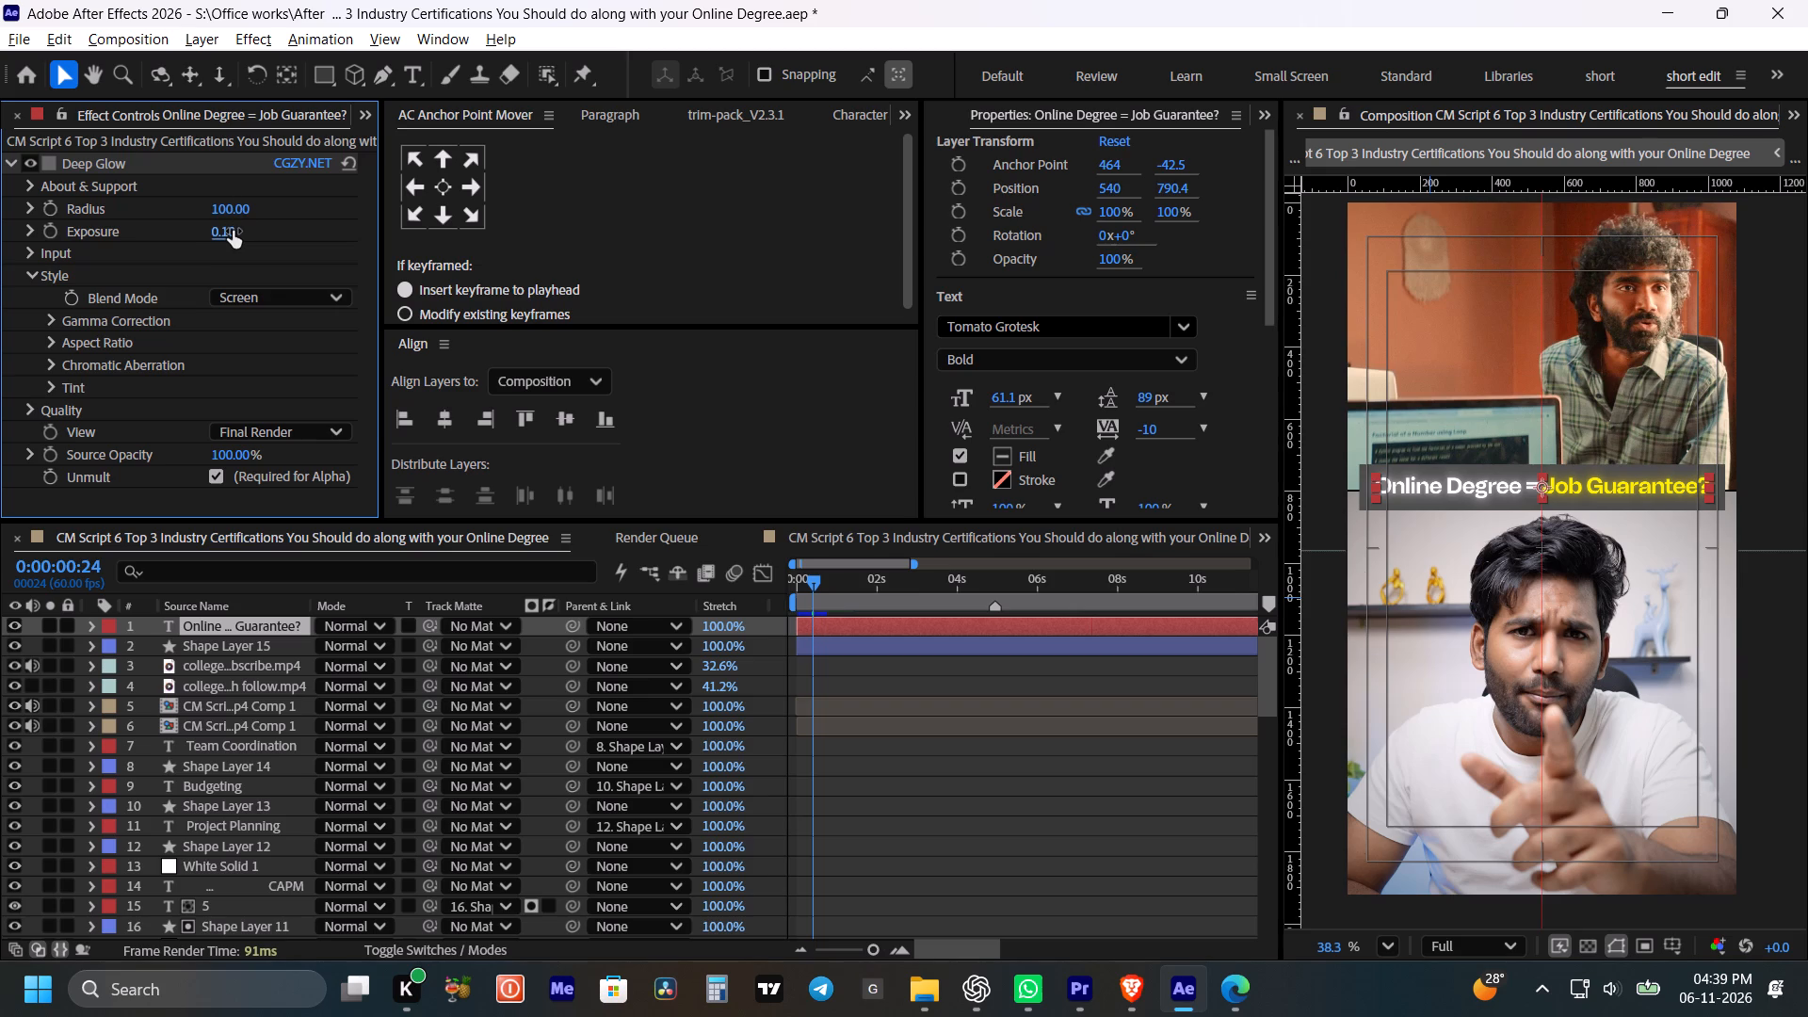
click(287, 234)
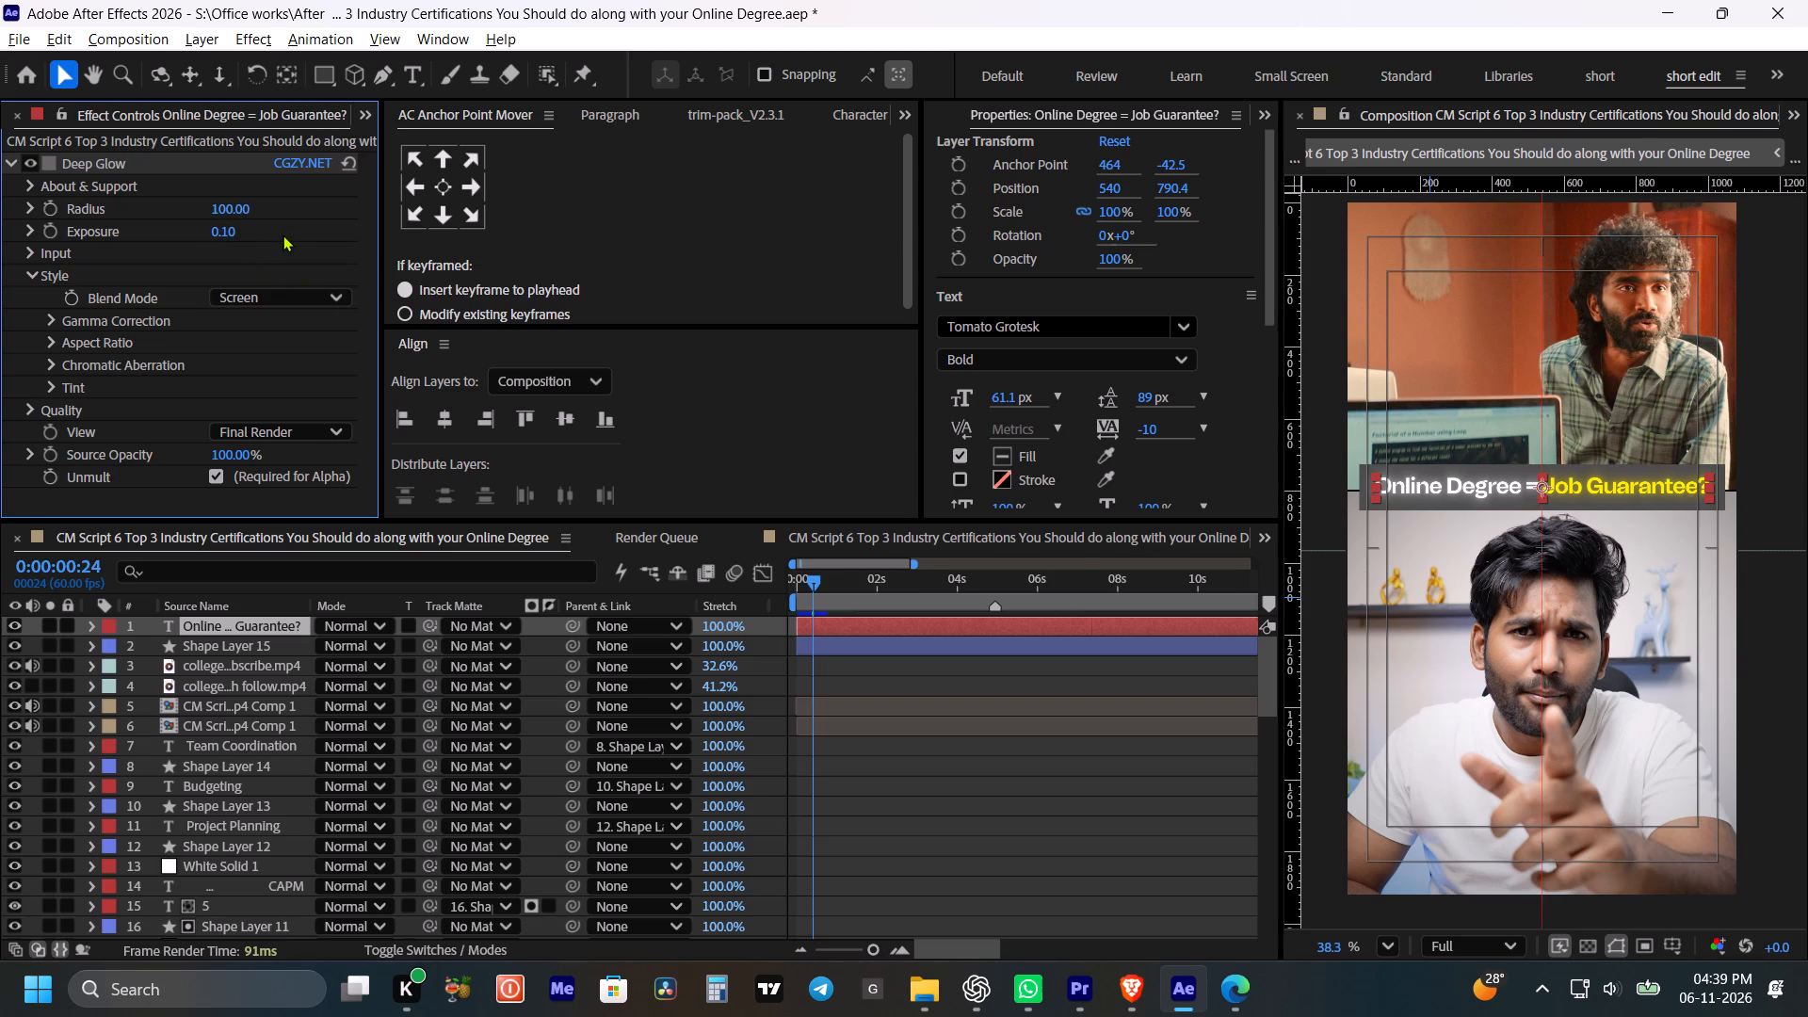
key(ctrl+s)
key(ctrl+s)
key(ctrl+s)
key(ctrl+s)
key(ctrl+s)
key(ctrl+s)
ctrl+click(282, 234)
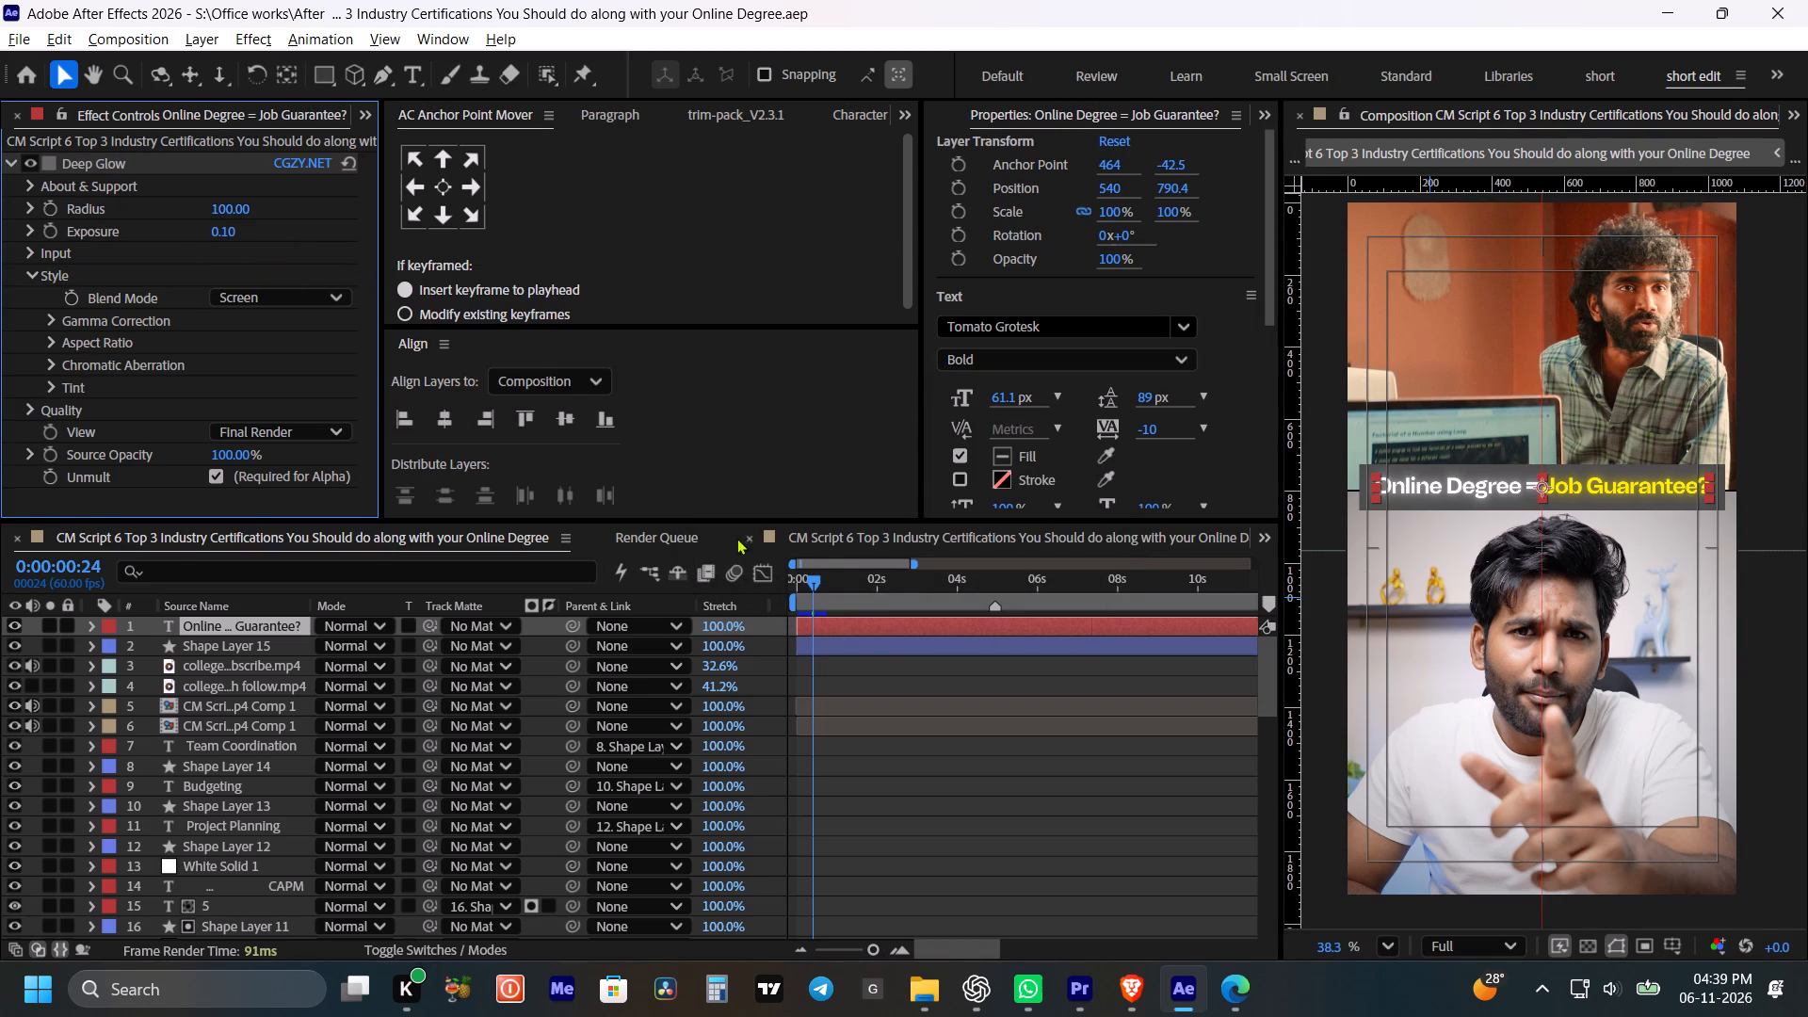
Soften the caption's Deep Glow to a radius of 51 and an exposure of 0.05, and save the project.
click(860, 632)
drag(227, 212, 188, 218)
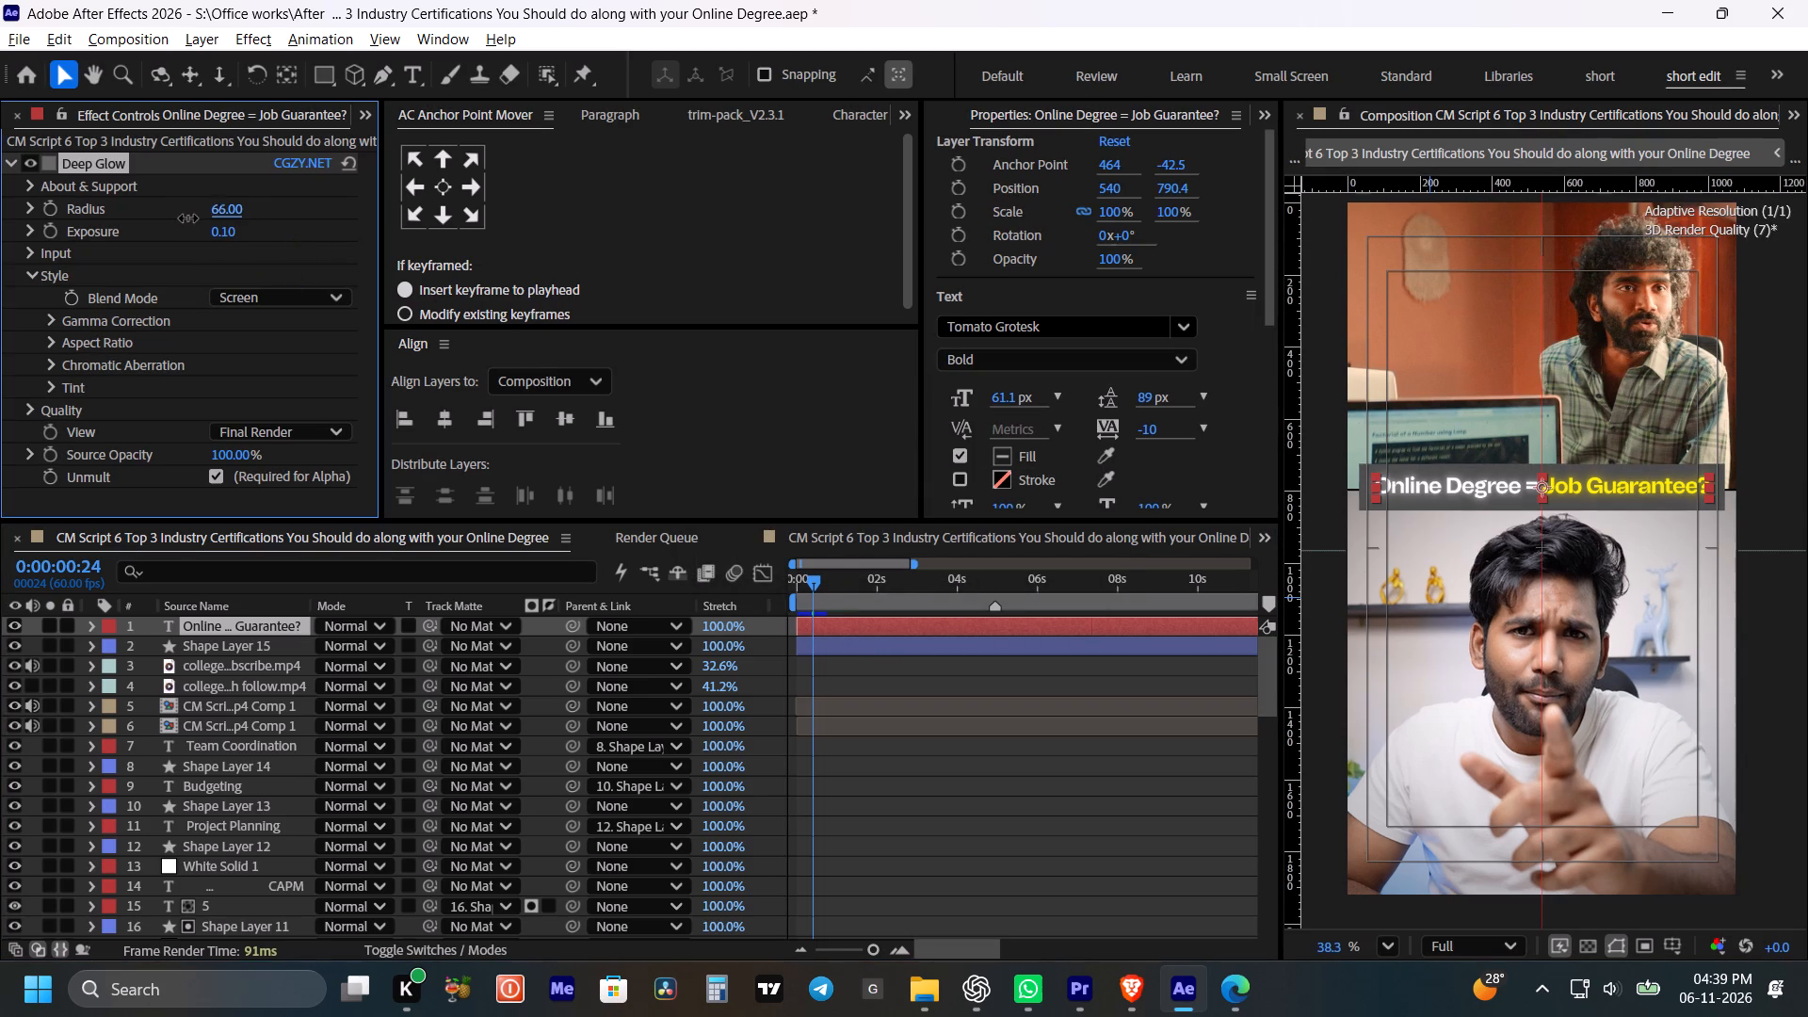
drag(188, 218, 181, 228)
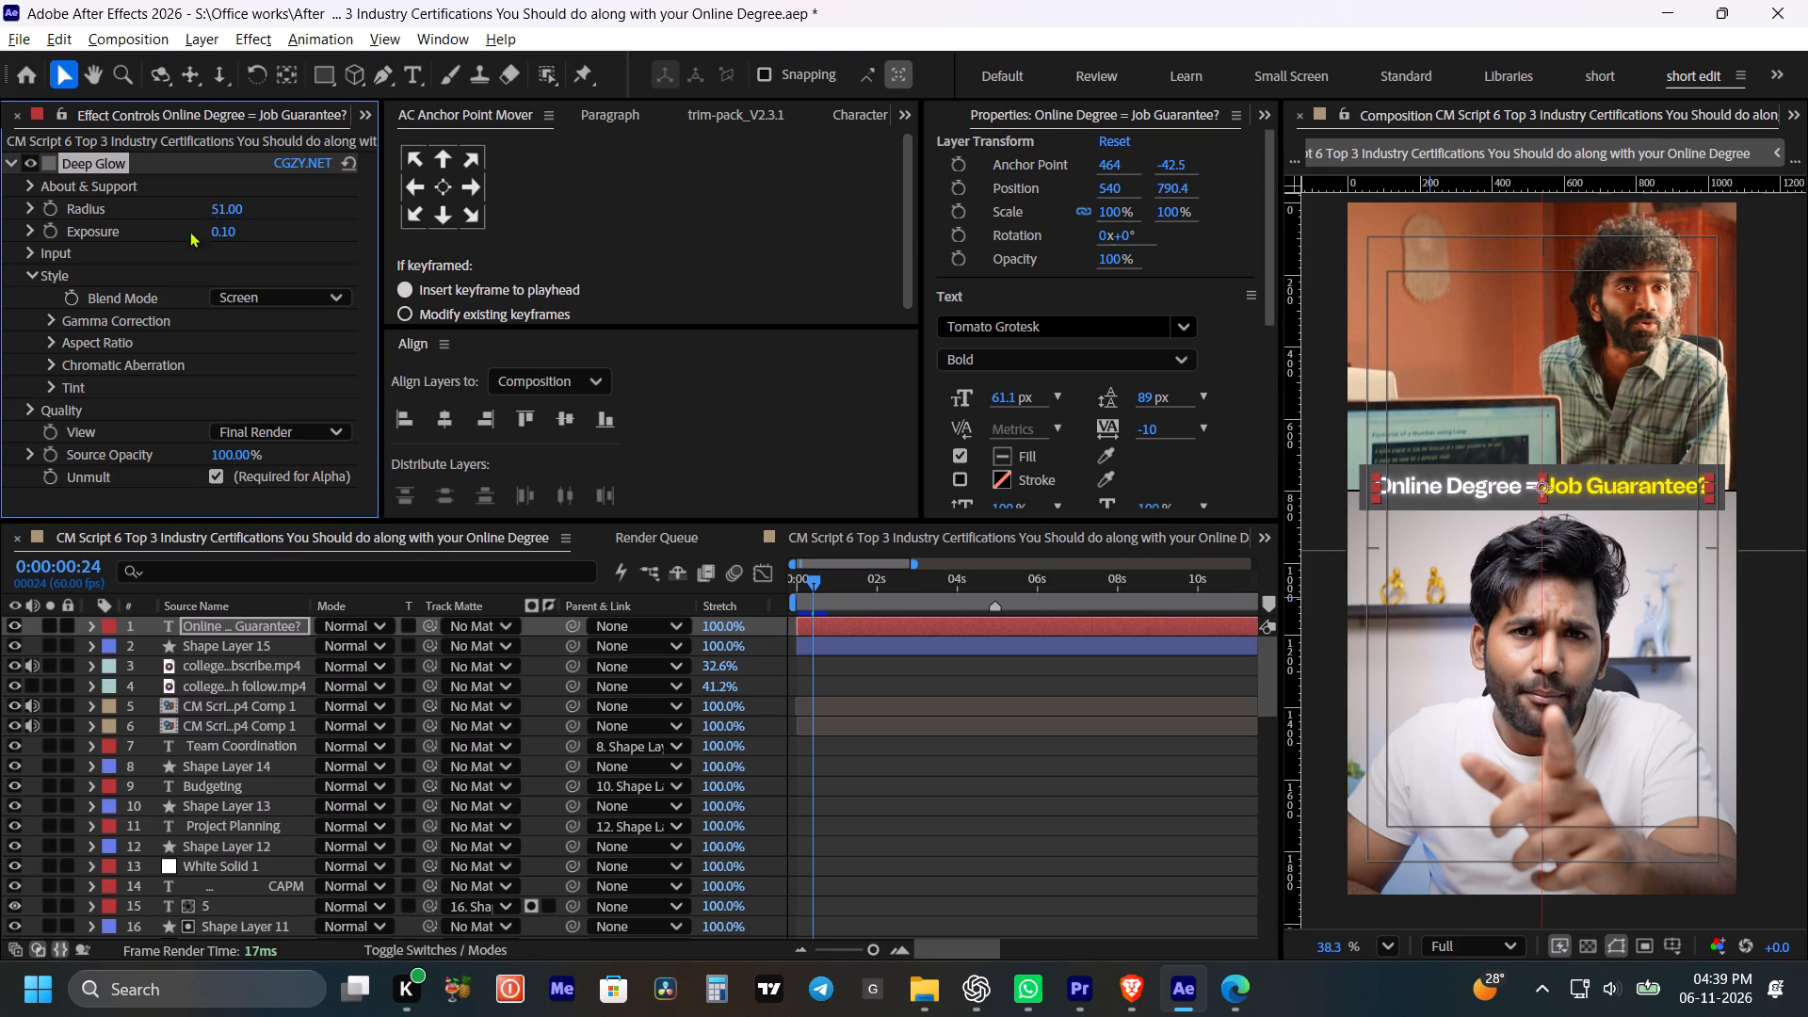
click(223, 237)
text(.0)
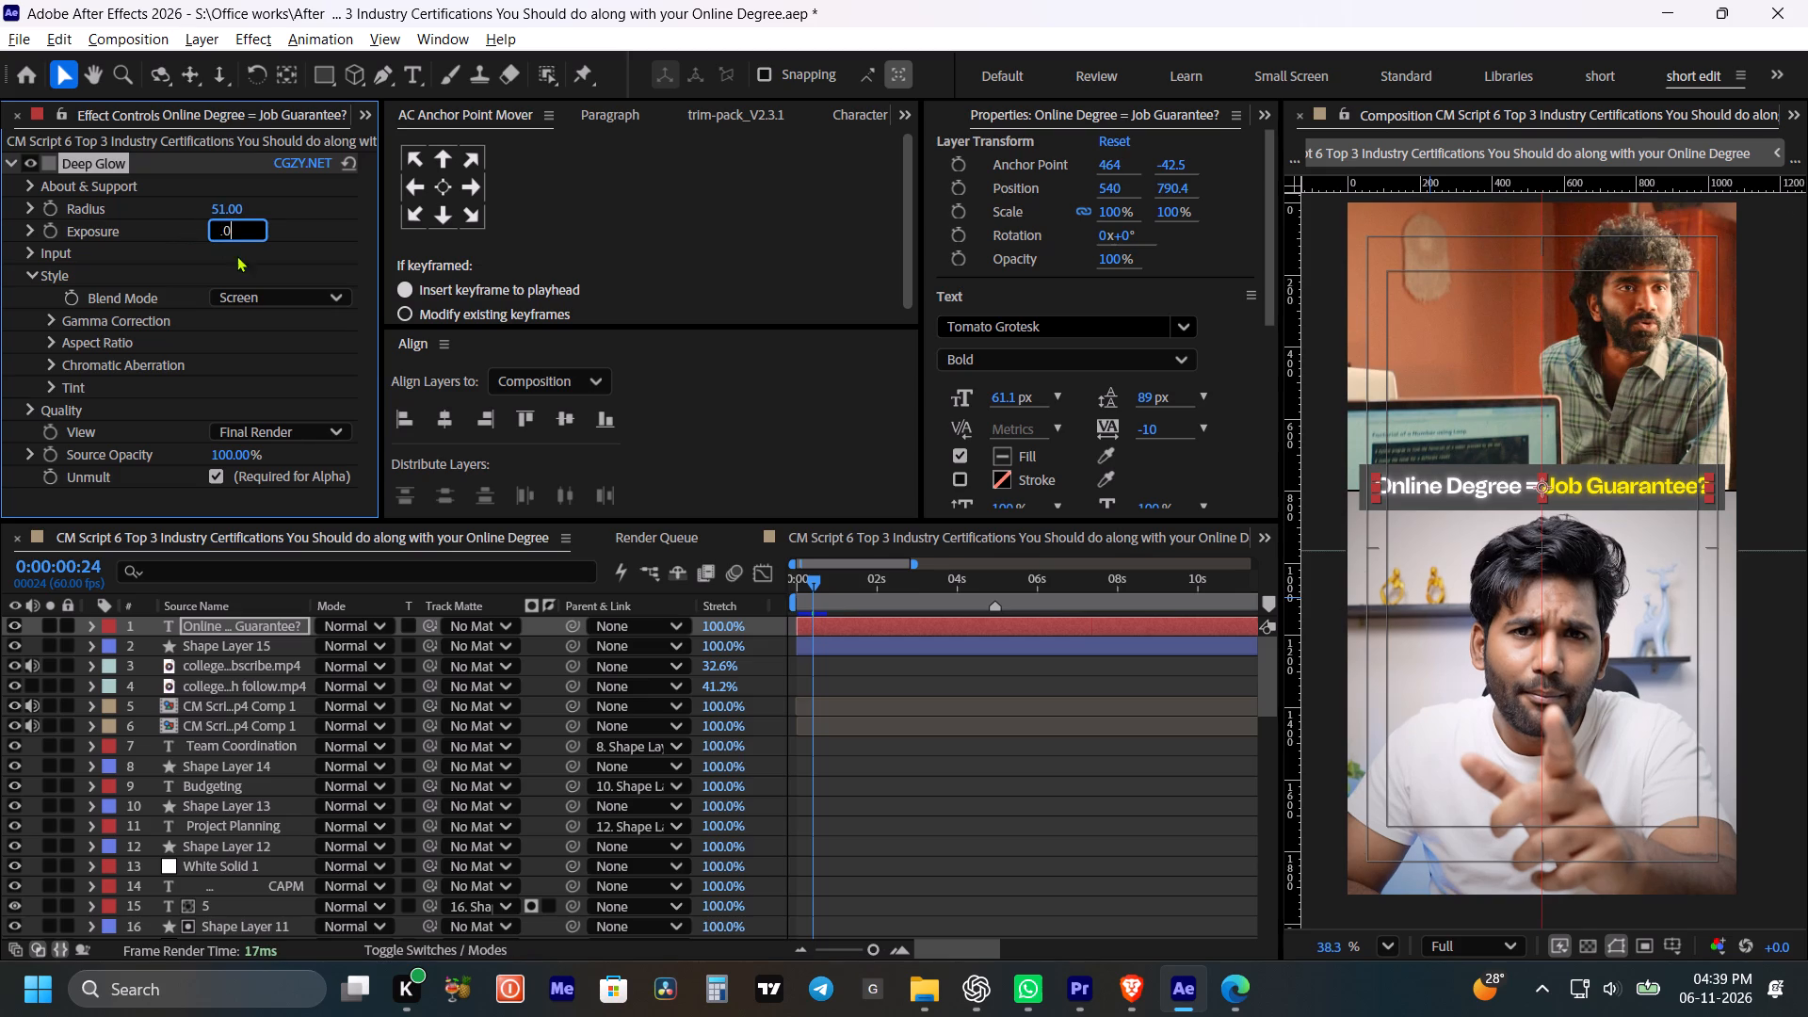
key(5)
click(242, 251)
key(ctrl+s)
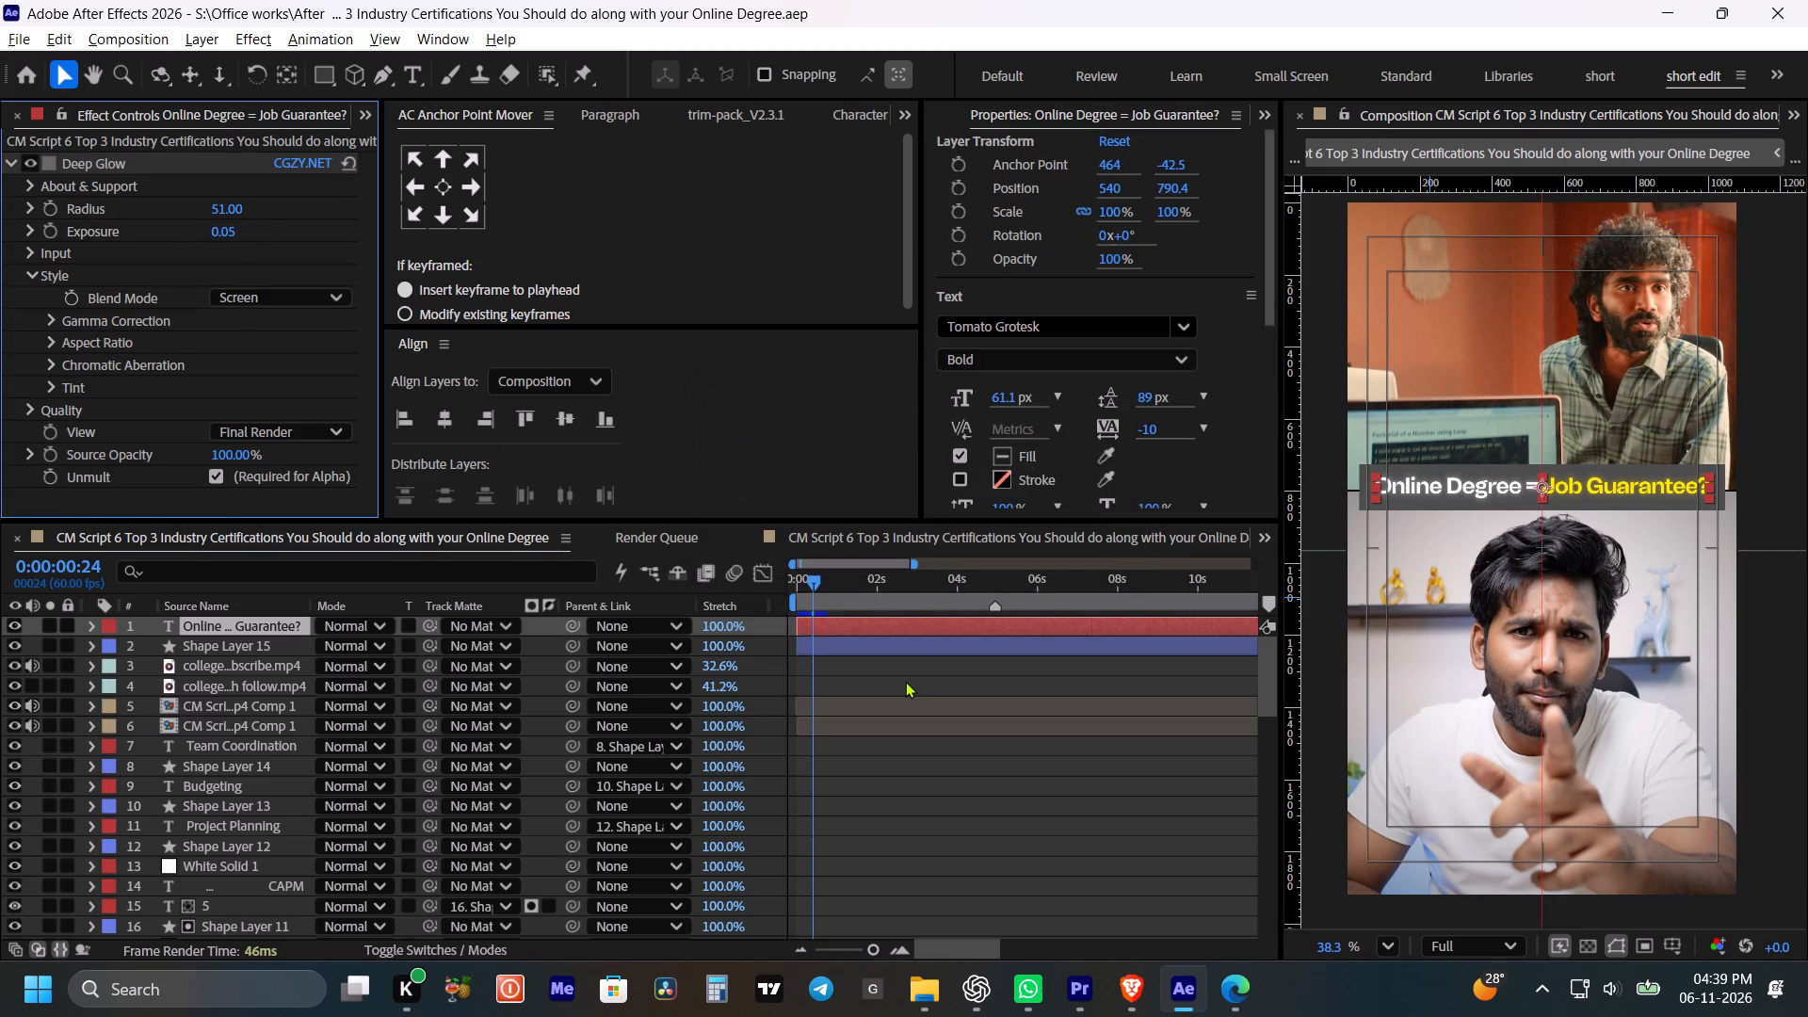
Trim the caption layer and its grey bar layer to end at 0:00:04:55, and save the project.
click(905, 681)
key(ctrl+s)
key(ctrl+s)
alt+scroll(1002, 665, down, 6)
shift+drag(1087, 589, 1070, 585)
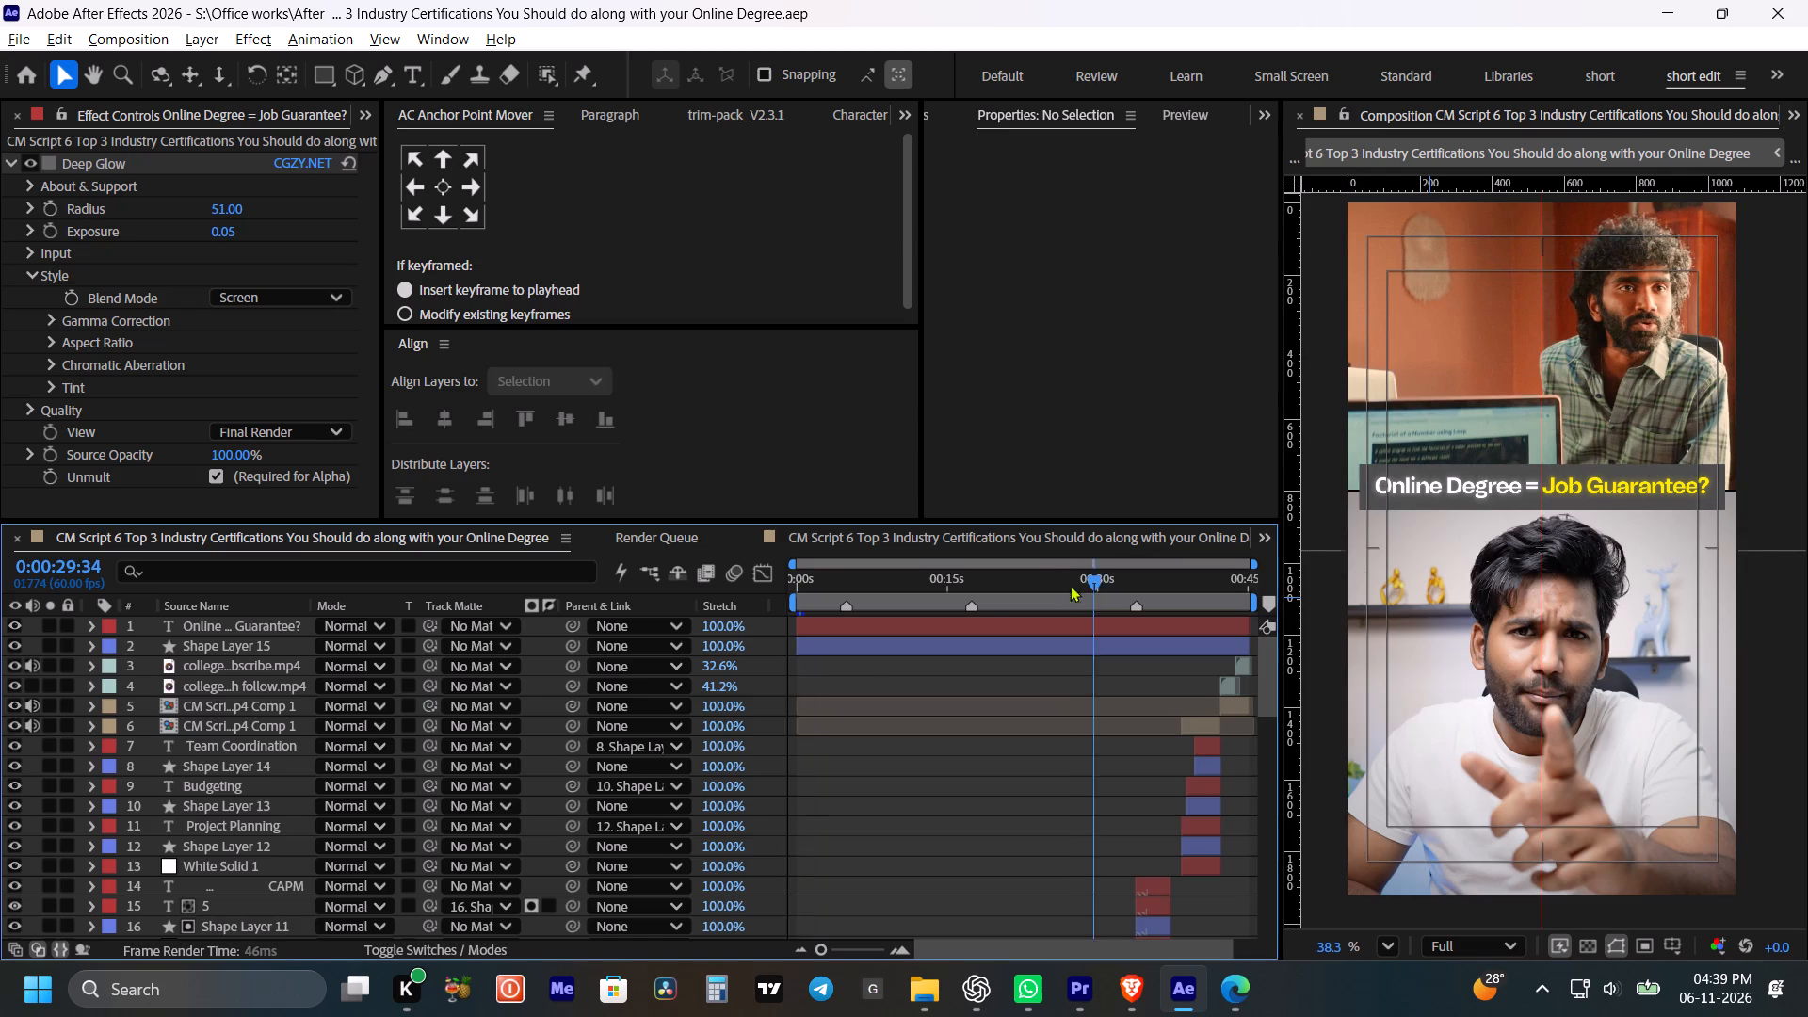
shift+drag(1070, 585, 1043, 588)
scroll(953, 607, down, 16)
scroll(889, 711, down, 2)
alt+scroll(854, 733, up, 1)
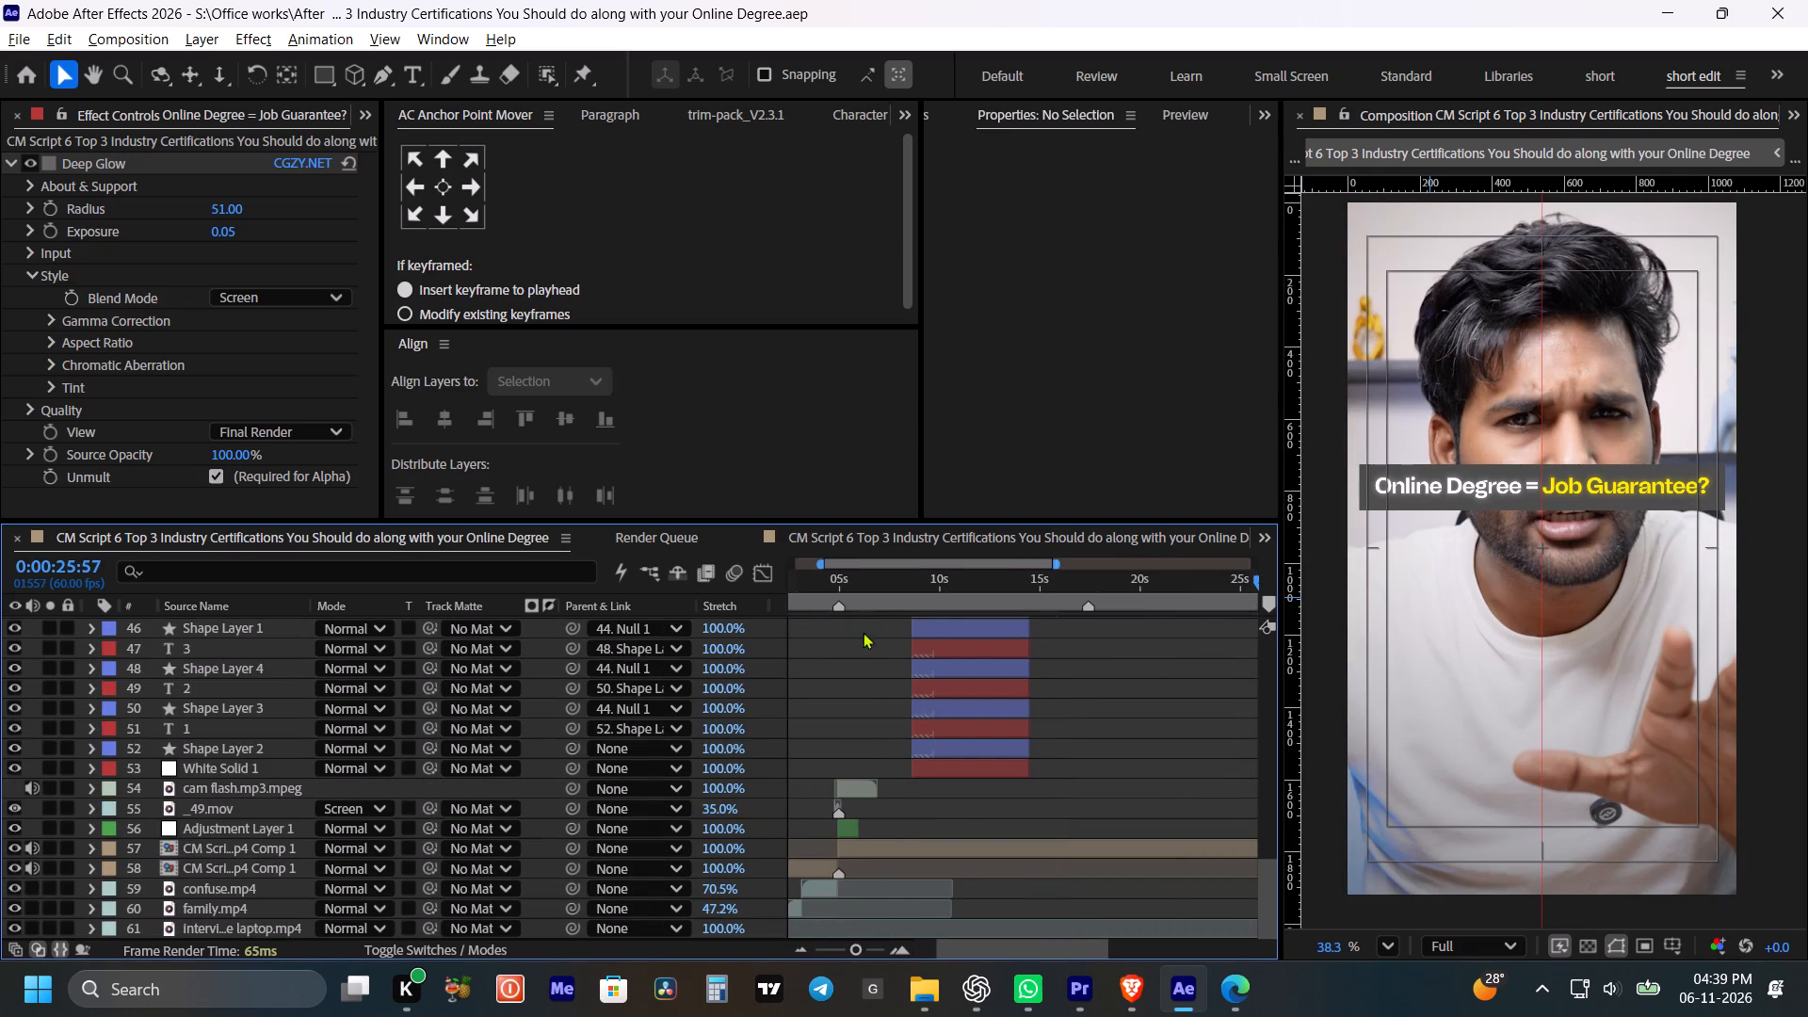
shift+click(841, 571)
scroll(863, 661, up, 7)
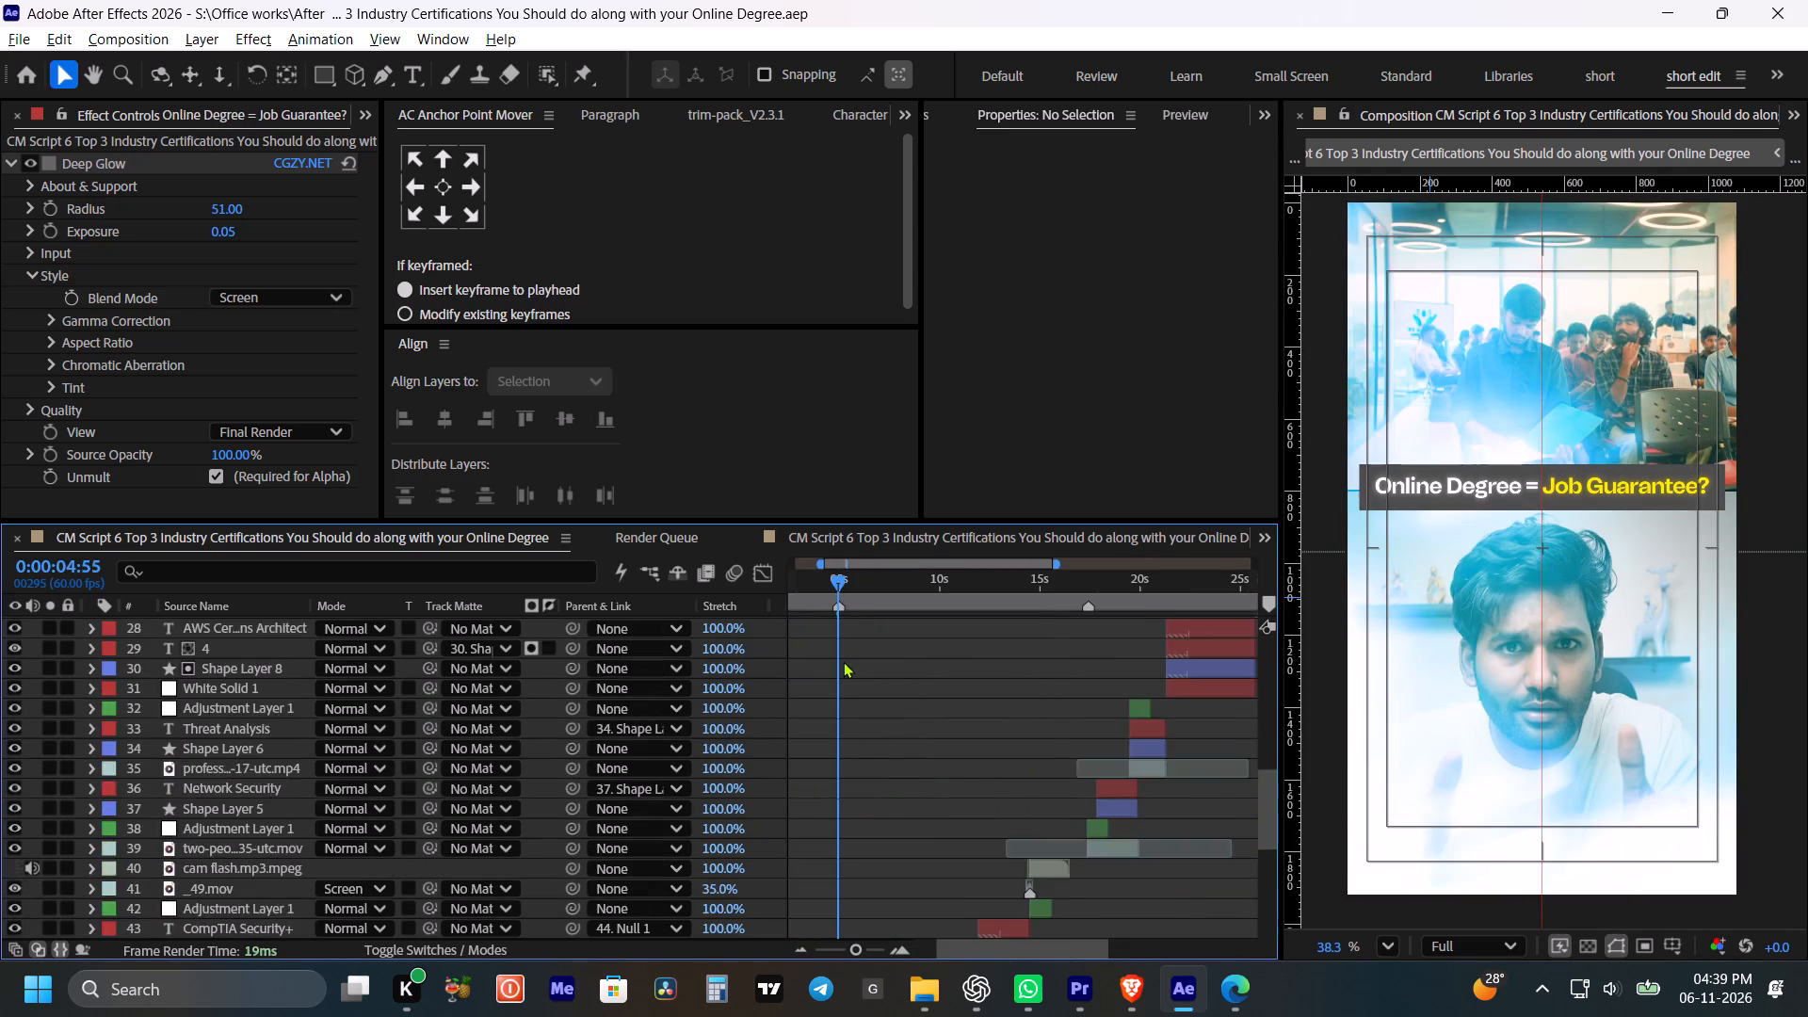
scroll(843, 661, up, 18)
click(854, 653)
shift+click(854, 635)
key(alt+bracketright)
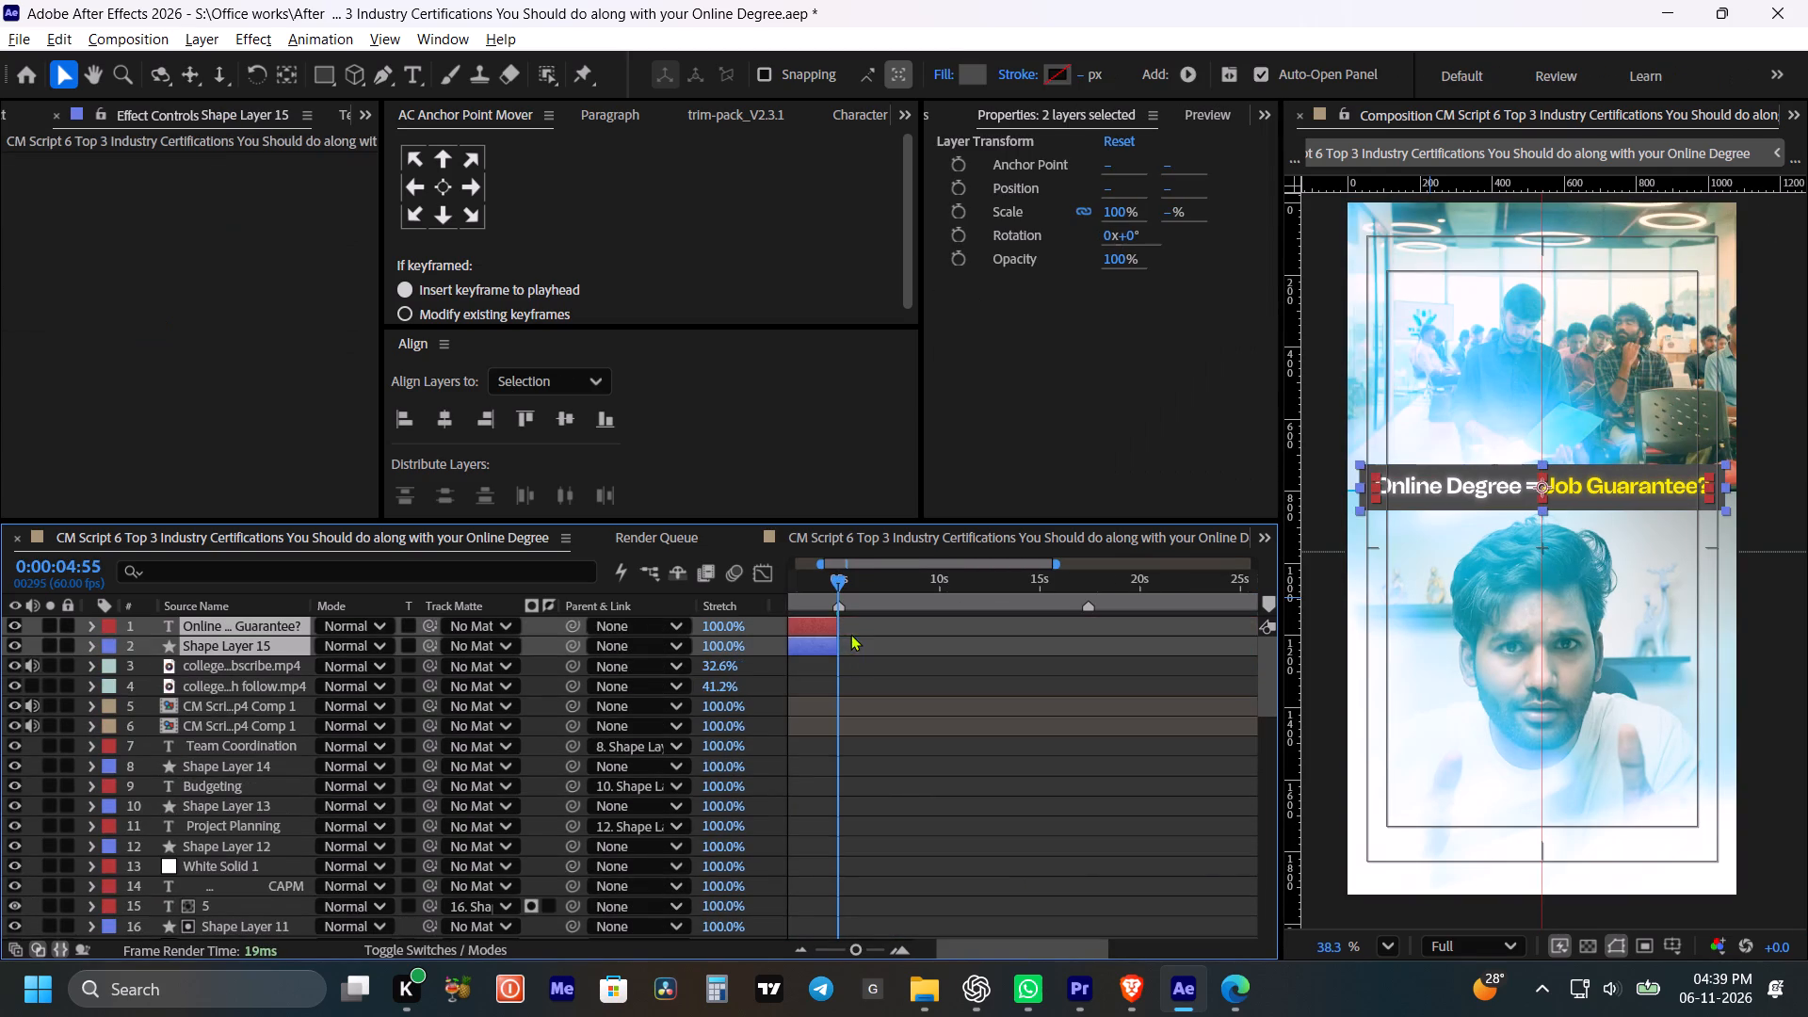
key(ctrl+s)
key(ctrl+s)
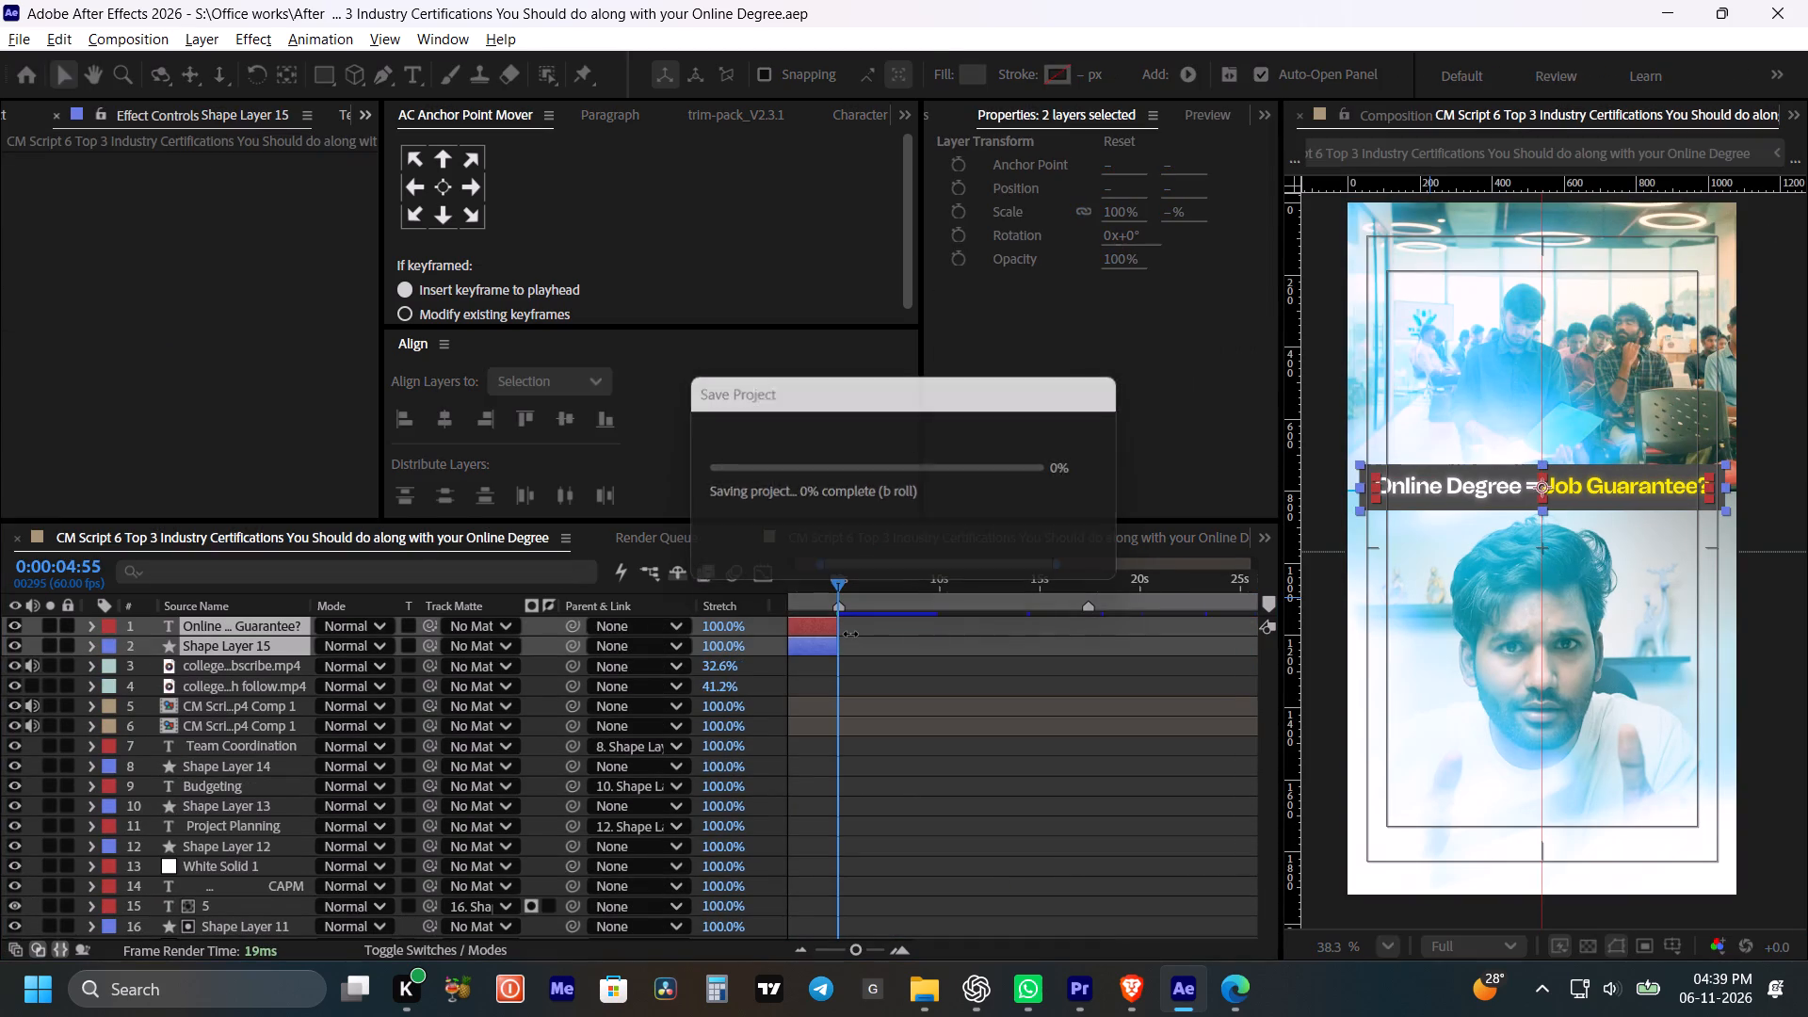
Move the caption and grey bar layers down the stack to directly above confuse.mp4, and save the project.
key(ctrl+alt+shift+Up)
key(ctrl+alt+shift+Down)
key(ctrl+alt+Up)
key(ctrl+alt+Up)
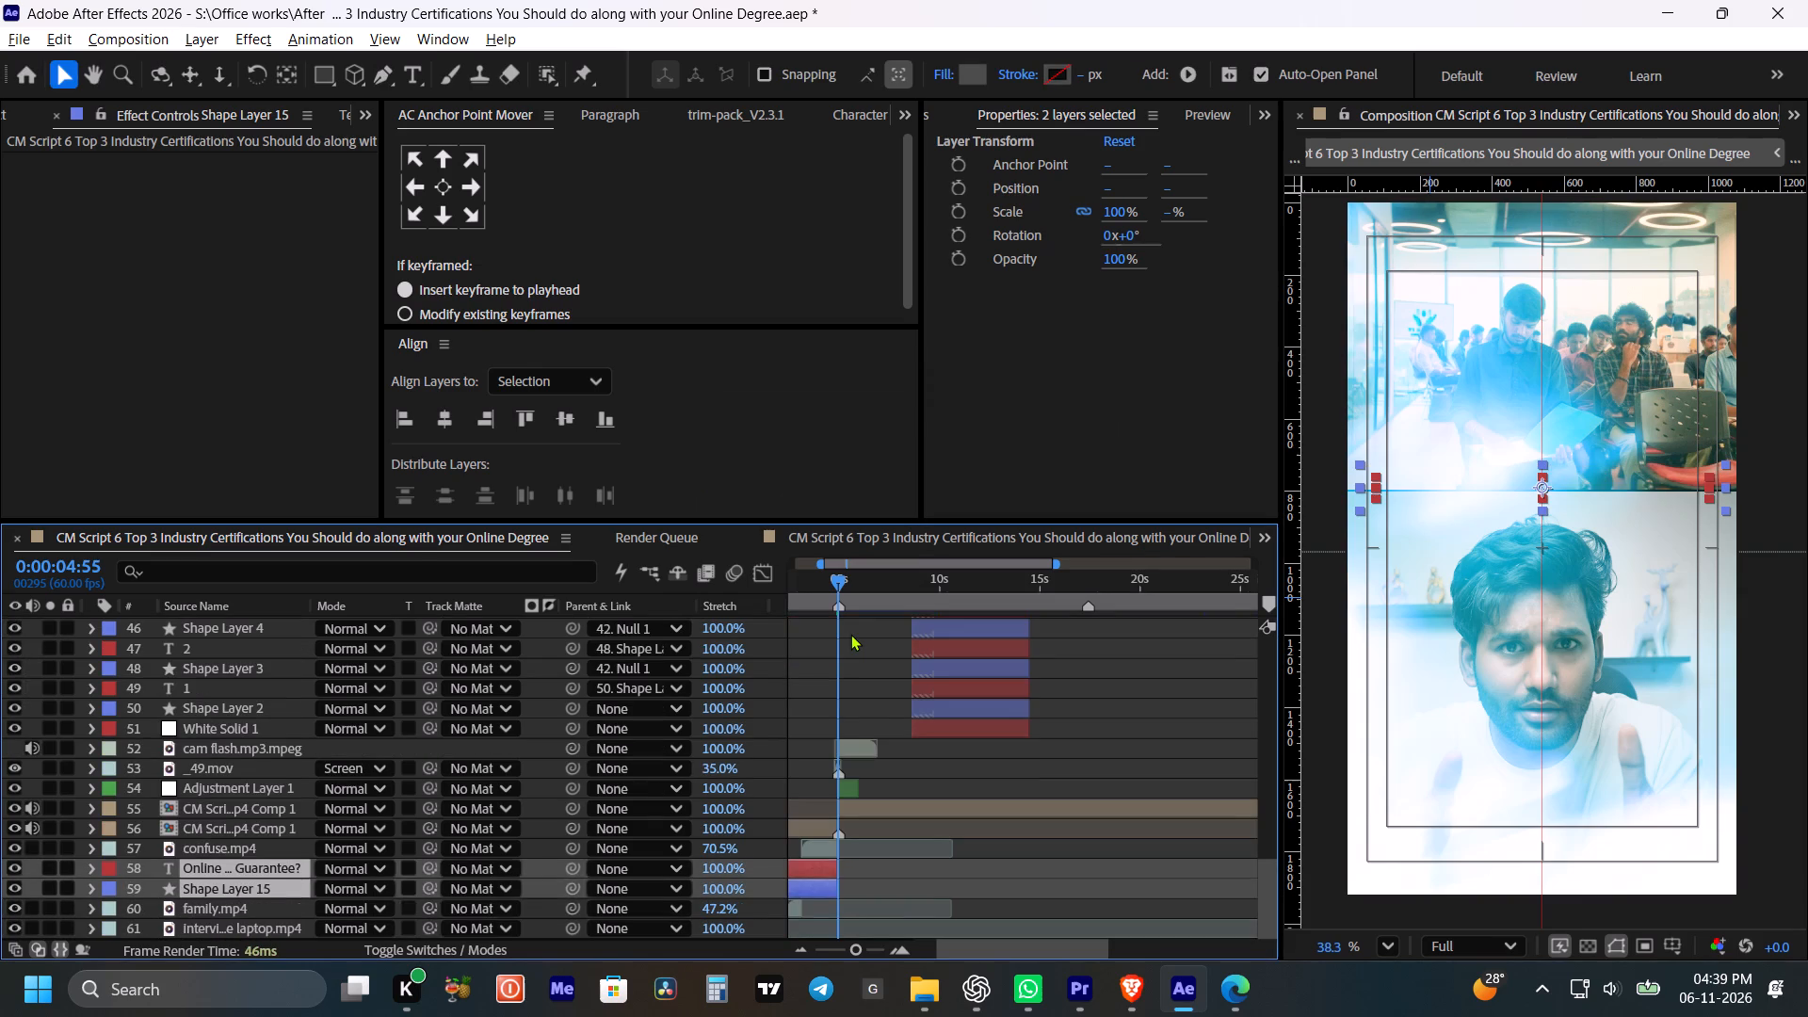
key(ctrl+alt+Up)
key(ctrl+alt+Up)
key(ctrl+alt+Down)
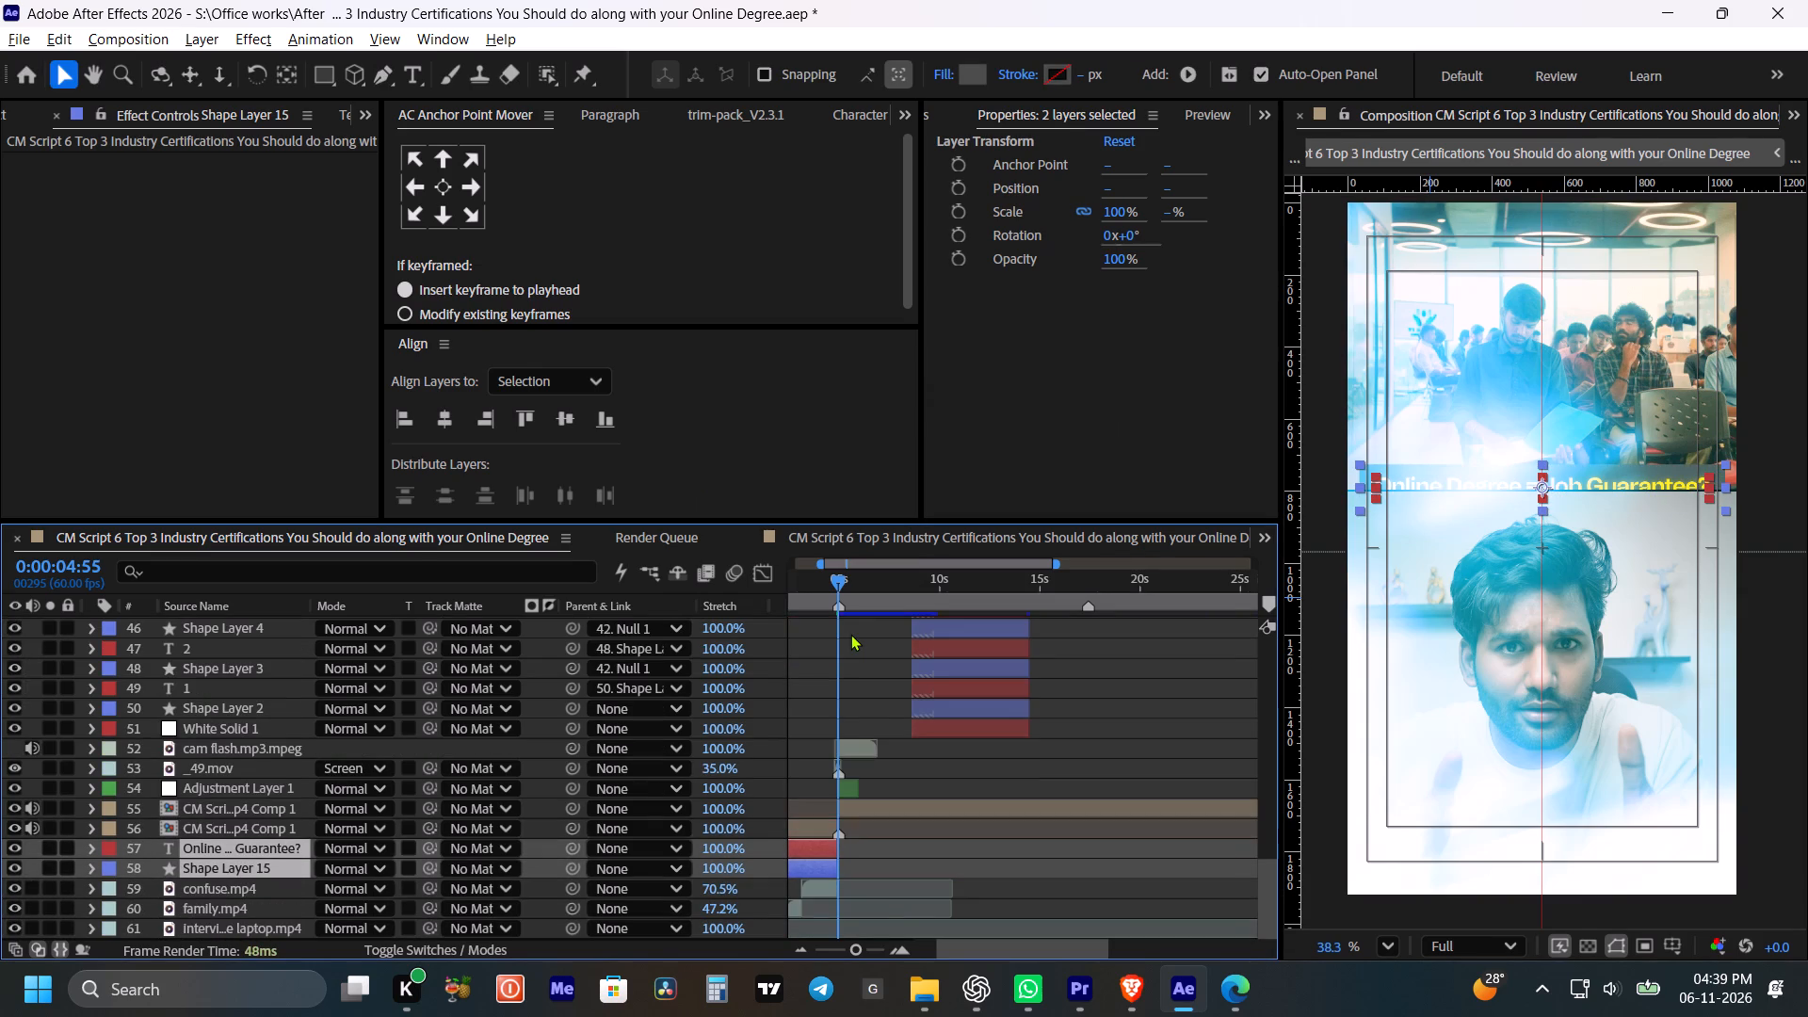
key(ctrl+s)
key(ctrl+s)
Check the caption at 0:00:03:07, restack the caption and bar layers directly above the lower CM Script Comp 1 layer, and save the project.
alt+scroll(837, 726, up, 2)
key(space)
drag(862, 669, 1132, 710)
click(968, 576)
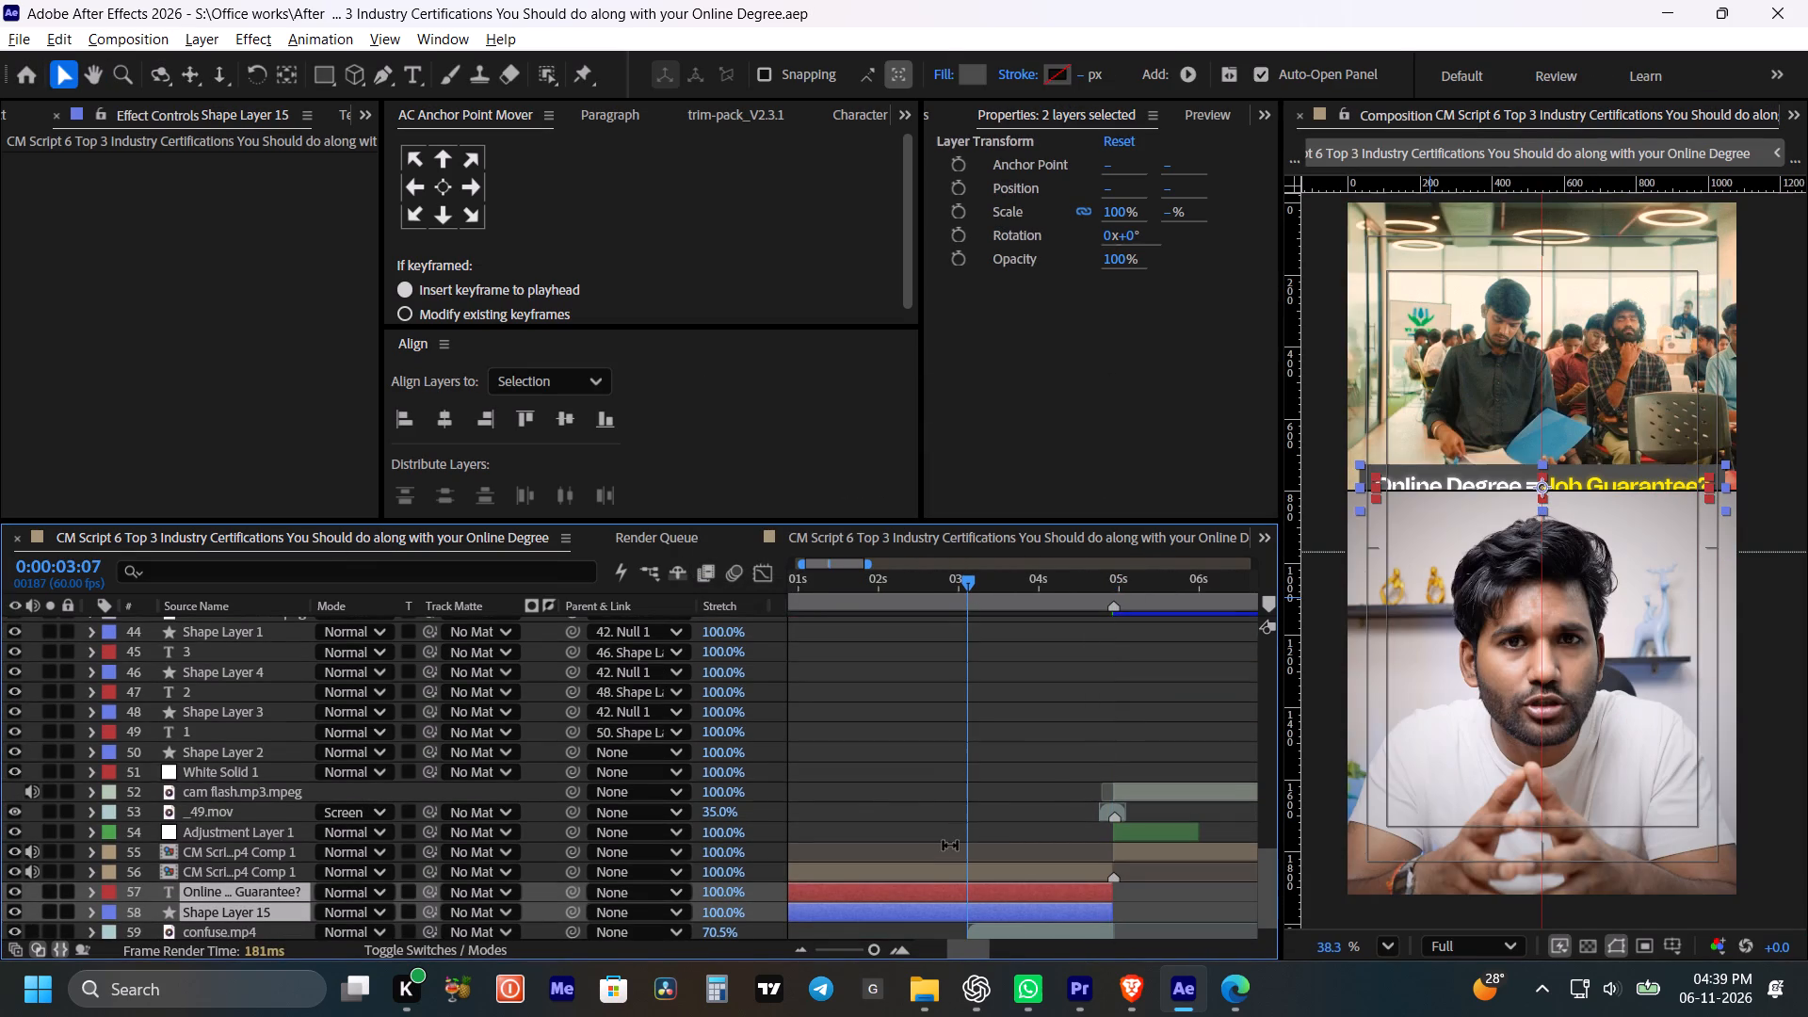
key(ctrl+alt+shift+Up)
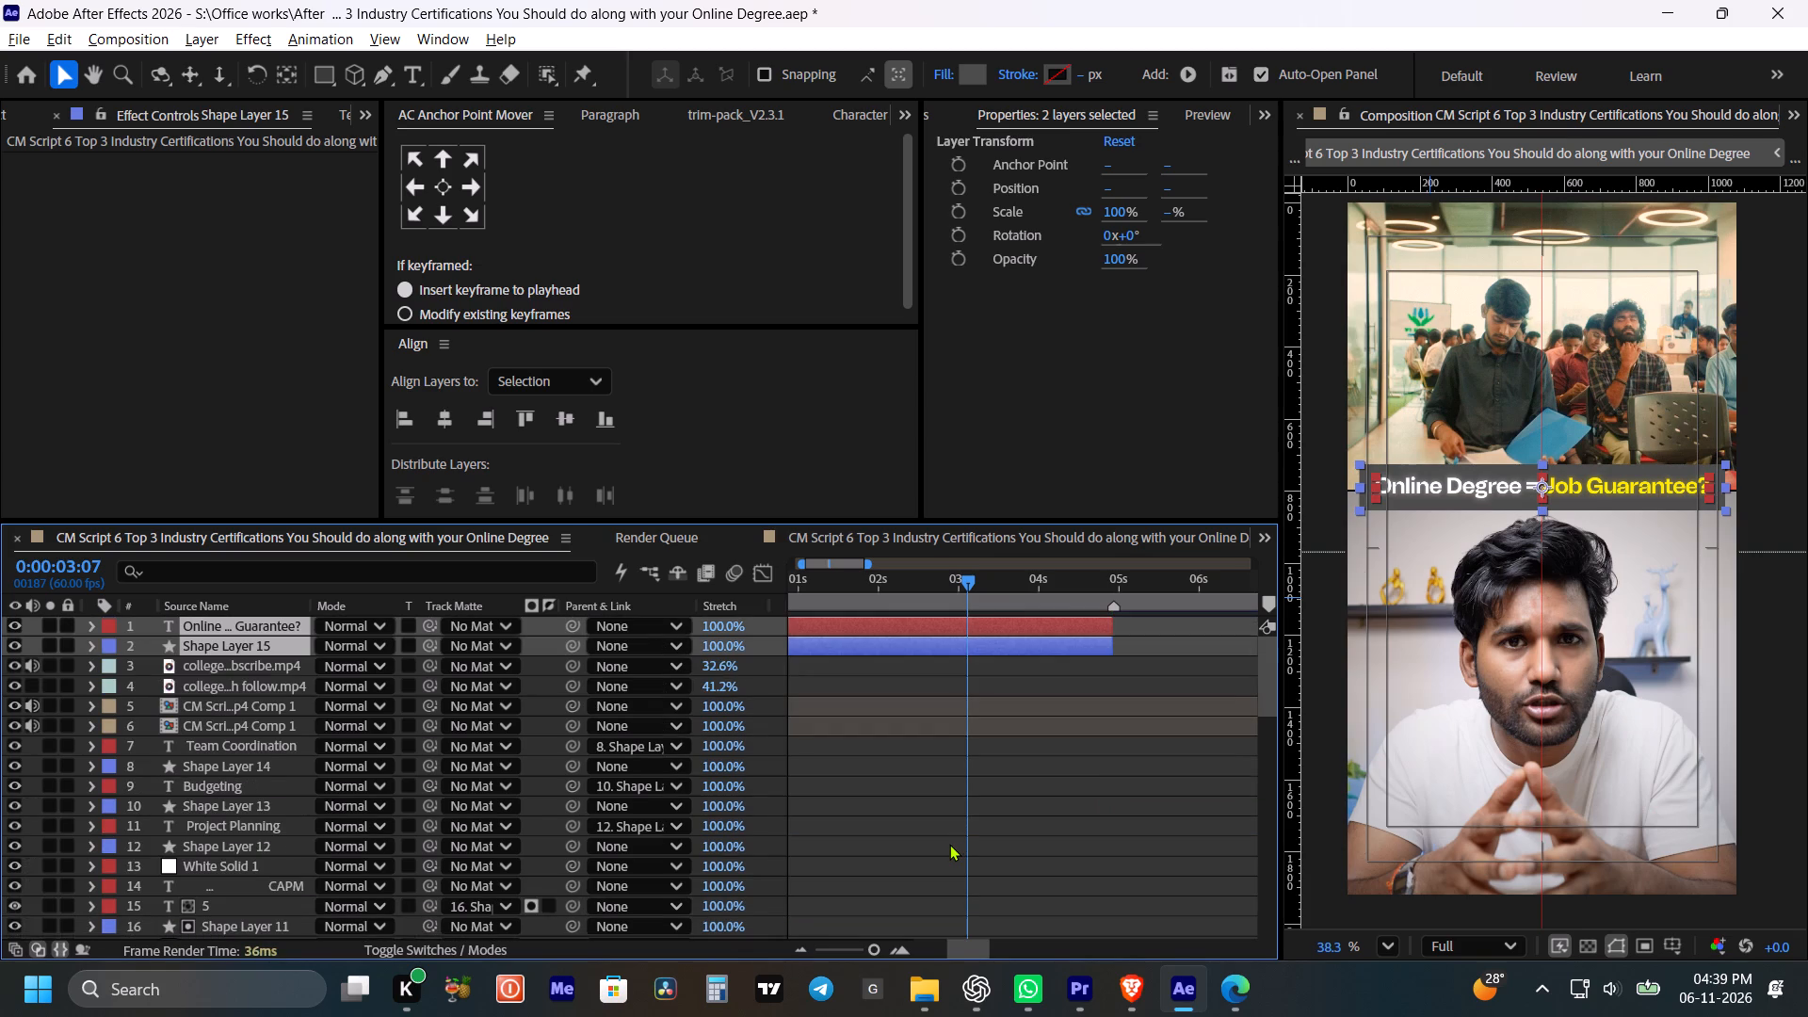
key(ctrl+alt+Down)
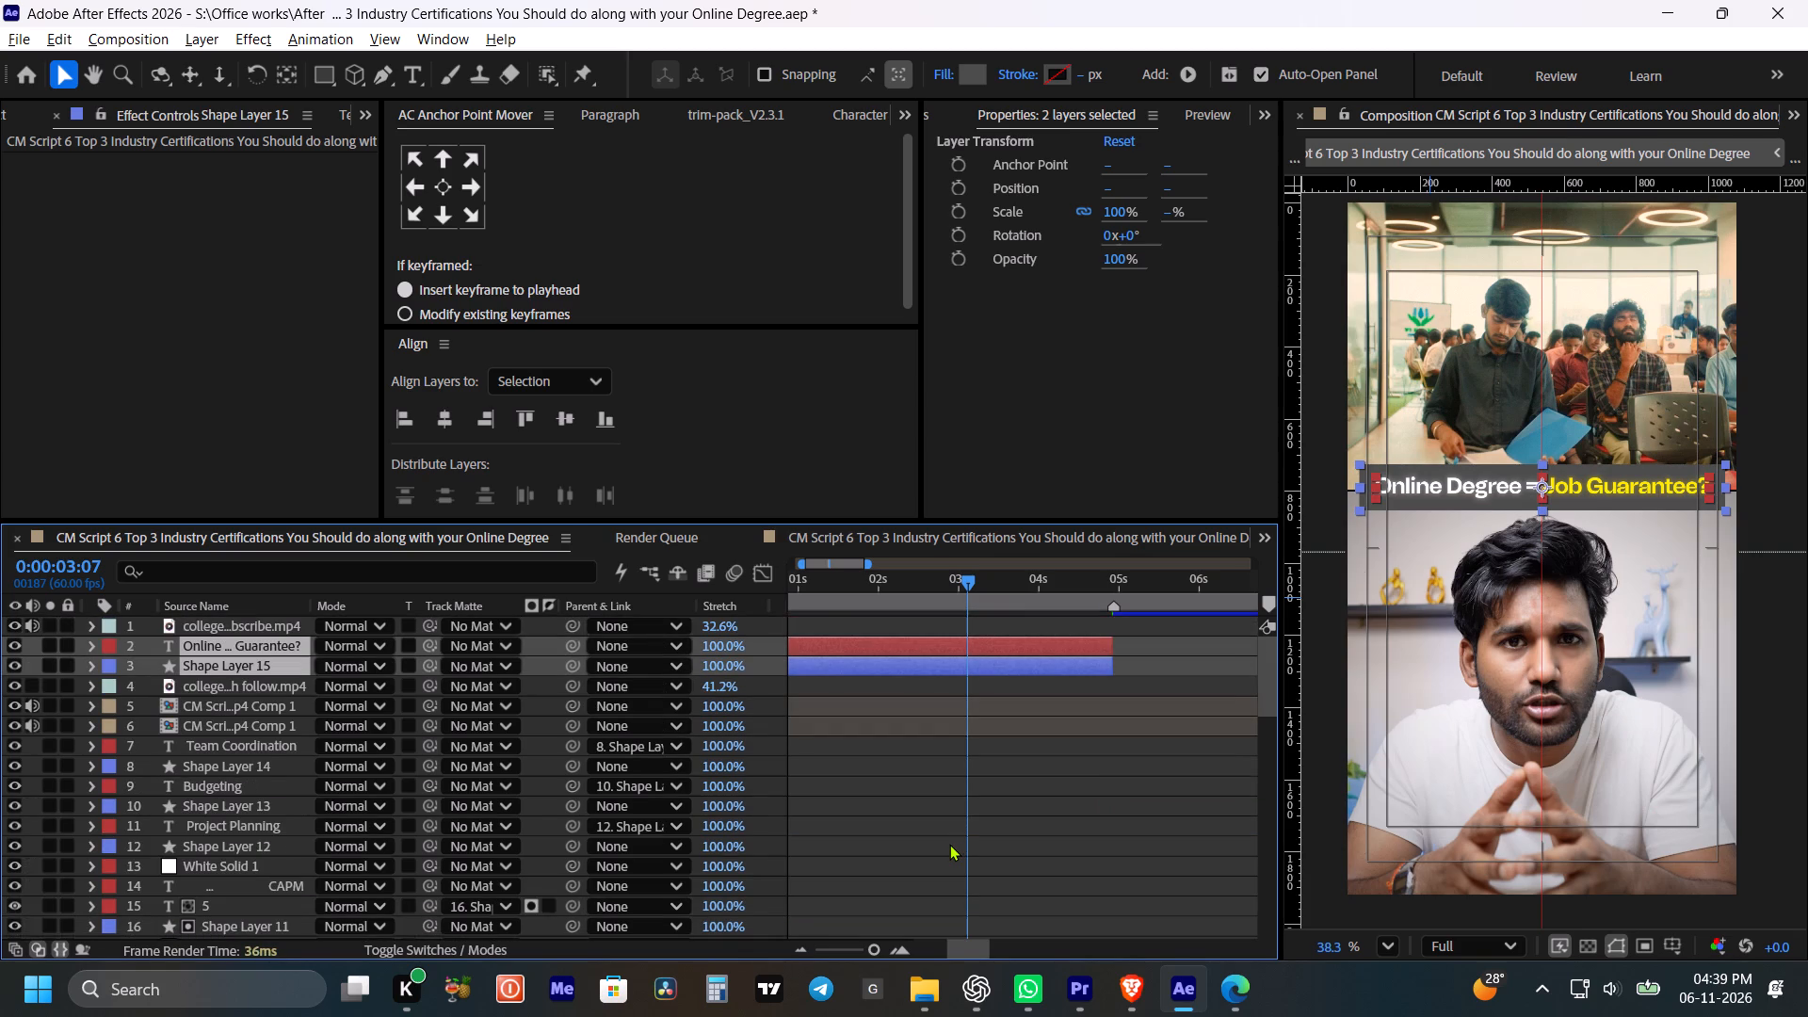
key(ctrl+alt+shift+Down)
key(ctrl+alt+Up)
key(ctrl+alt+Up)
key(ctrl+alt+Up)
key(ctrl+alt+Up)
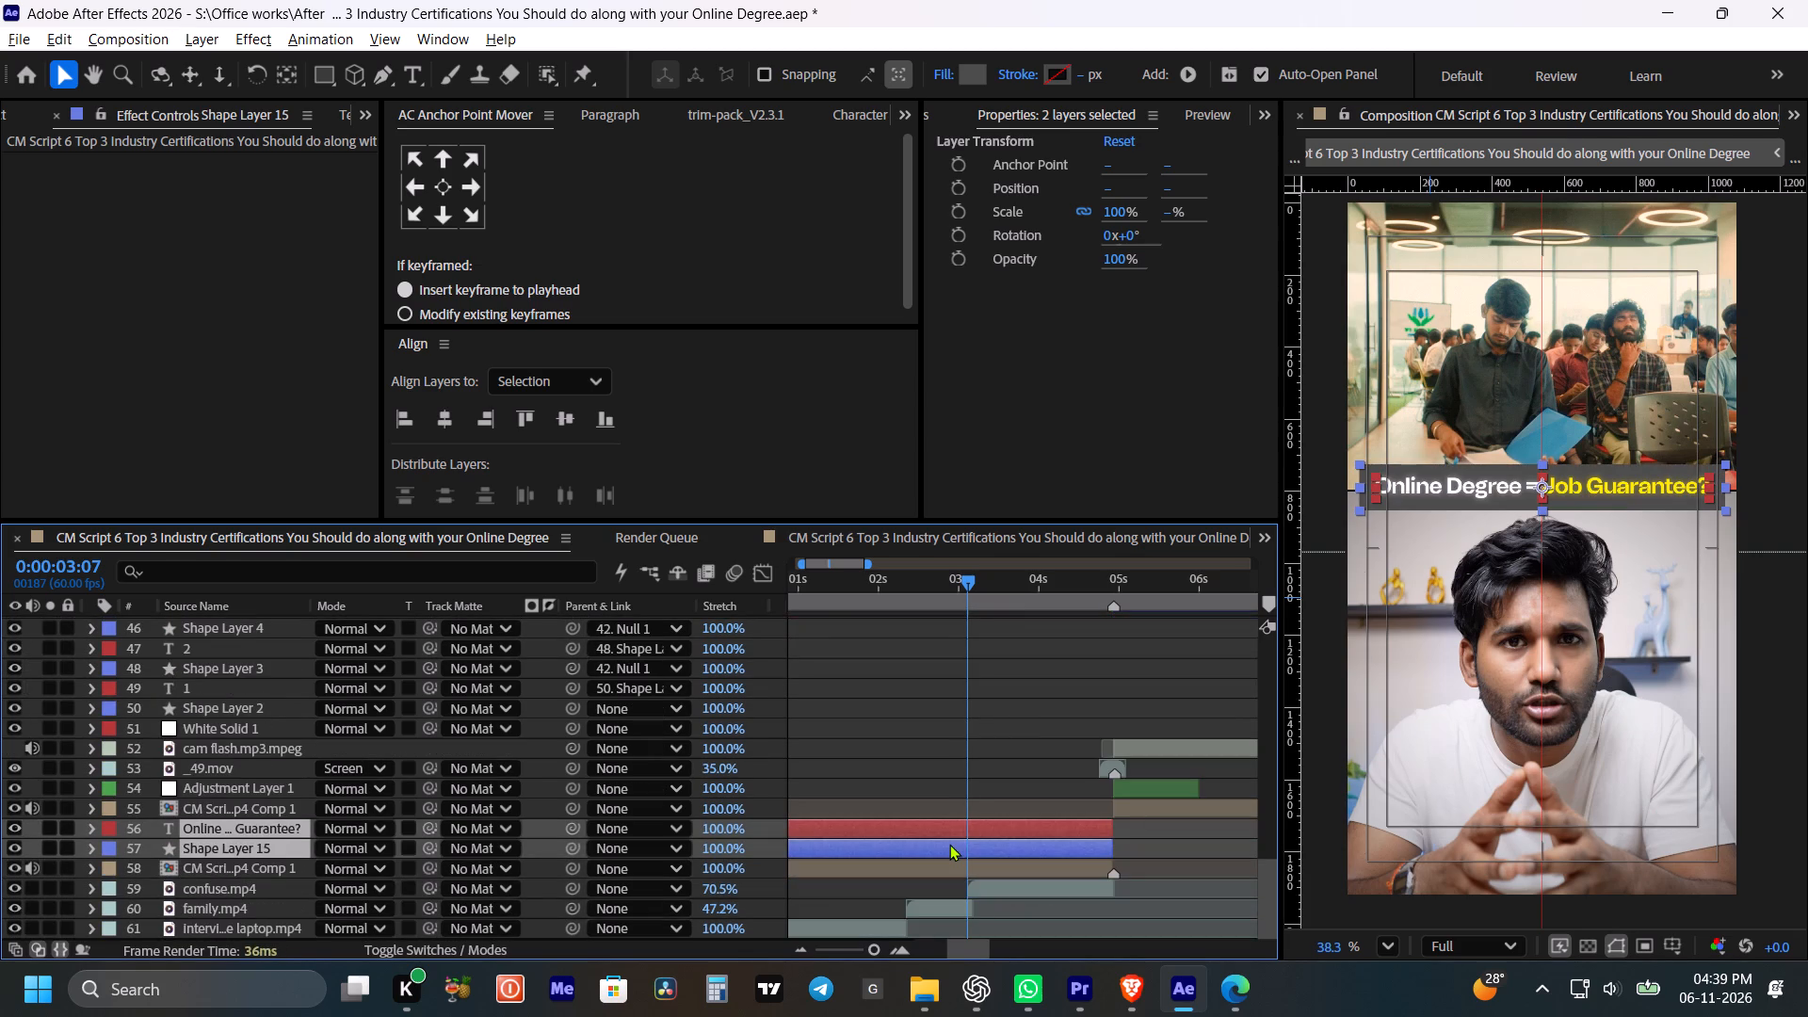
key(ctrl+s)
alt+scroll(942, 932, down, 4)
key(ctrl+s)
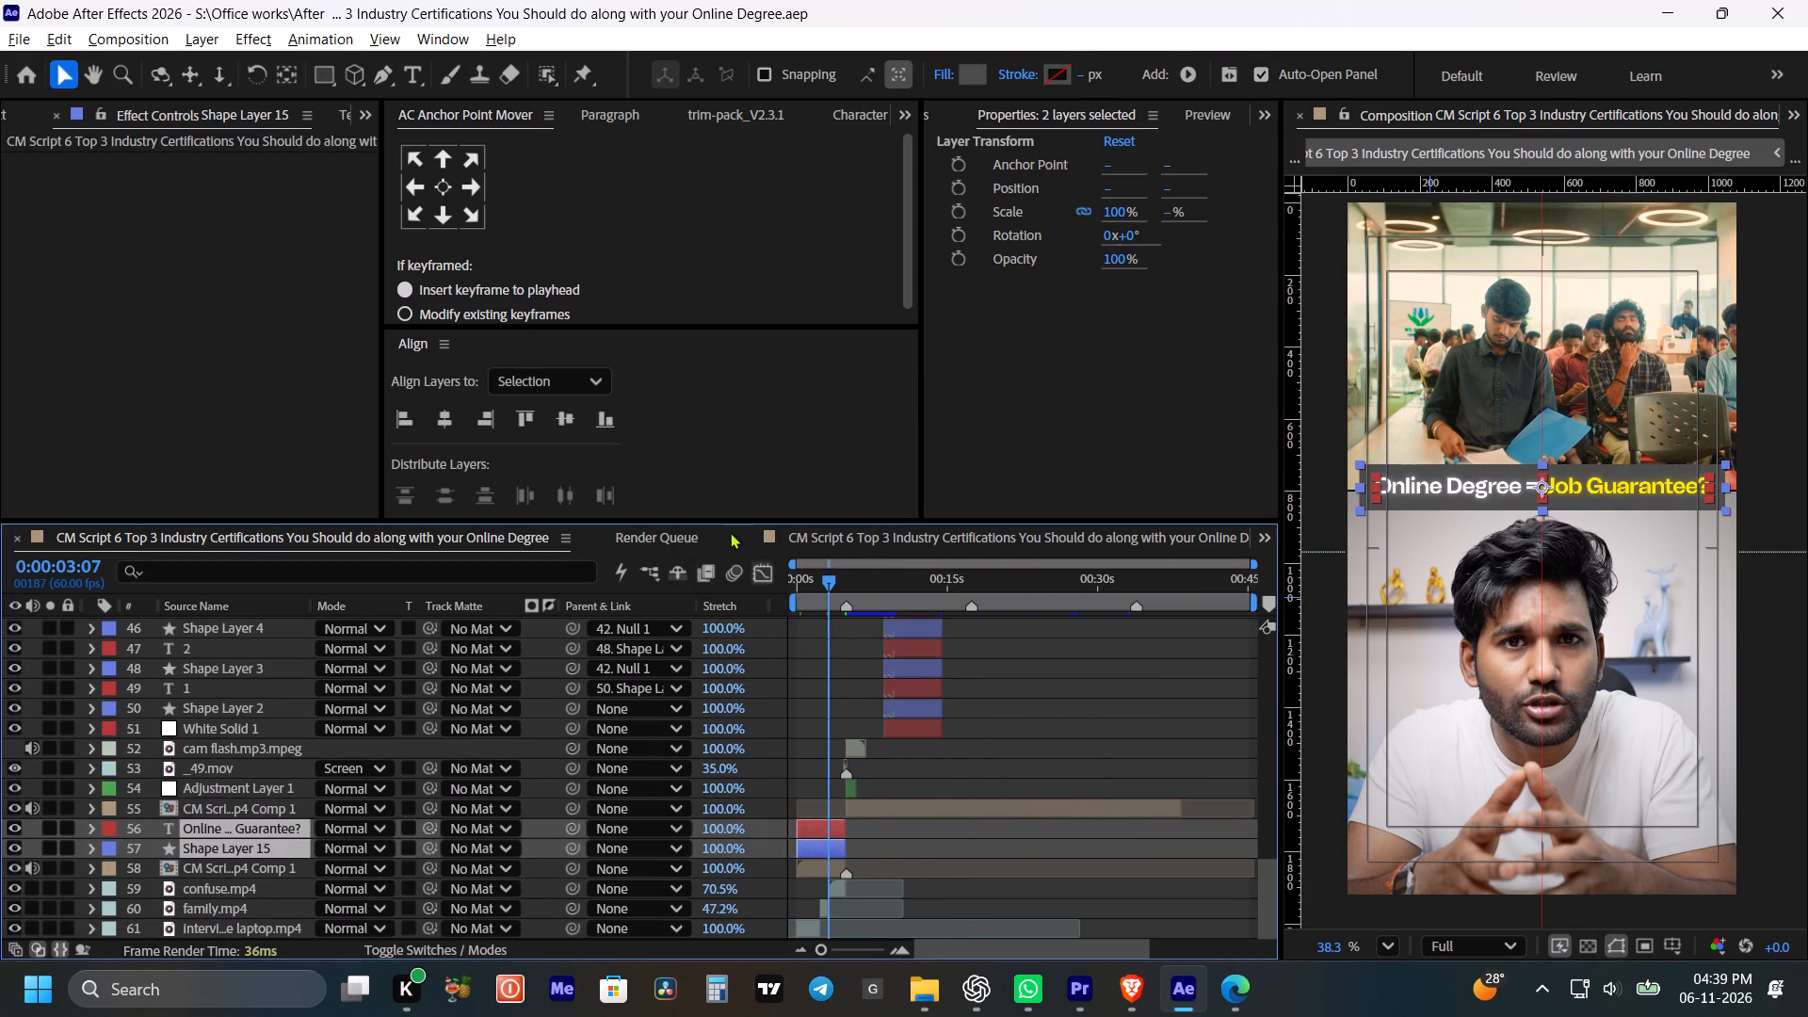
Open the recent project "MC sir Script 11 JEE Main 2027 expected category wise cutoffs marking".
click(18, 14)
click(156, 336)
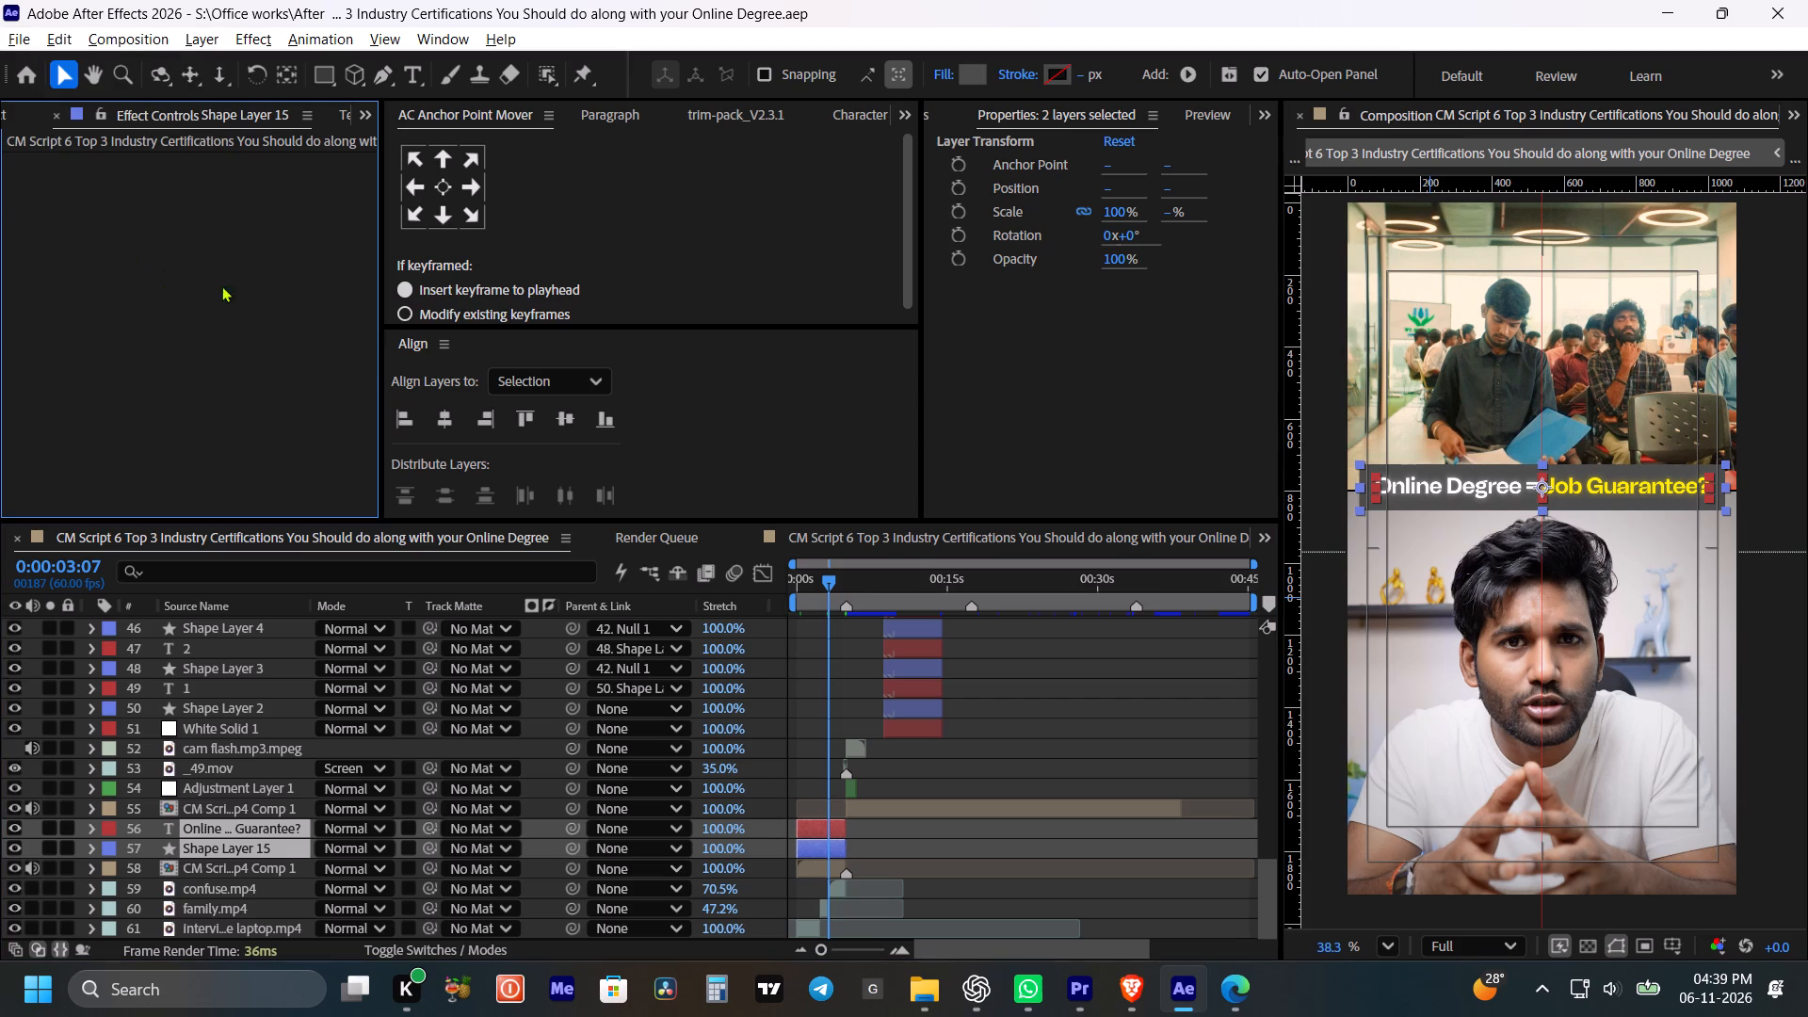
click(23, 40)
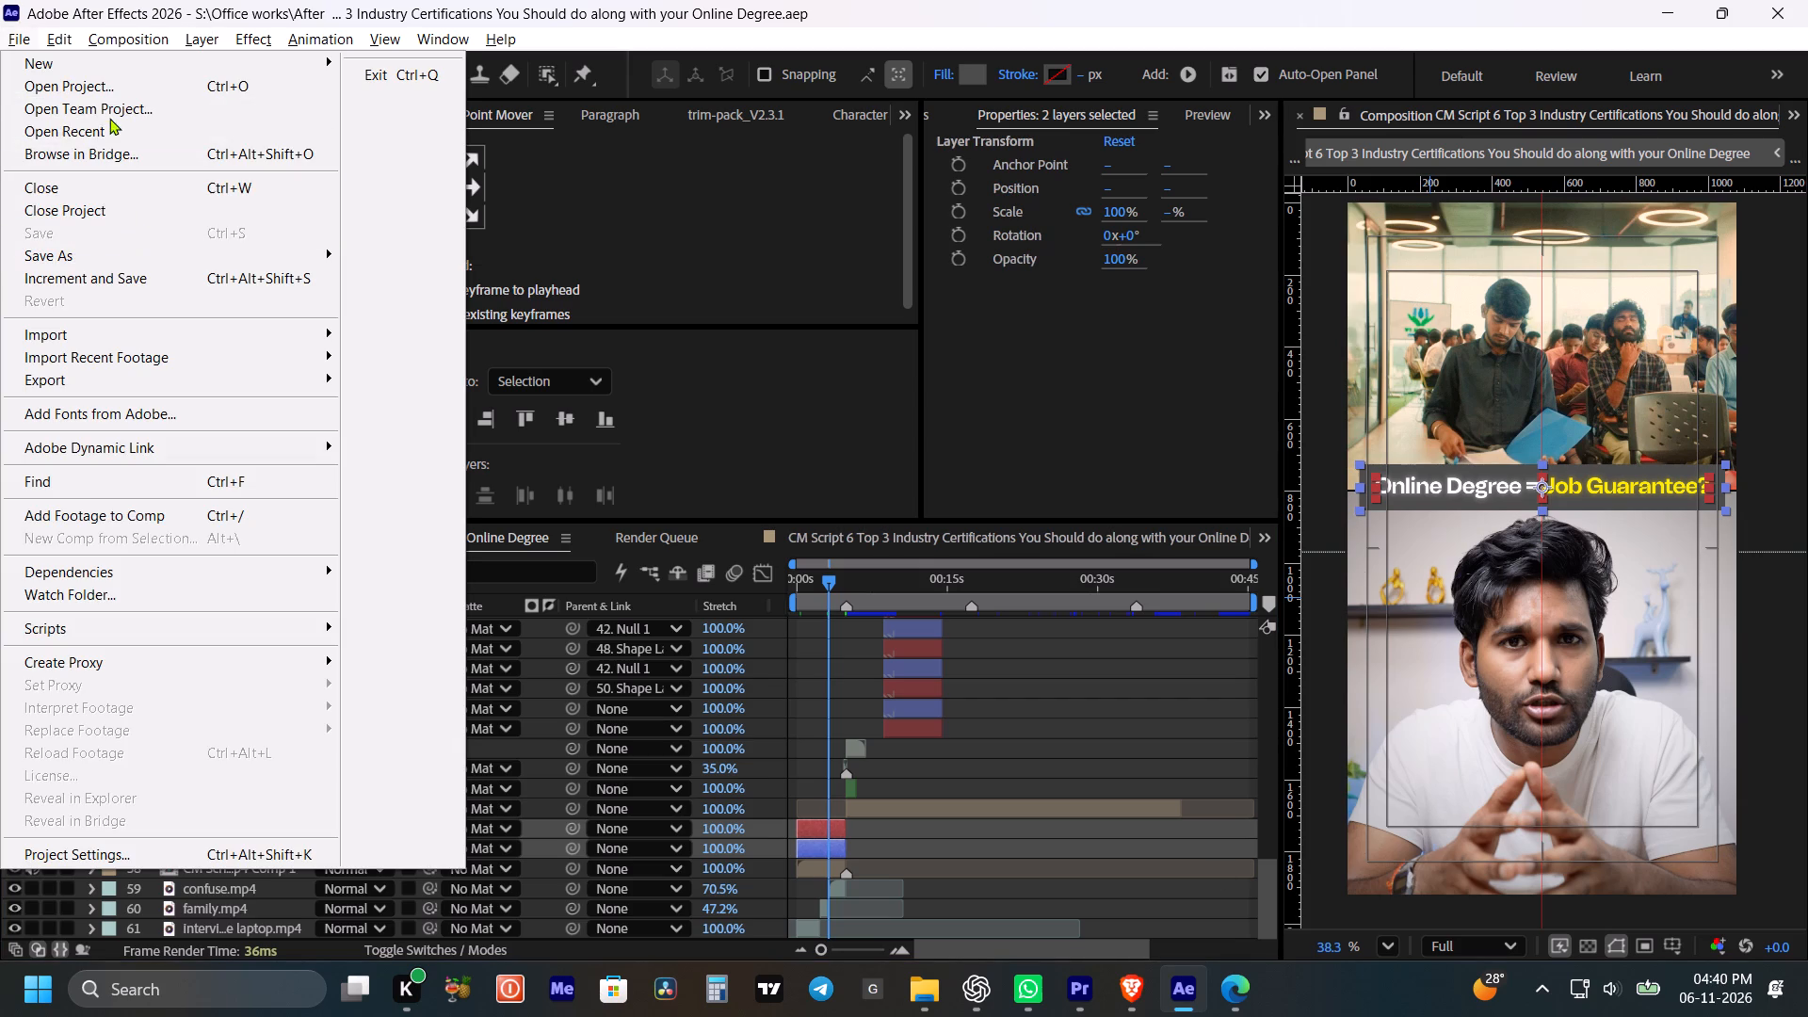
click(177, 127)
click(551, 151)
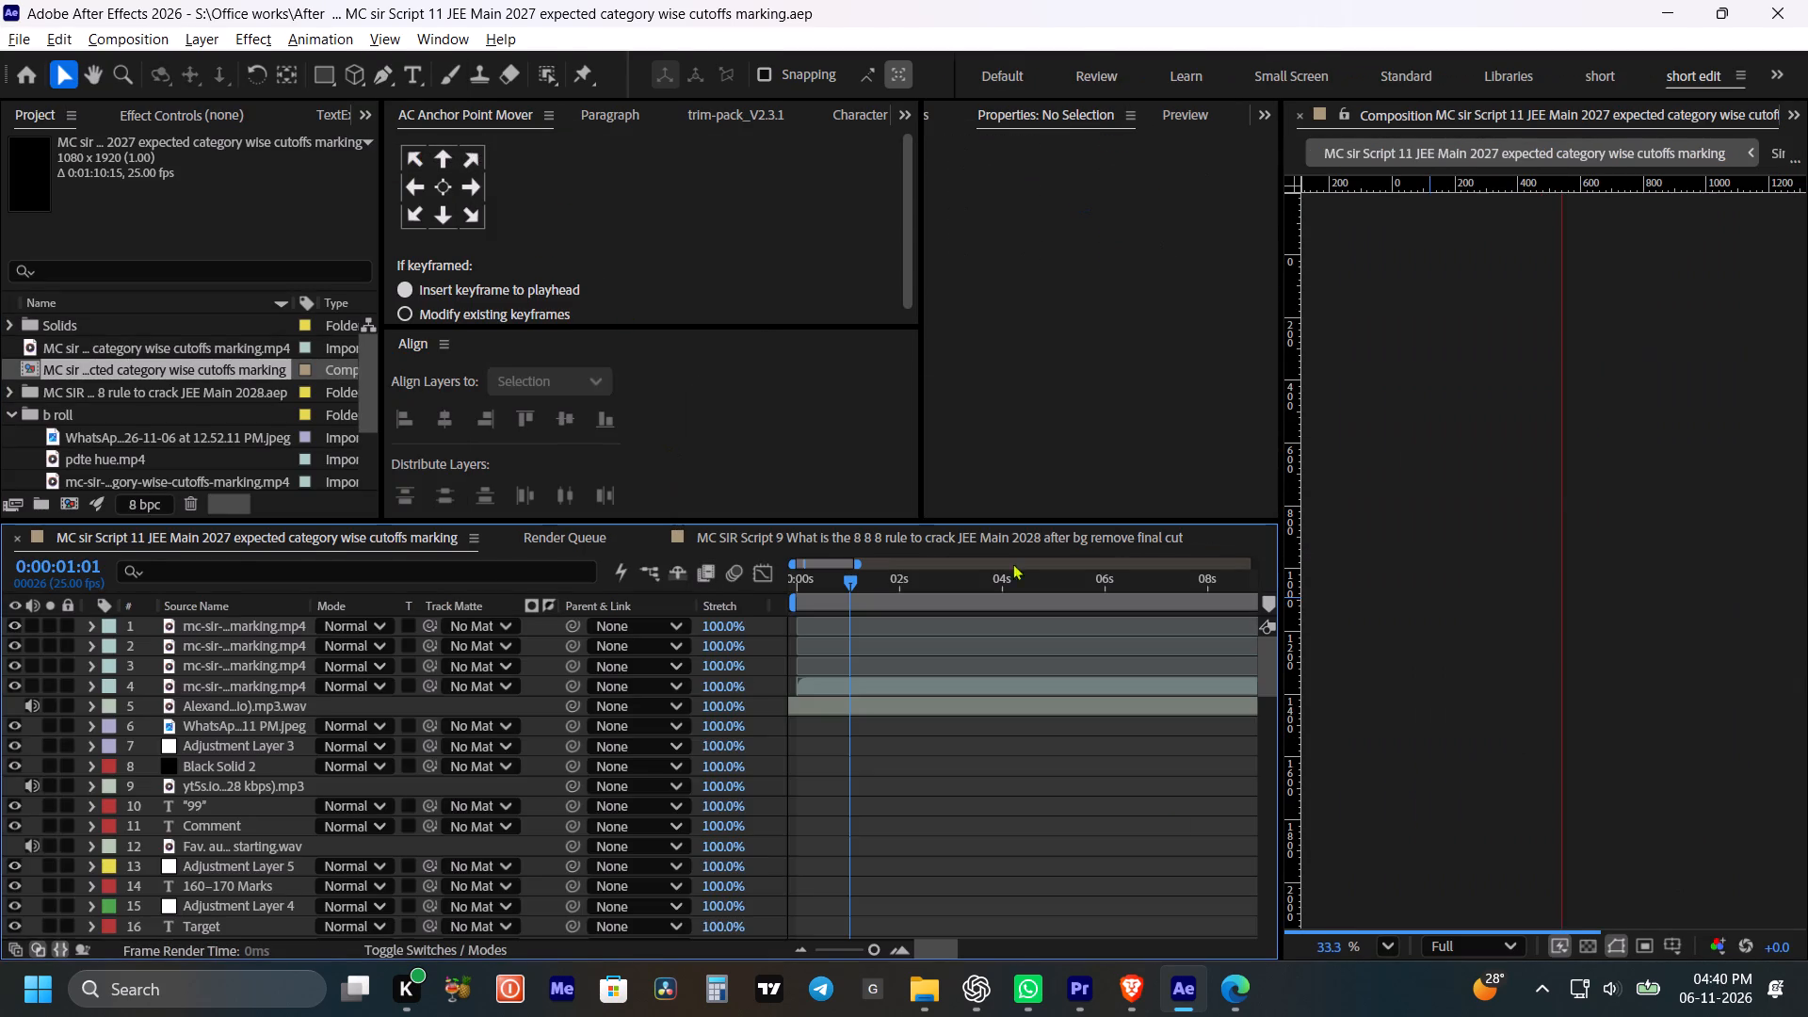
Review the opening of the JEE Main 2027 composition from its first frame, including the zoom-out and title animation.
scroll(982, 678, down, 20)
scroll(982, 678, down, 11)
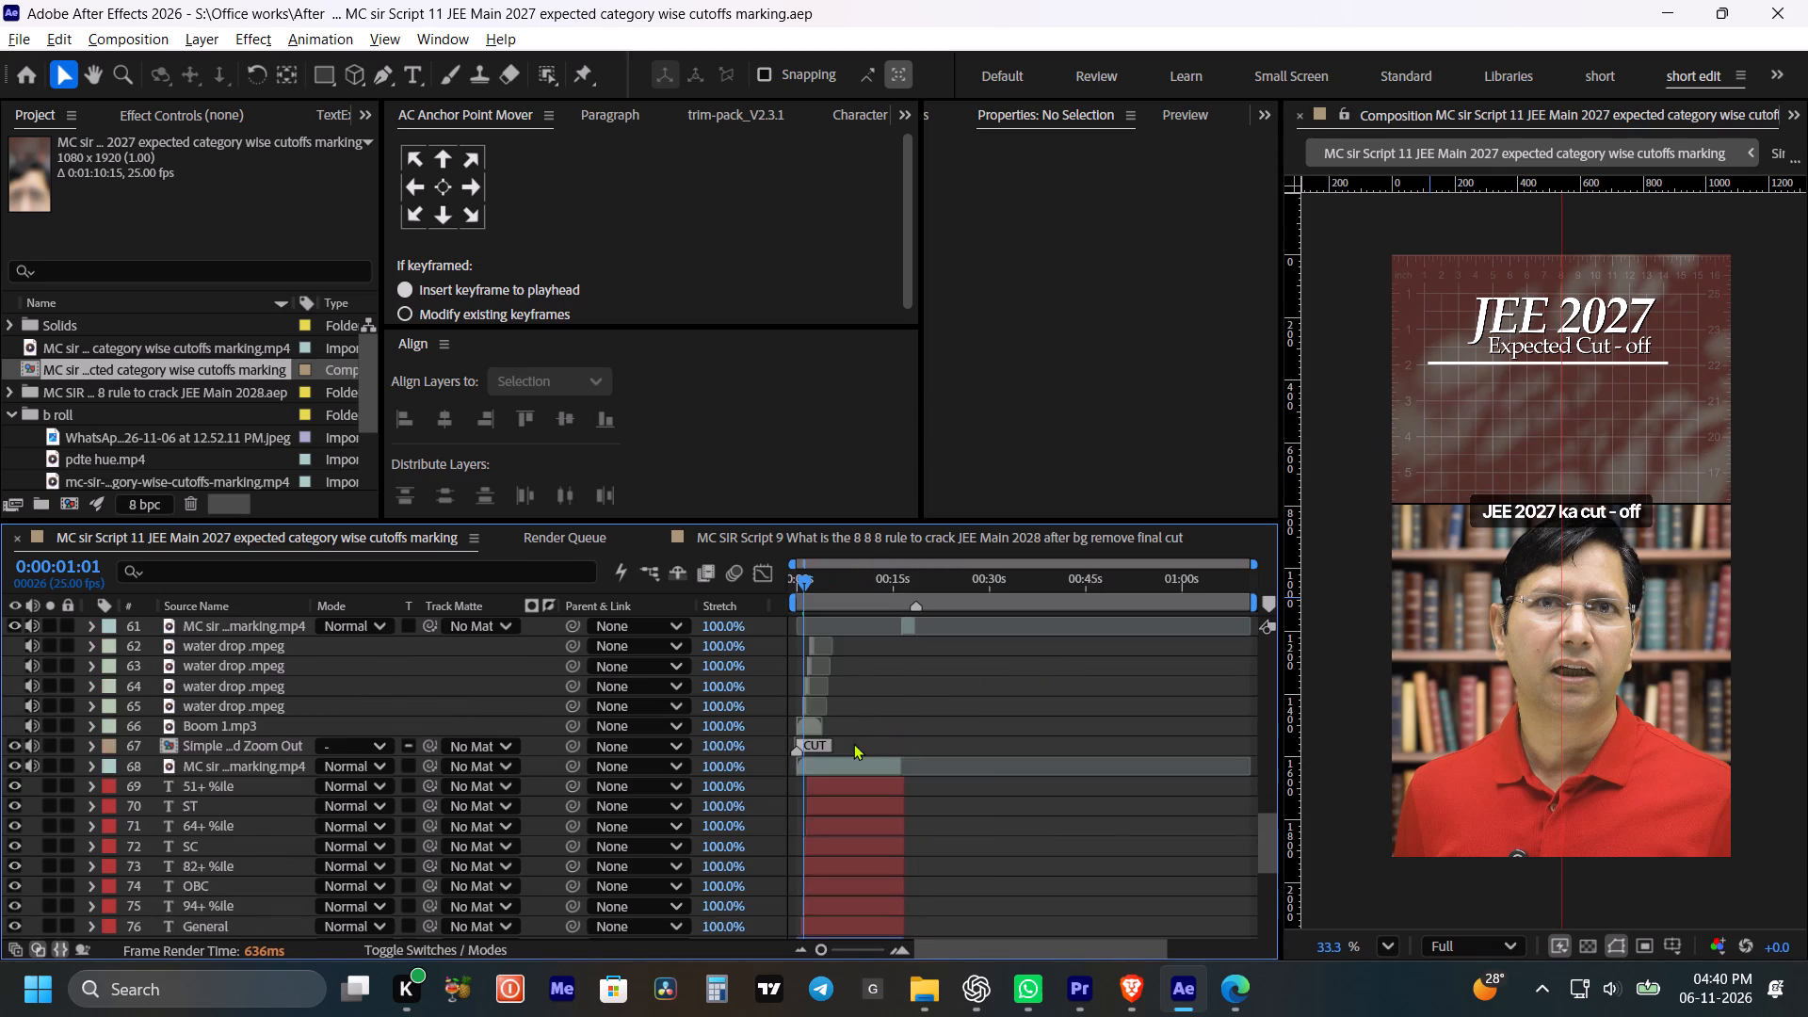
scroll(853, 743, down, 15)
alt+scroll(820, 722, up, 4)
key(space)
key(space)
drag(839, 657, 1277, 646)
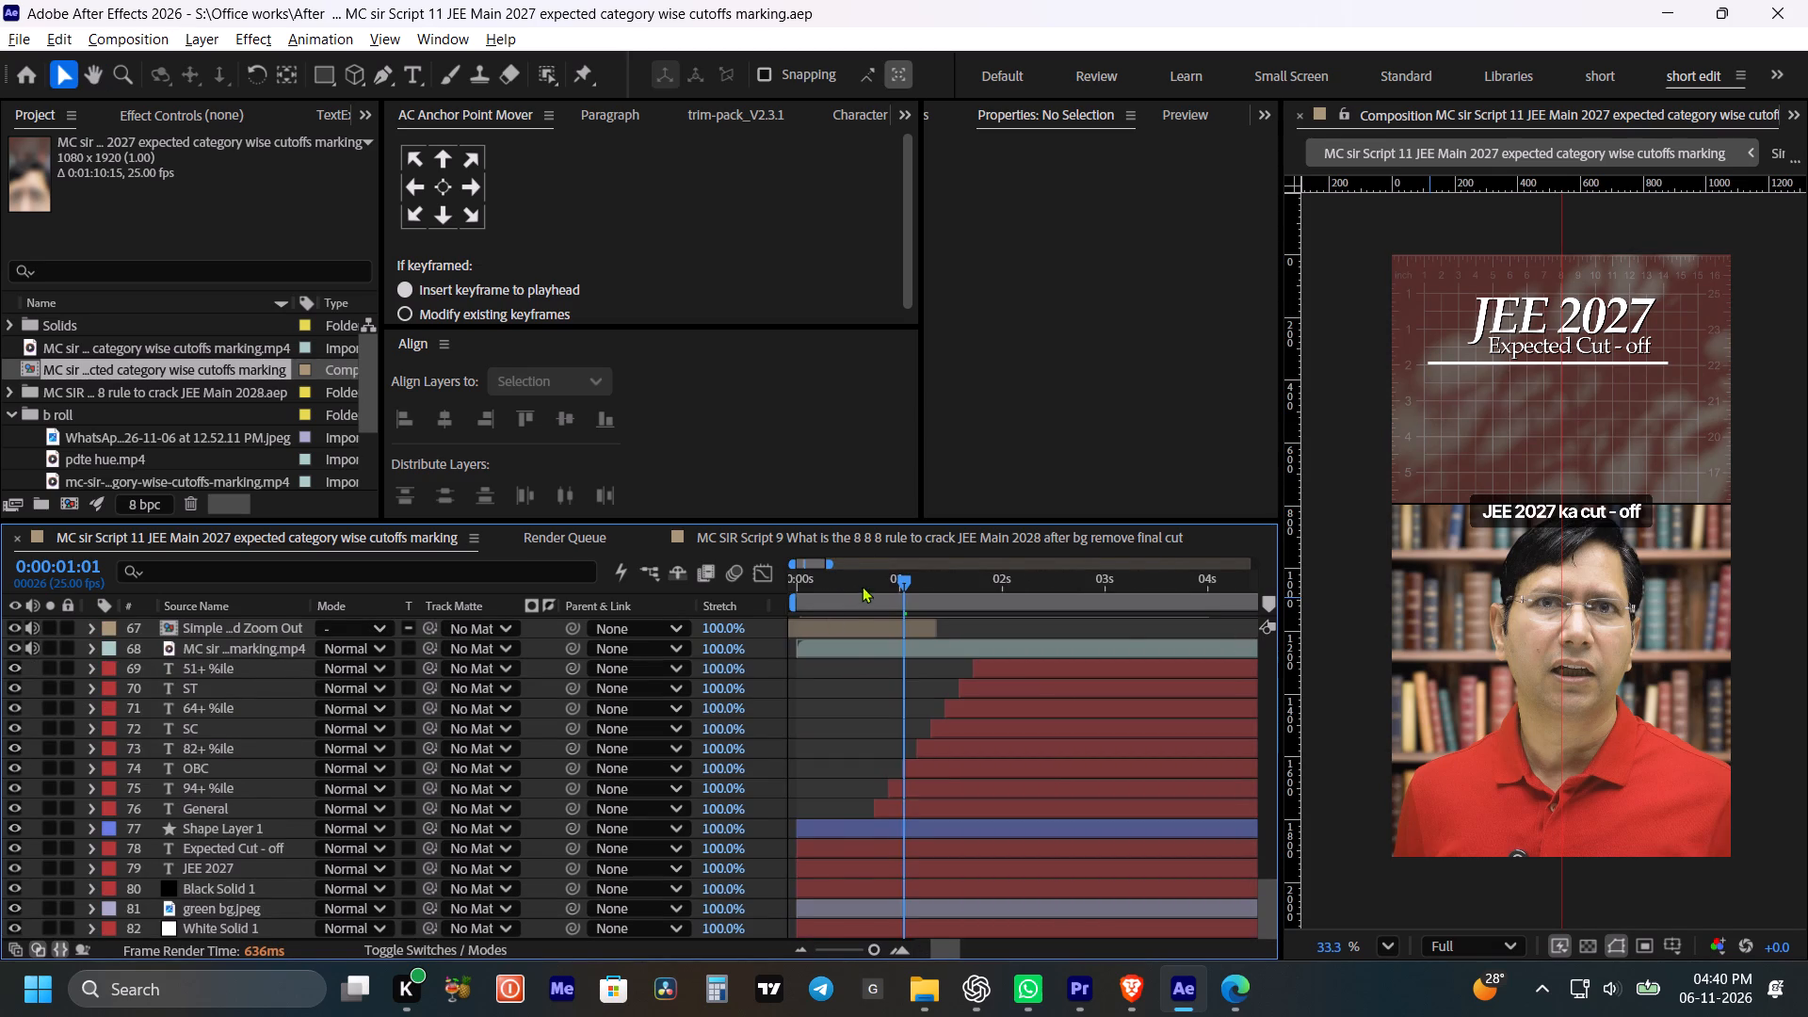
drag(862, 586, 834, 620)
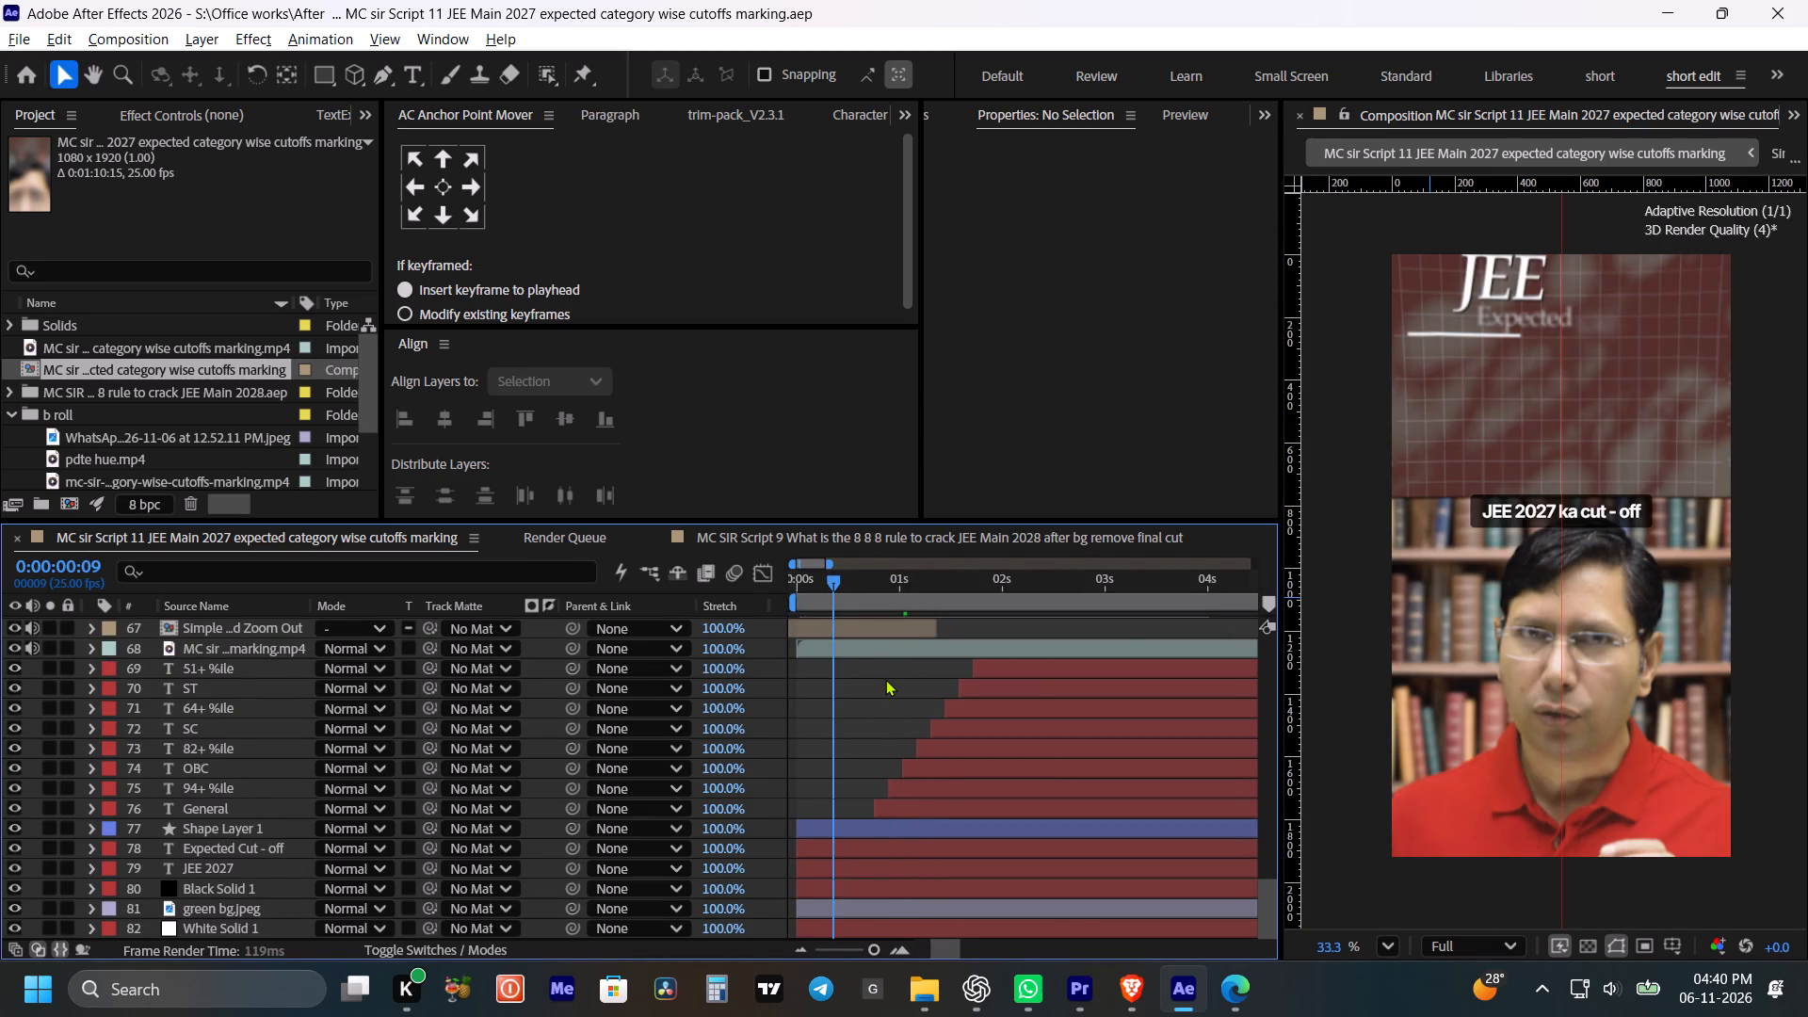
drag(834, 577, 774, 588)
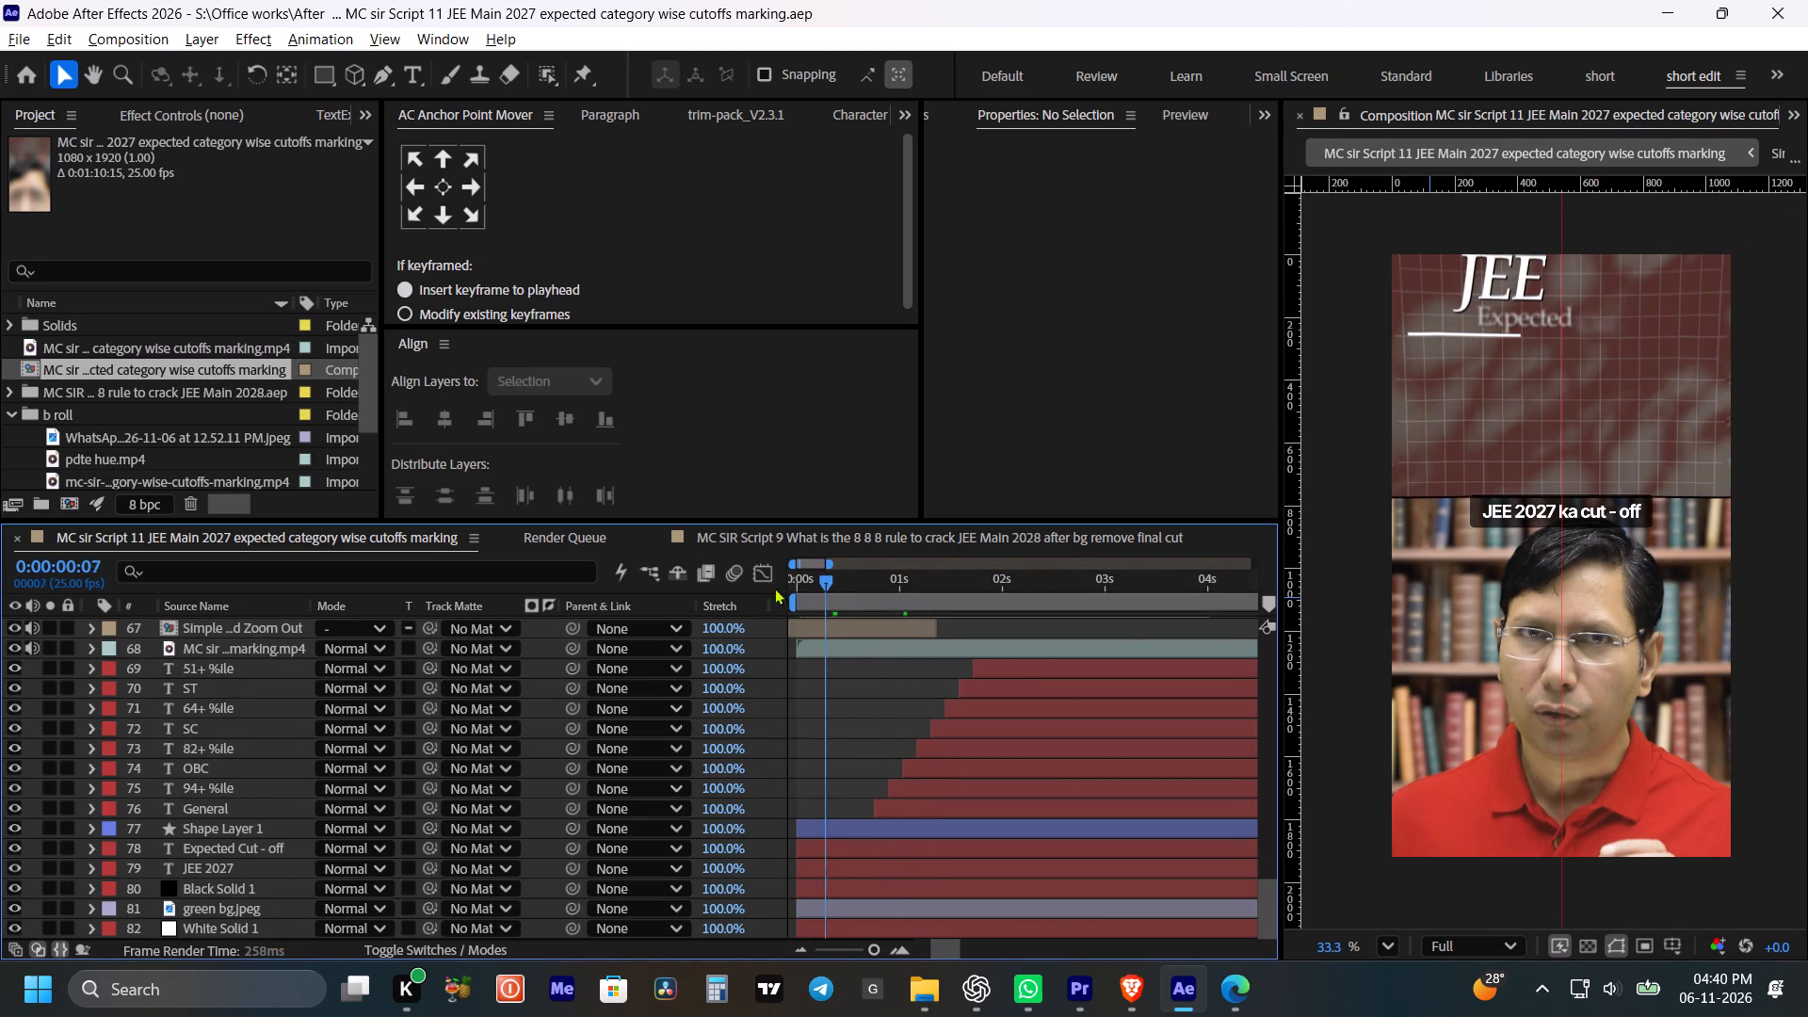
drag(774, 588, 721, 610)
key(ctrl+s)
alt+scroll(894, 710, down, 3)
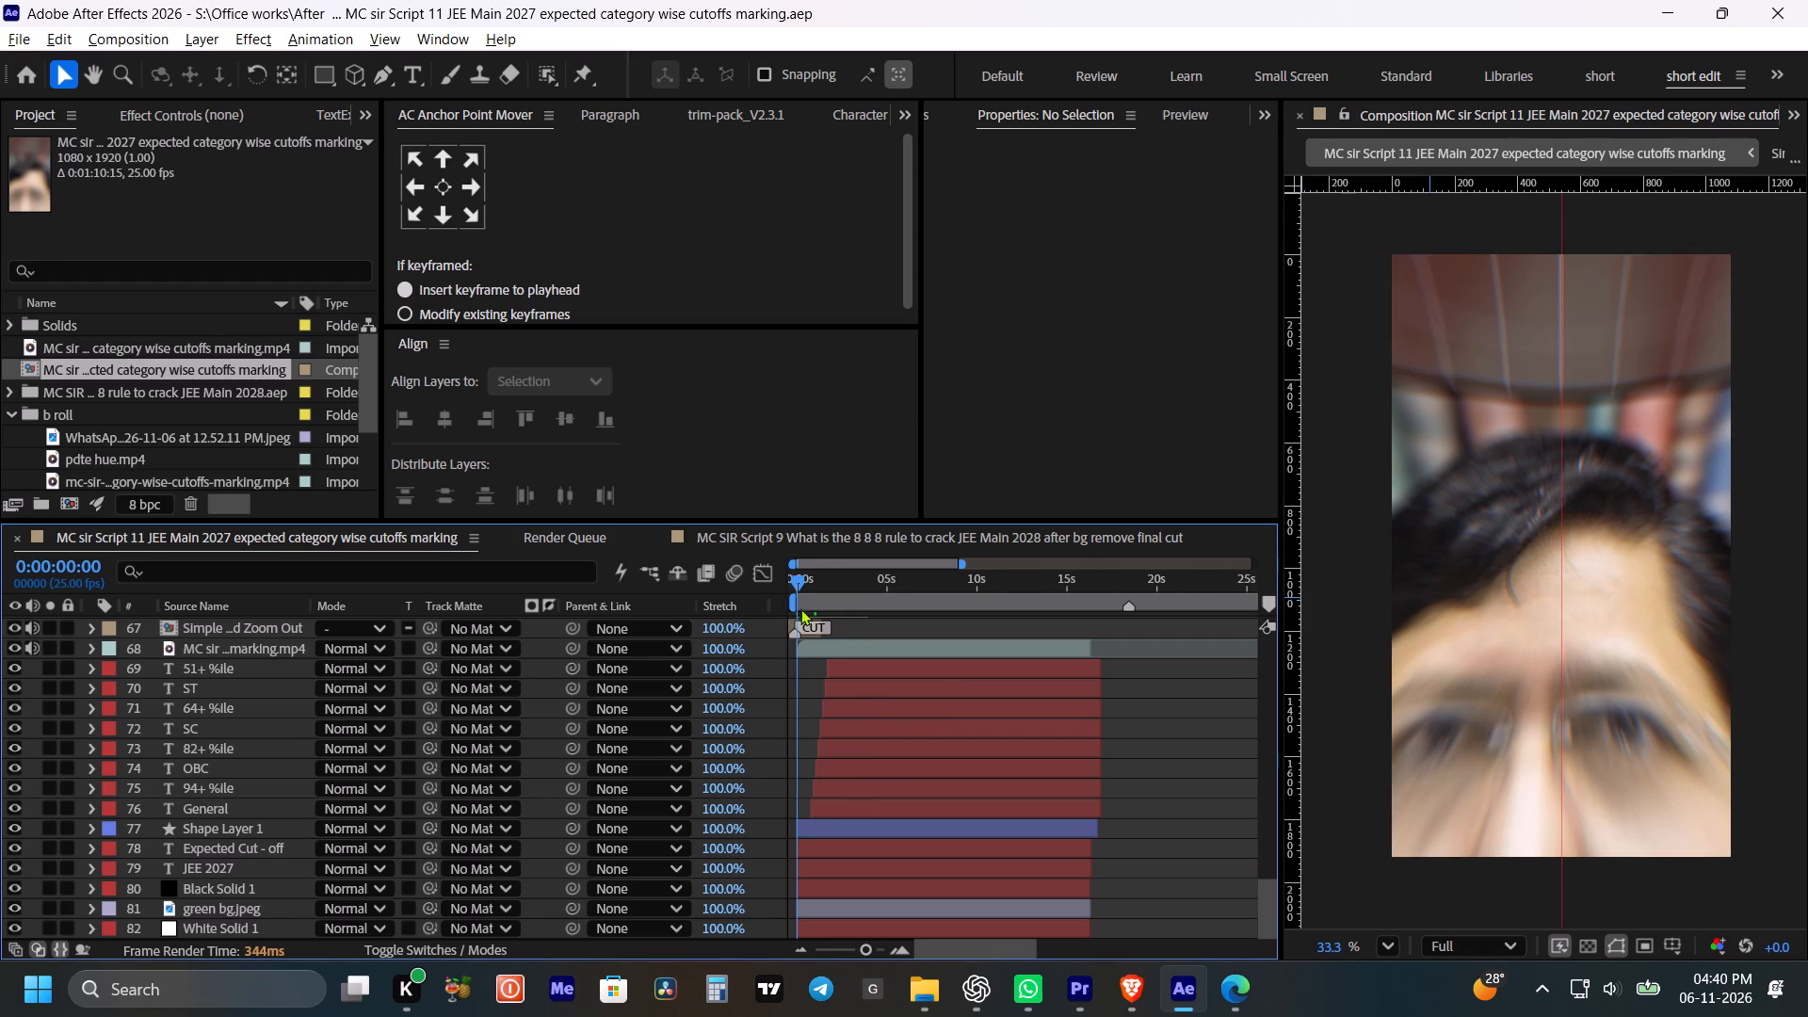
alt+scroll(814, 665, up, 2)
key(space)
drag(831, 721, 1060, 746)
key(space)
key(space)
key(space)
drag(825, 704, 980, 770)
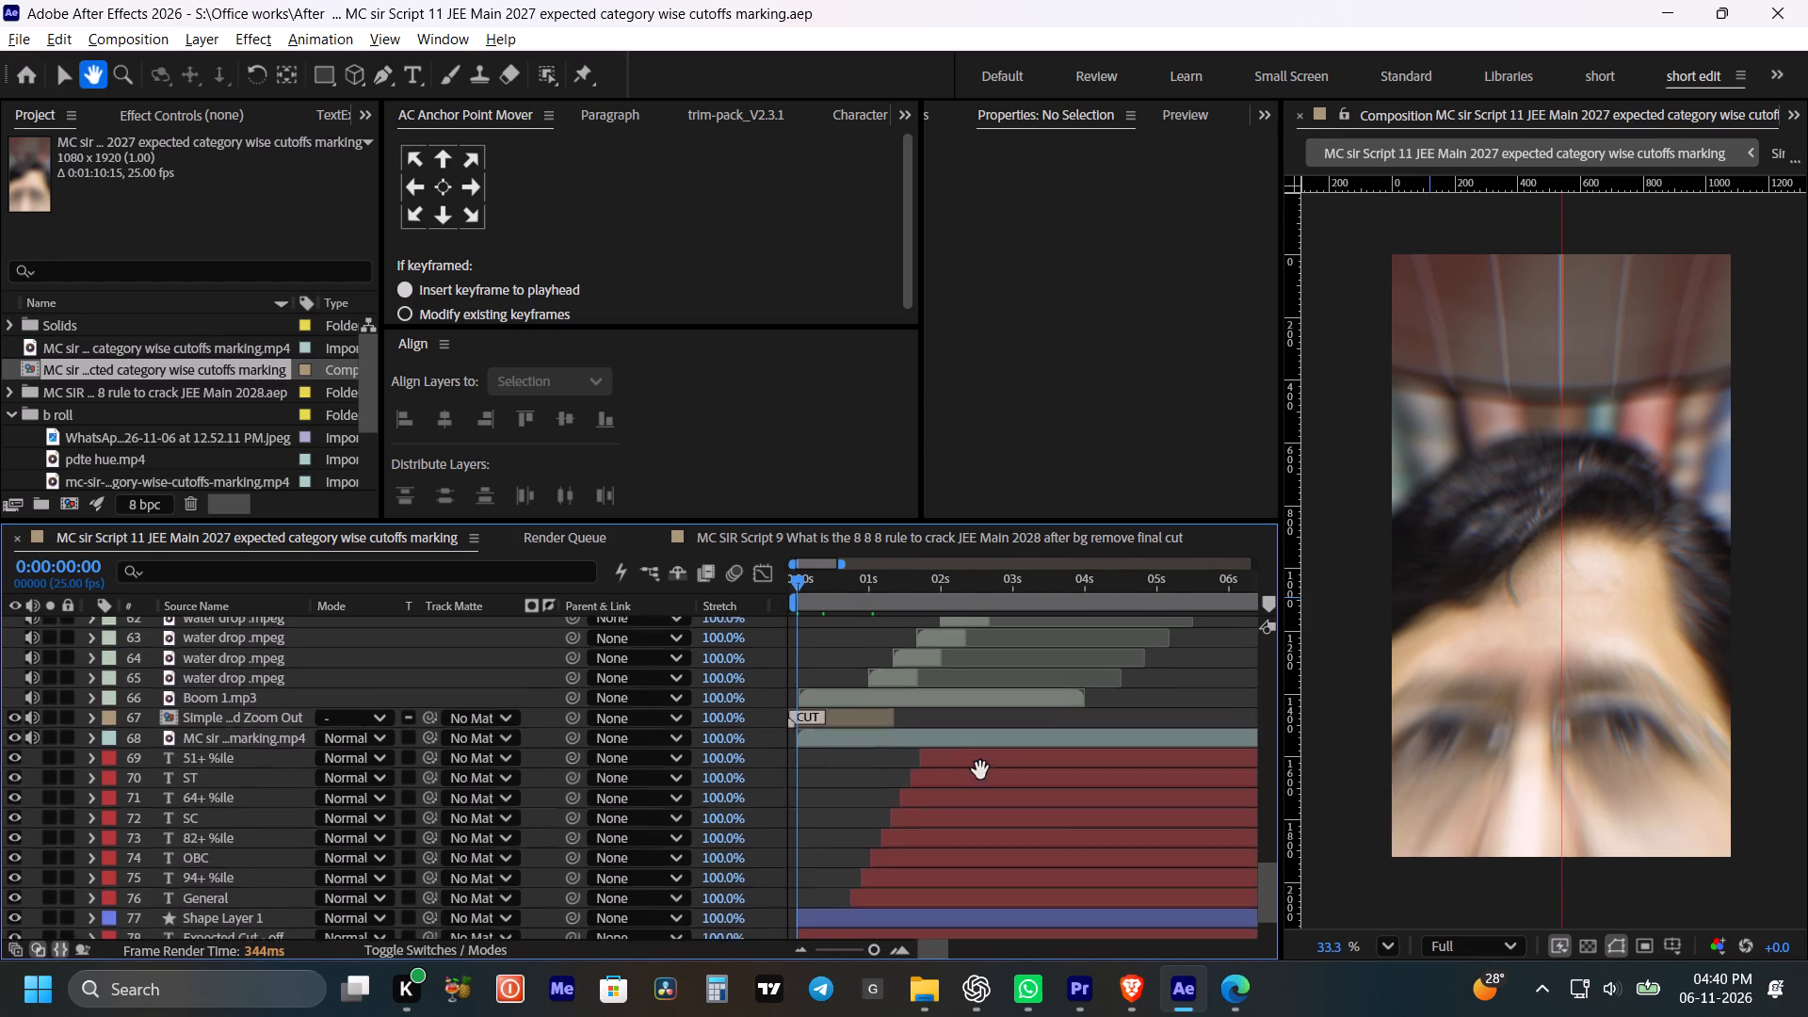
drag(980, 770, 966, 771)
drag(846, 584, 679, 618)
key(space)
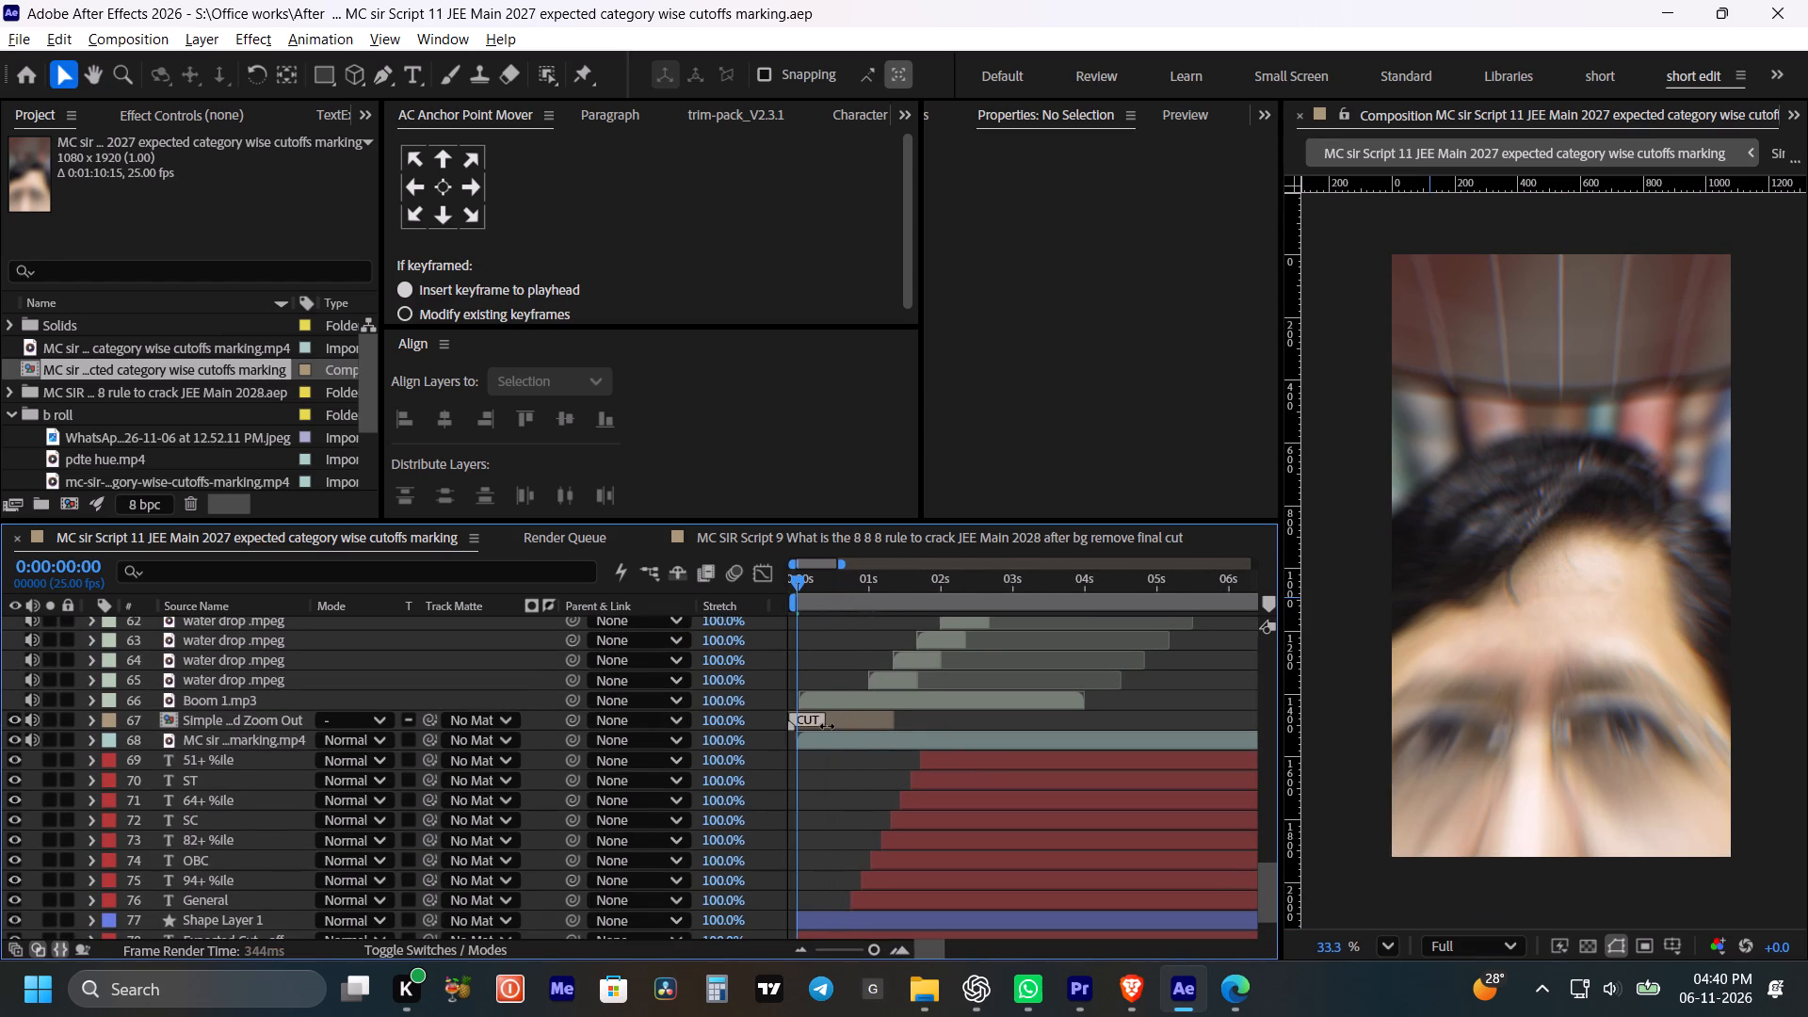
click(848, 811)
key(space)
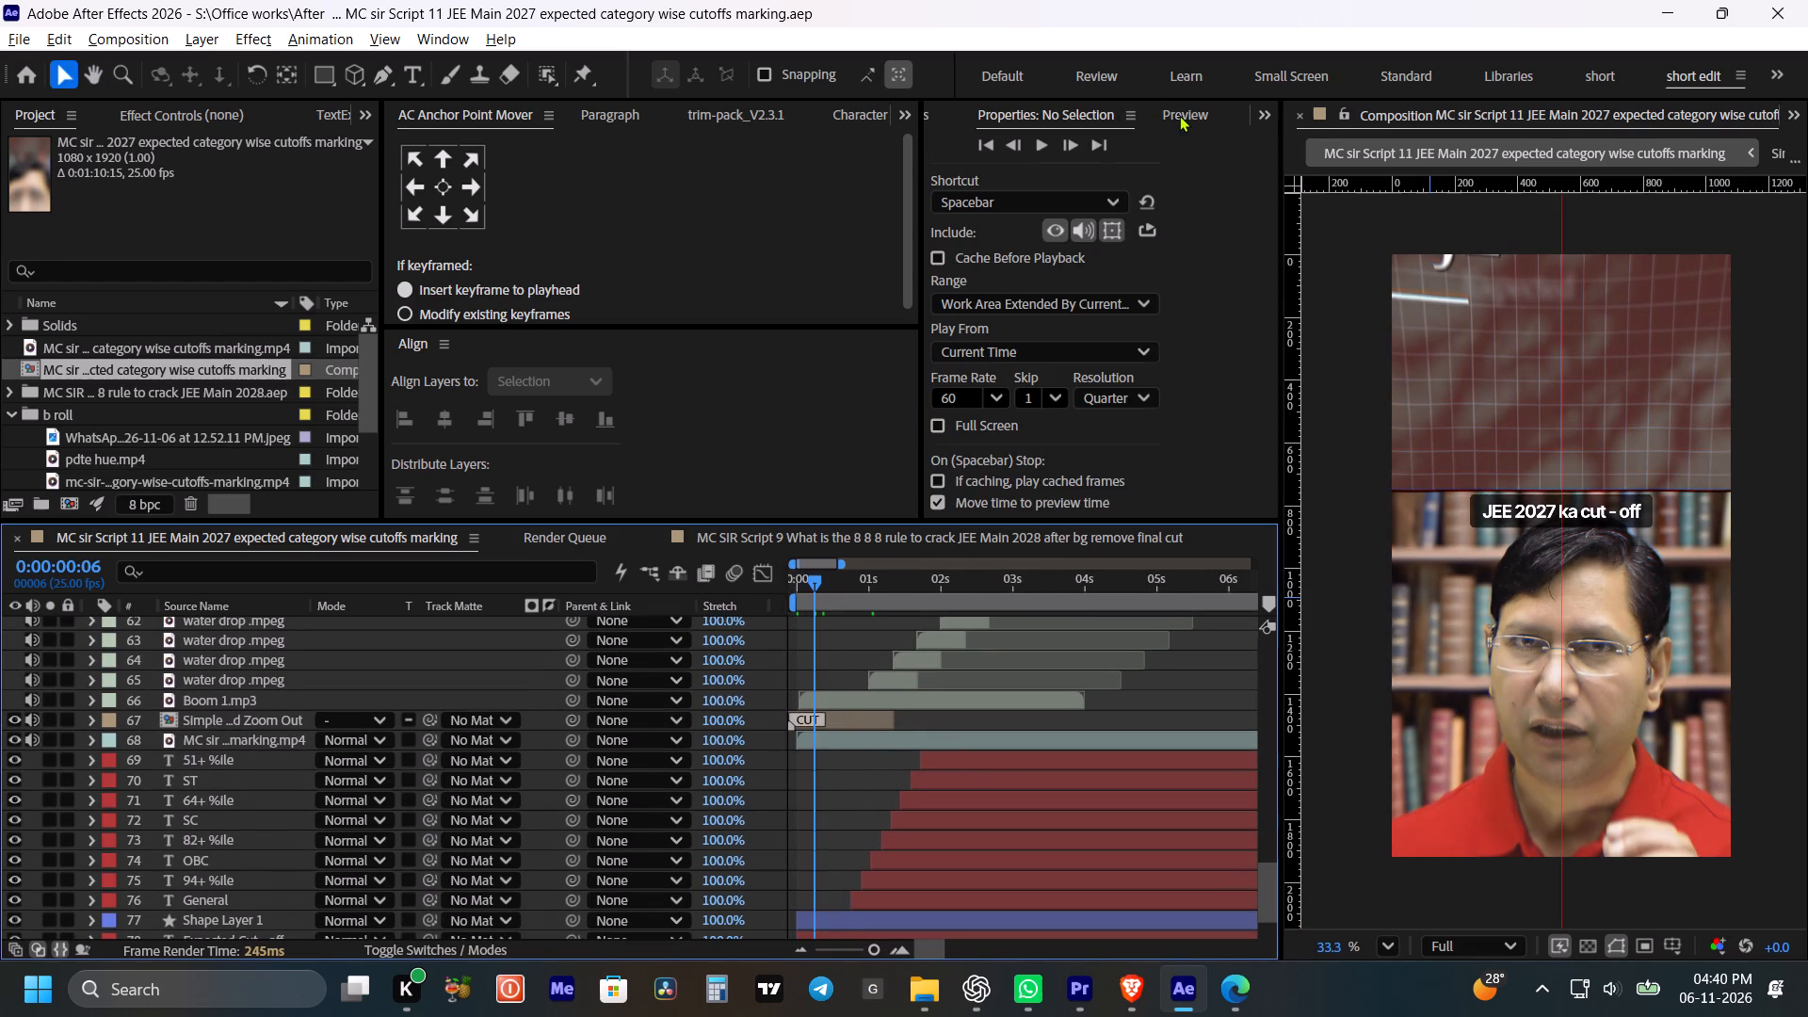
Set the preview frame rate to 25.
click(1179, 115)
click(985, 411)
click(986, 393)
click(961, 524)
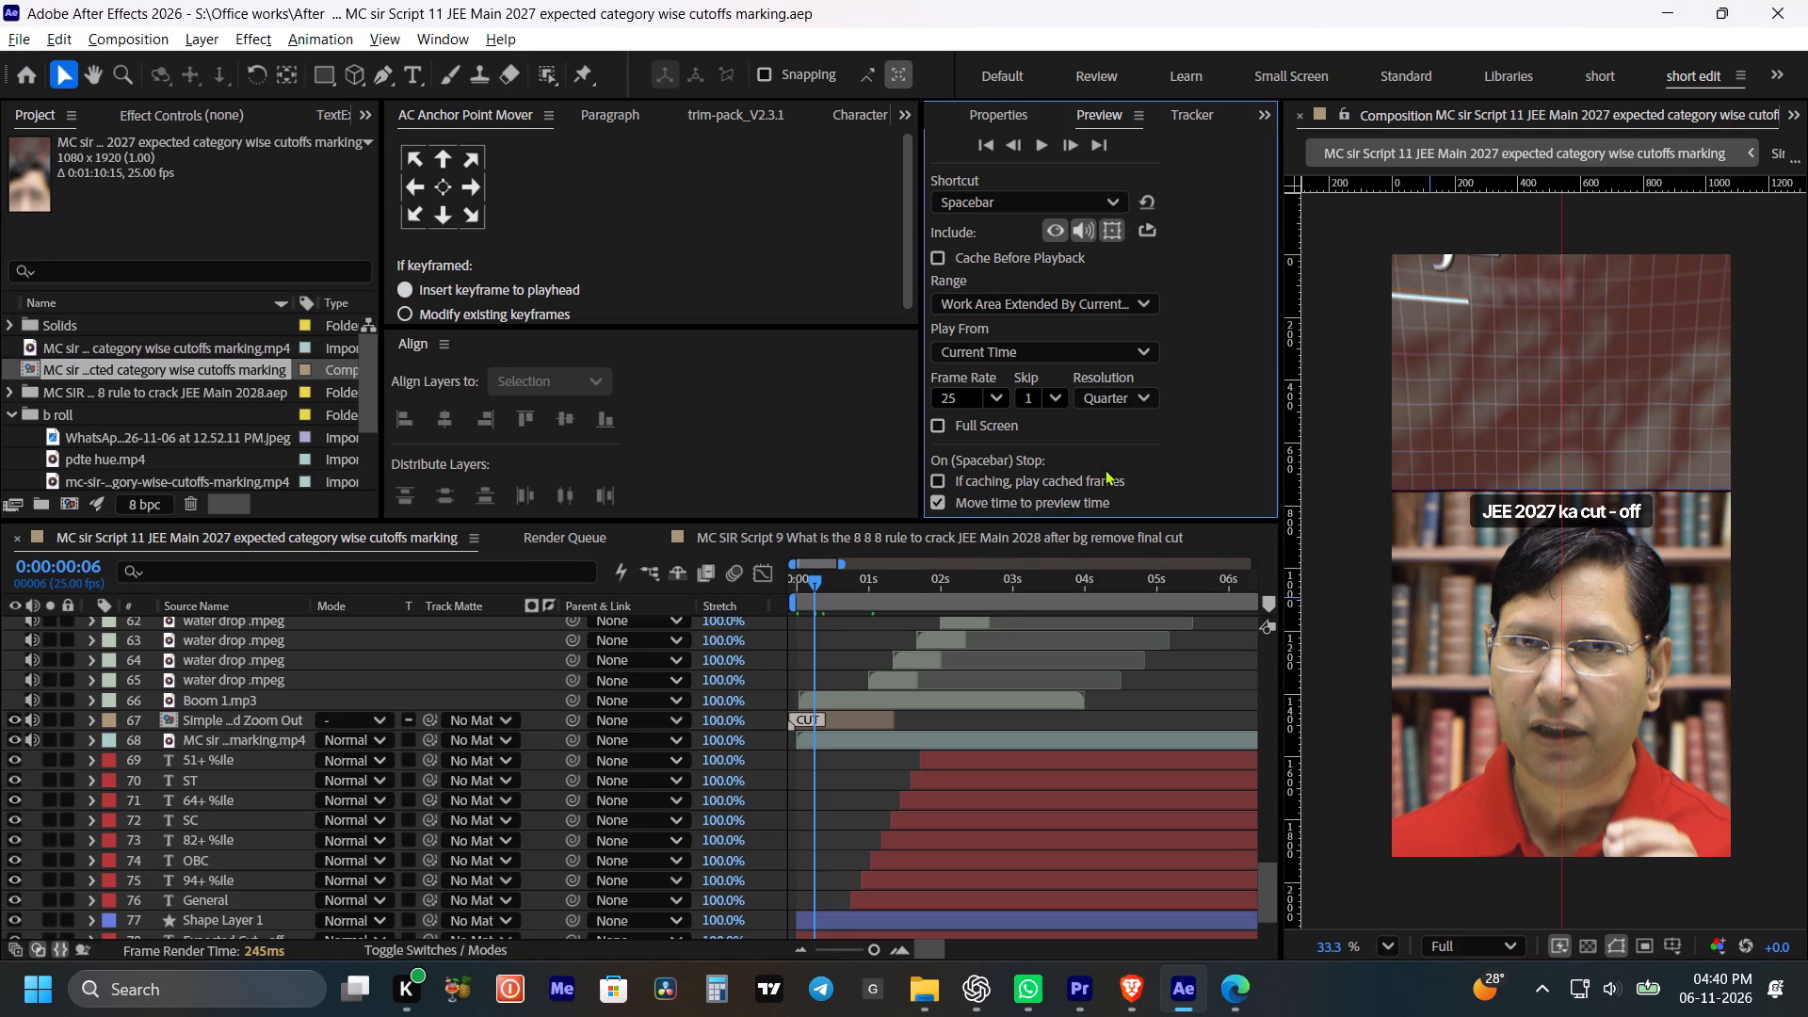
click(1105, 469)
Replay the opening zoom-out and JEE 2027 title animation from the first frame.
drag(794, 594, 713, 603)
drag(816, 579, 696, 612)
key(space)
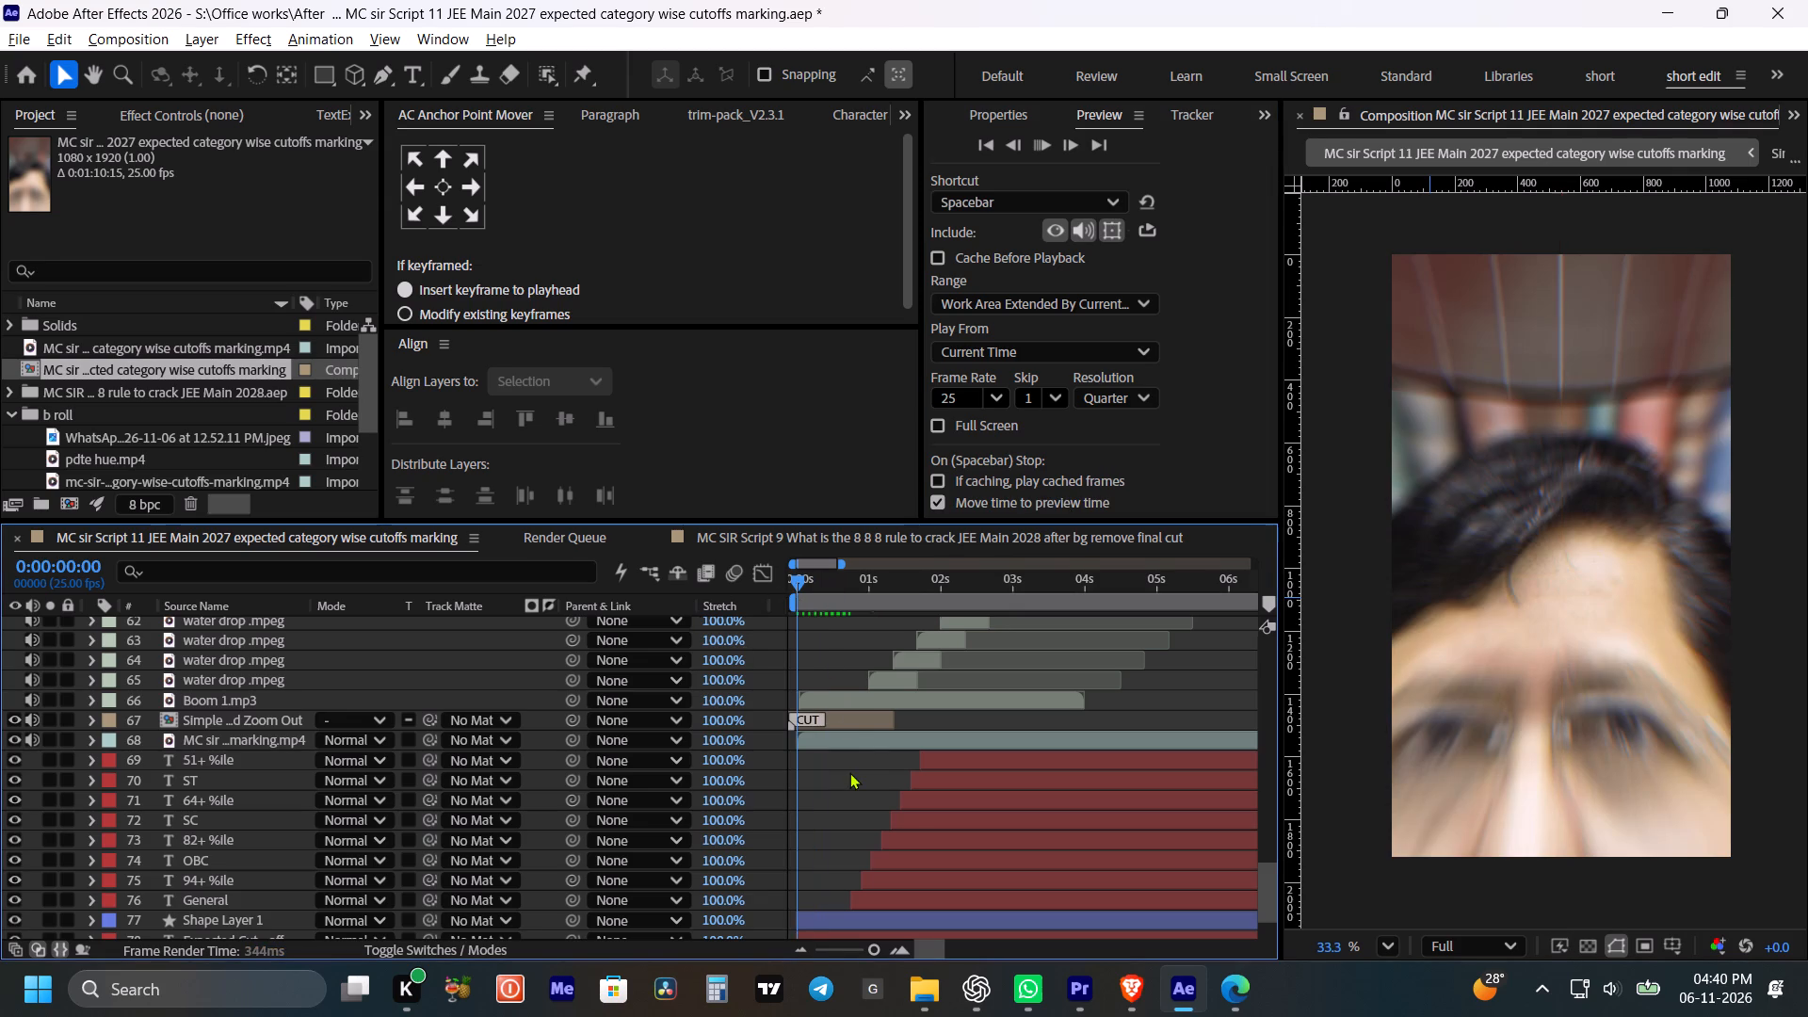
click(849, 772)
scroll(846, 773, down, 5)
key(space)
drag(832, 717, 877, 682)
key(space)
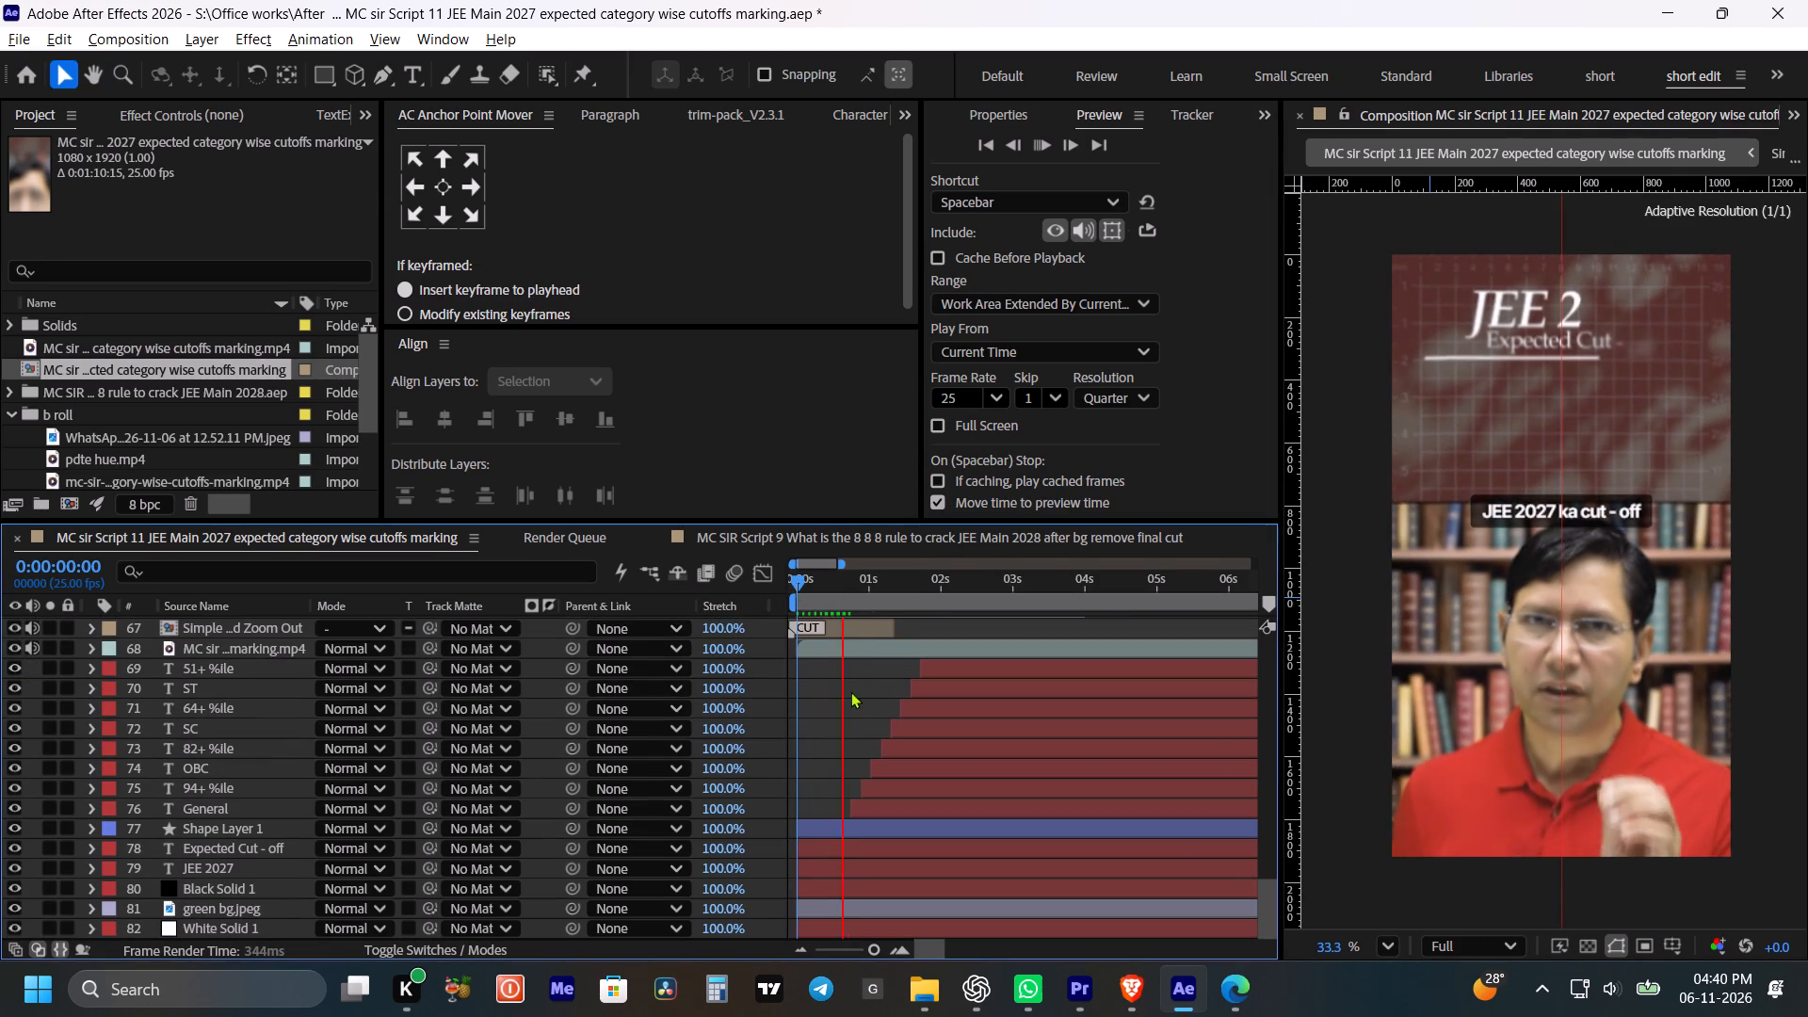
Mute and hide the Simple Distorted Zoom Out layer, and save the project.
click(848, 634)
click(27, 626)
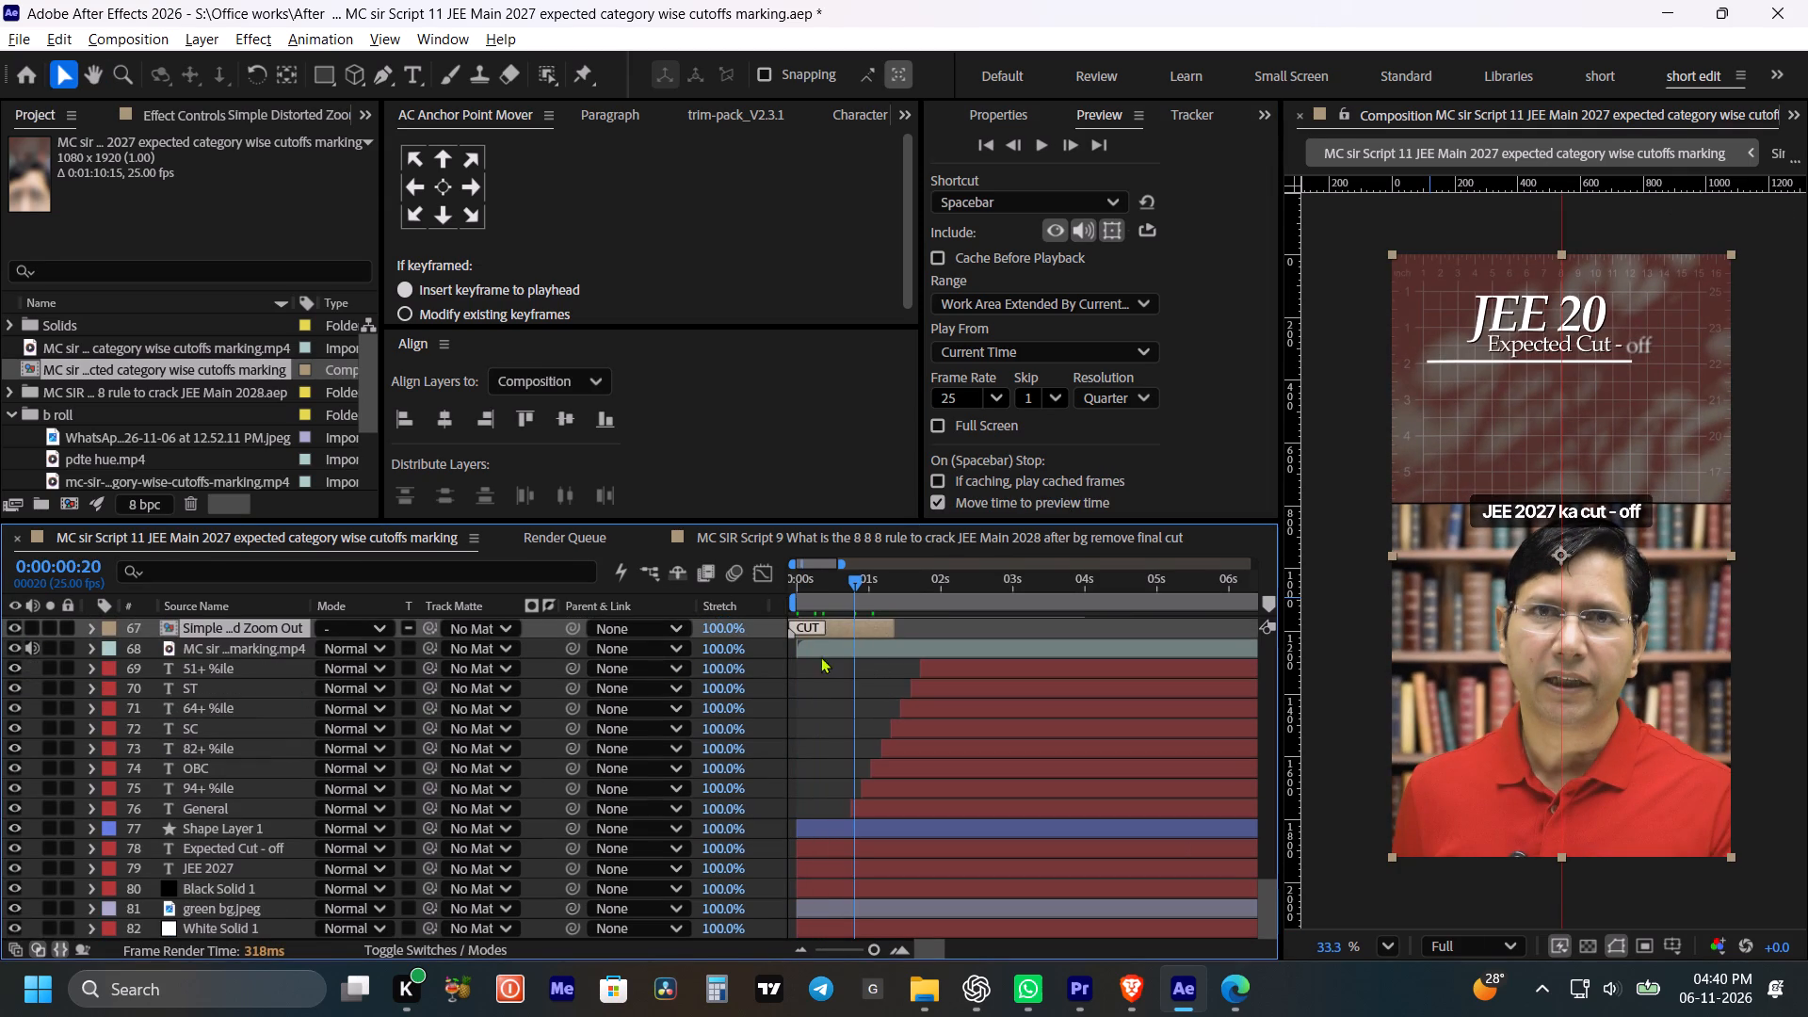
click(9, 628)
key(ctrl+s)
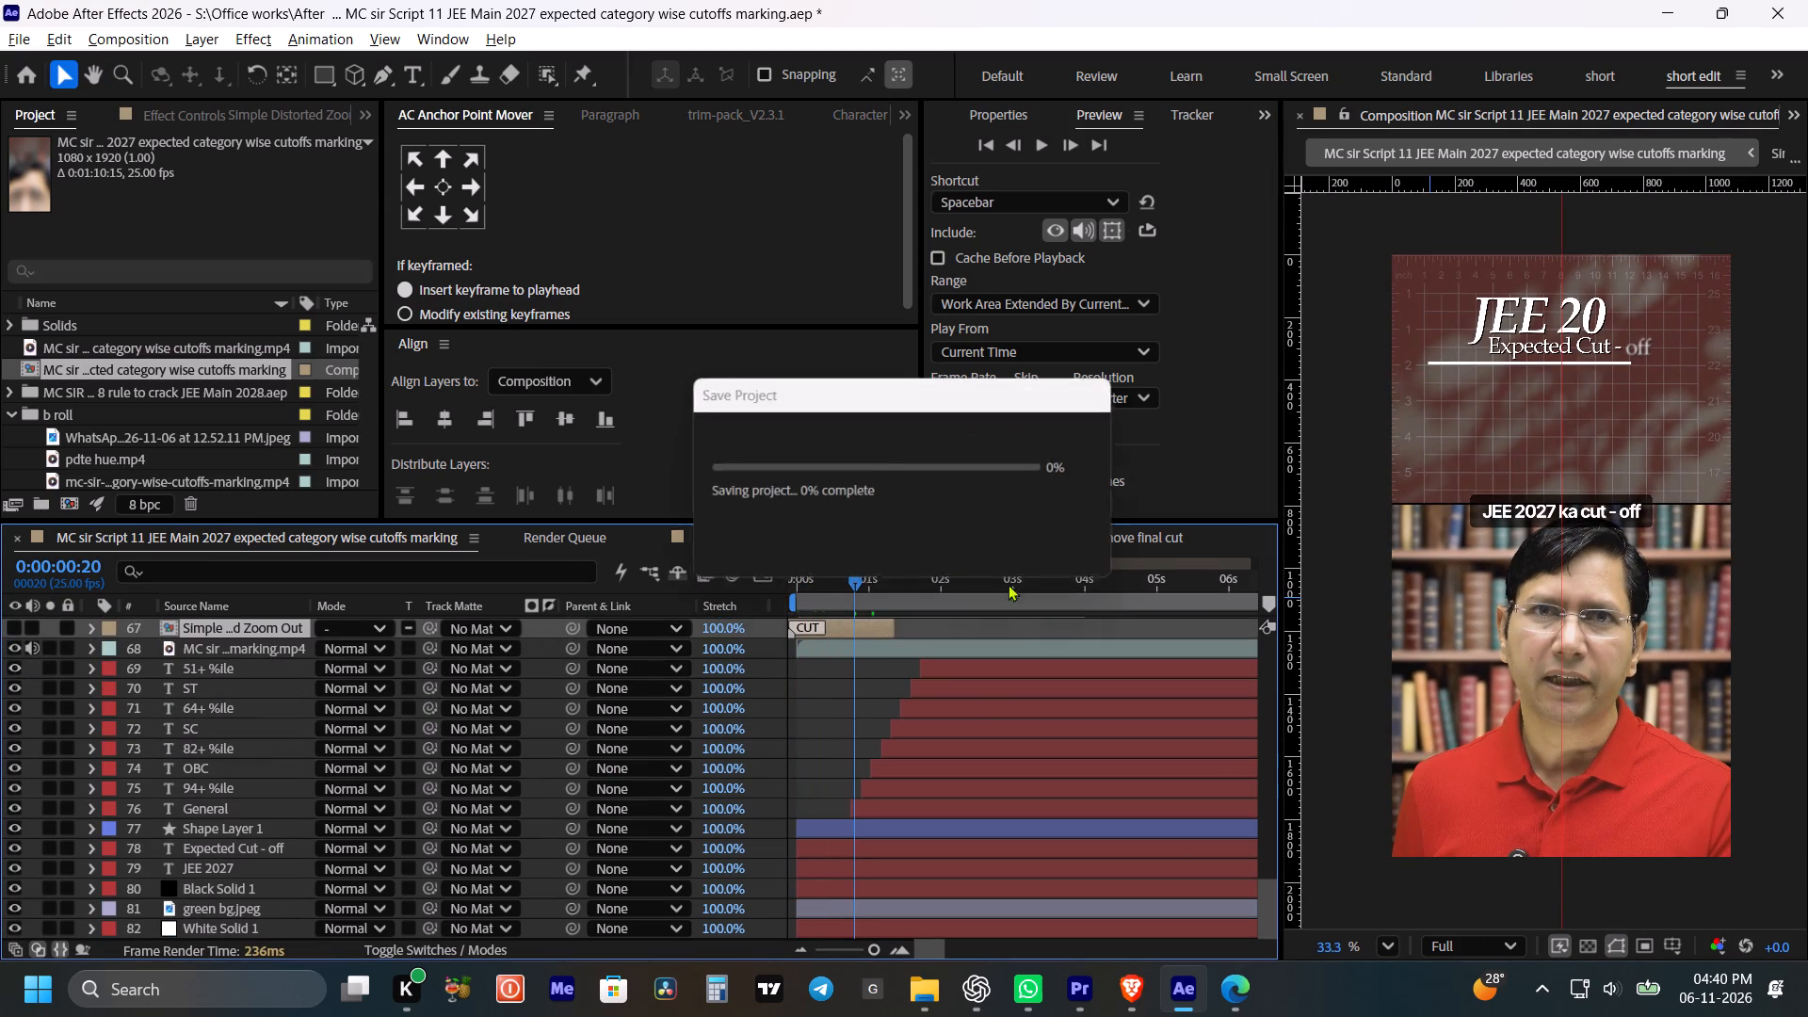
Play the composition from the first frame to 0:00:07:15 to review the opening and the expected cut-off table.
drag(843, 585, 714, 631)
key(space)
click(818, 725)
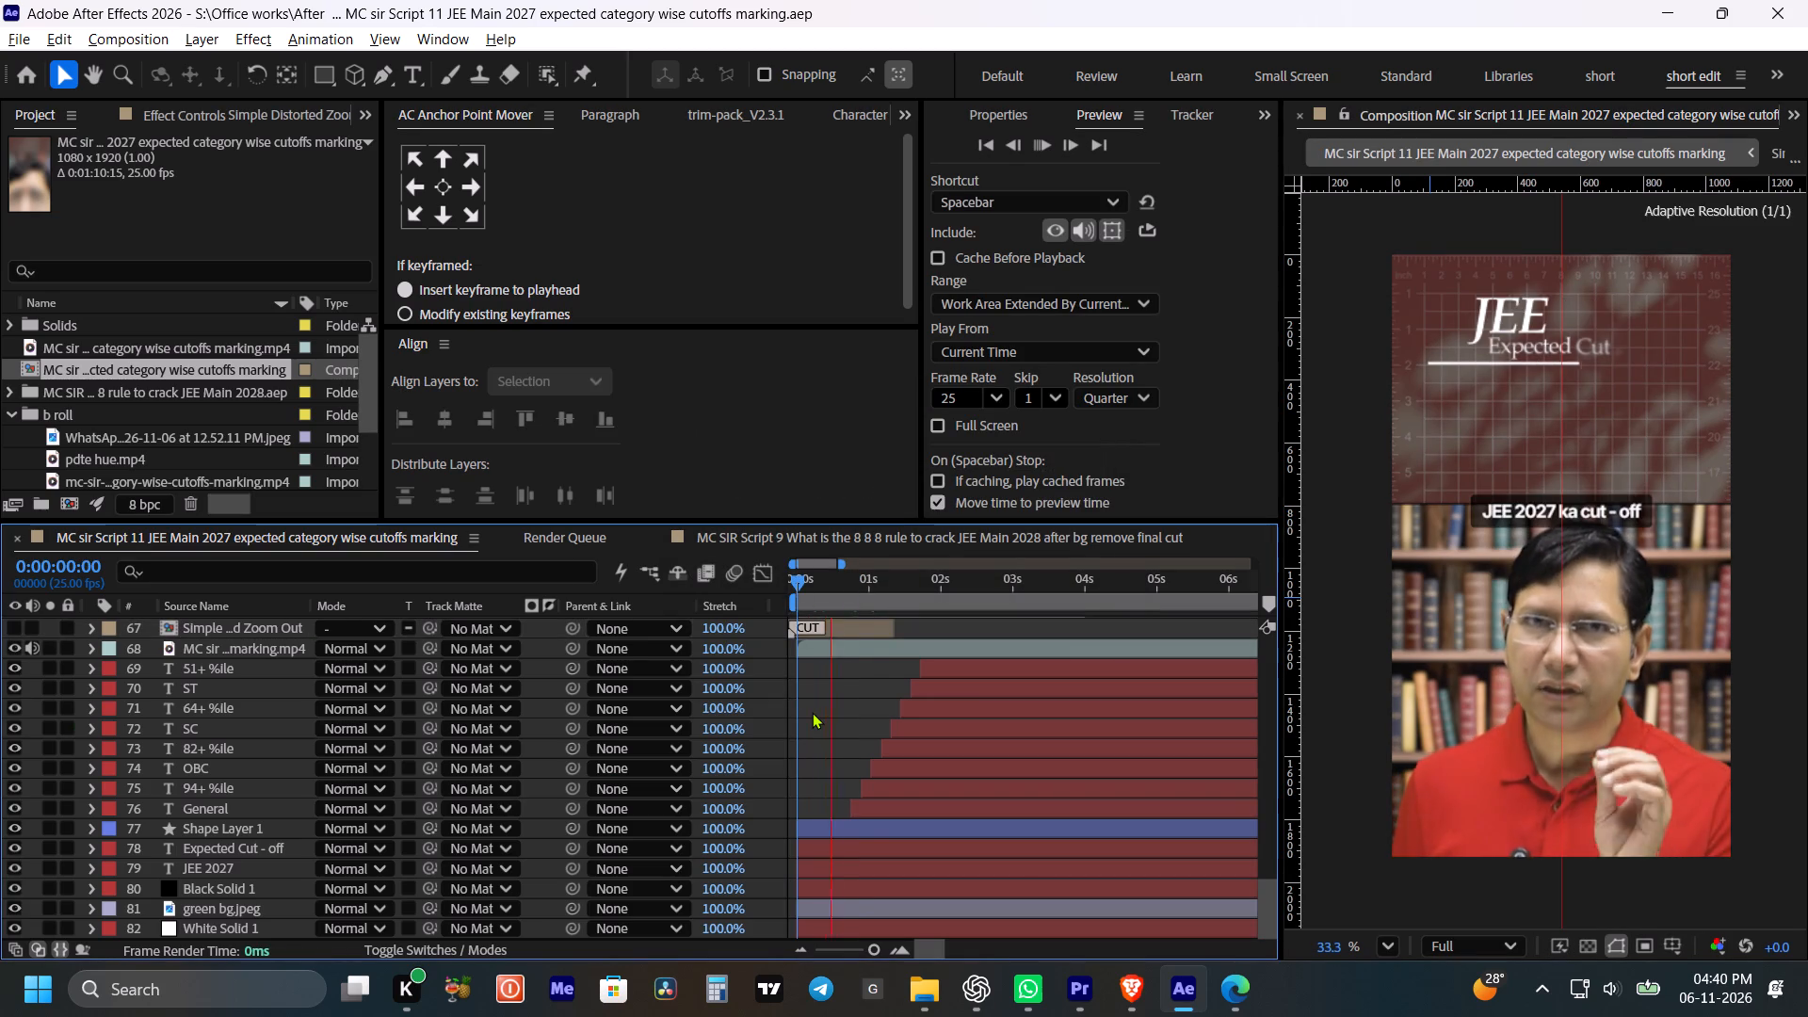
scroll(961, 681, up, 3)
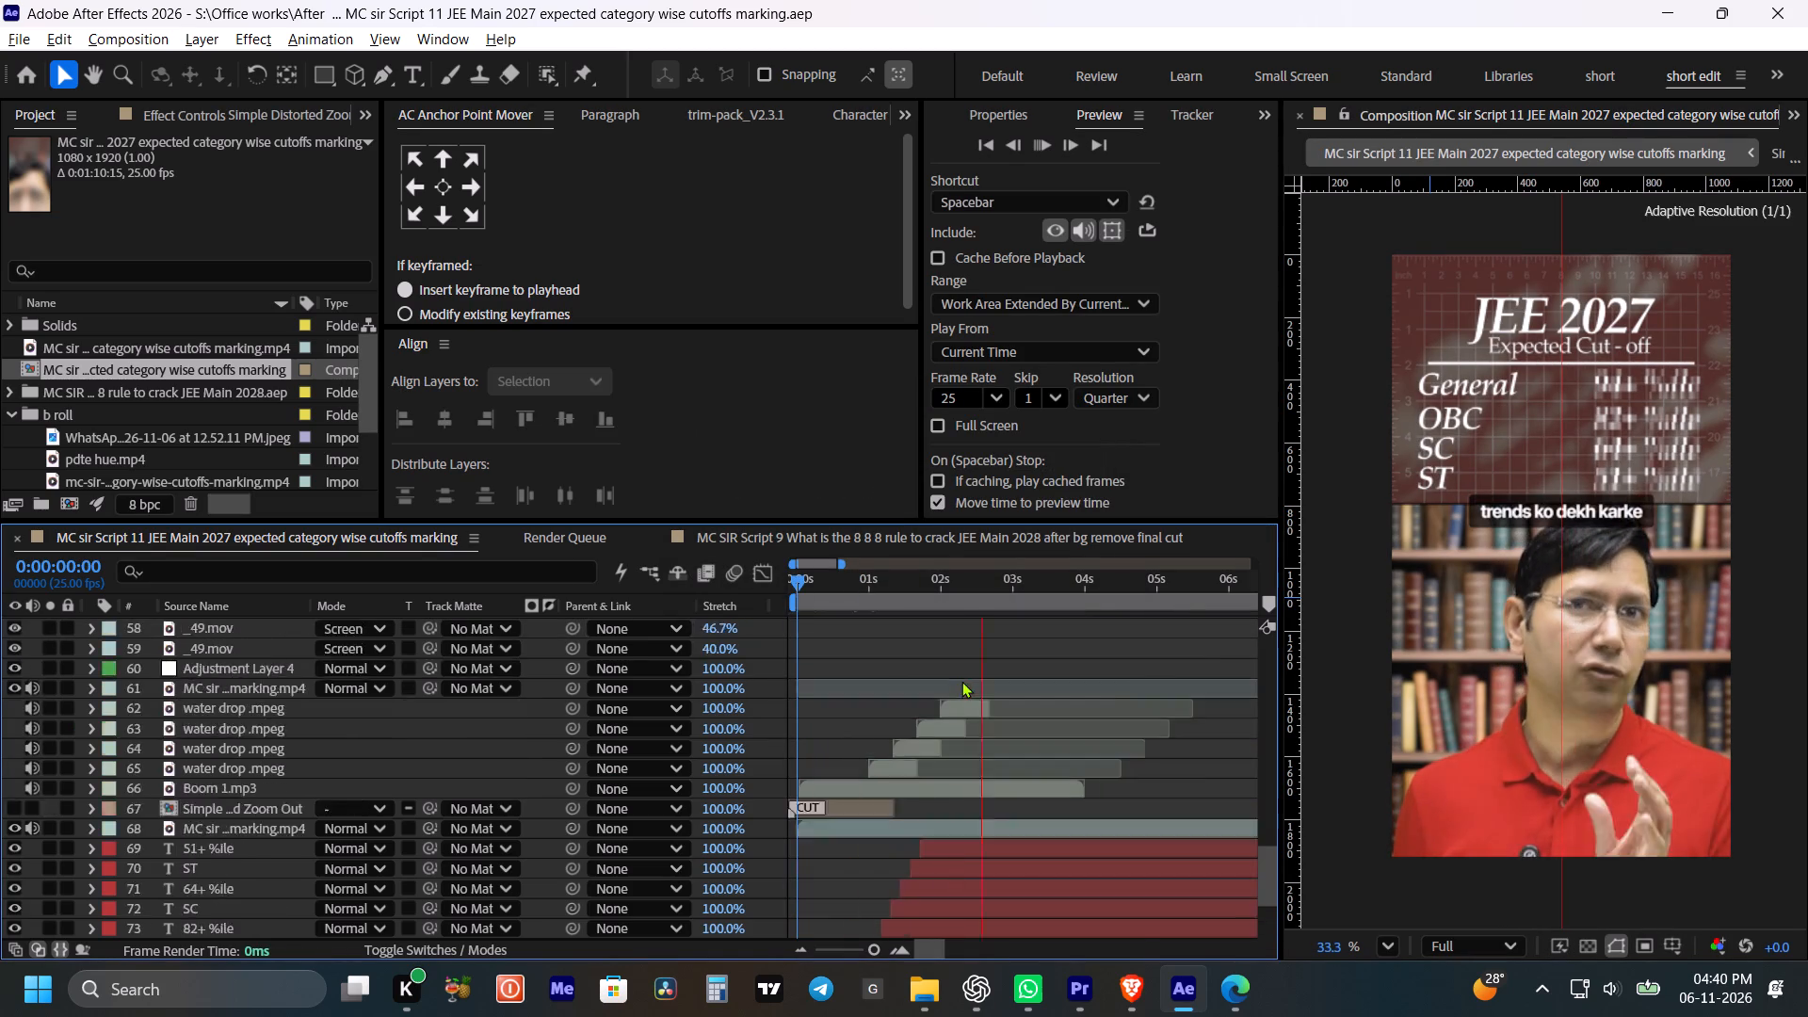
scroll(961, 681, up, 1)
alt+scroll(952, 682, down, 4)
scroll(901, 682, up, 3)
key(space)
key(space)
key(space)
key(space)
key(space)
key(space)
key(space)
key(space)
key(space)
key(space)
key(space)
key(space)
key(space)
key(space)
drag(889, 702, 964, 657)
scroll(932, 678, up, 2)
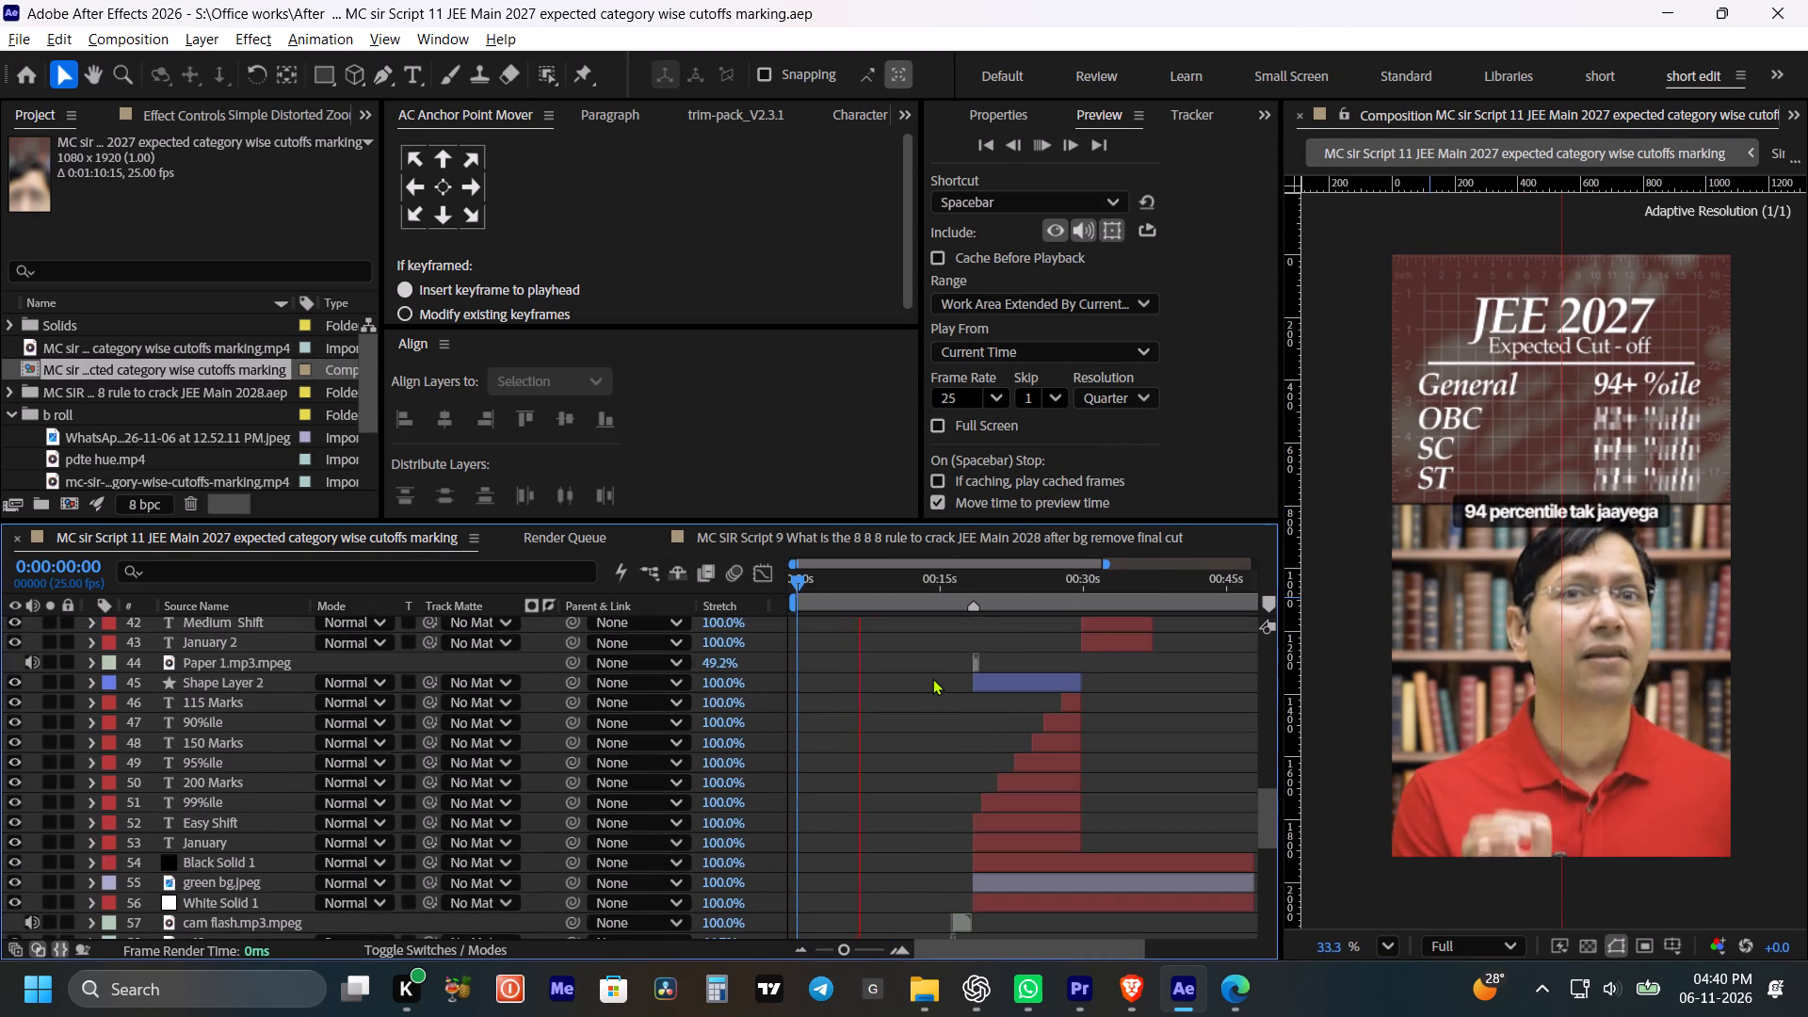
key(space)
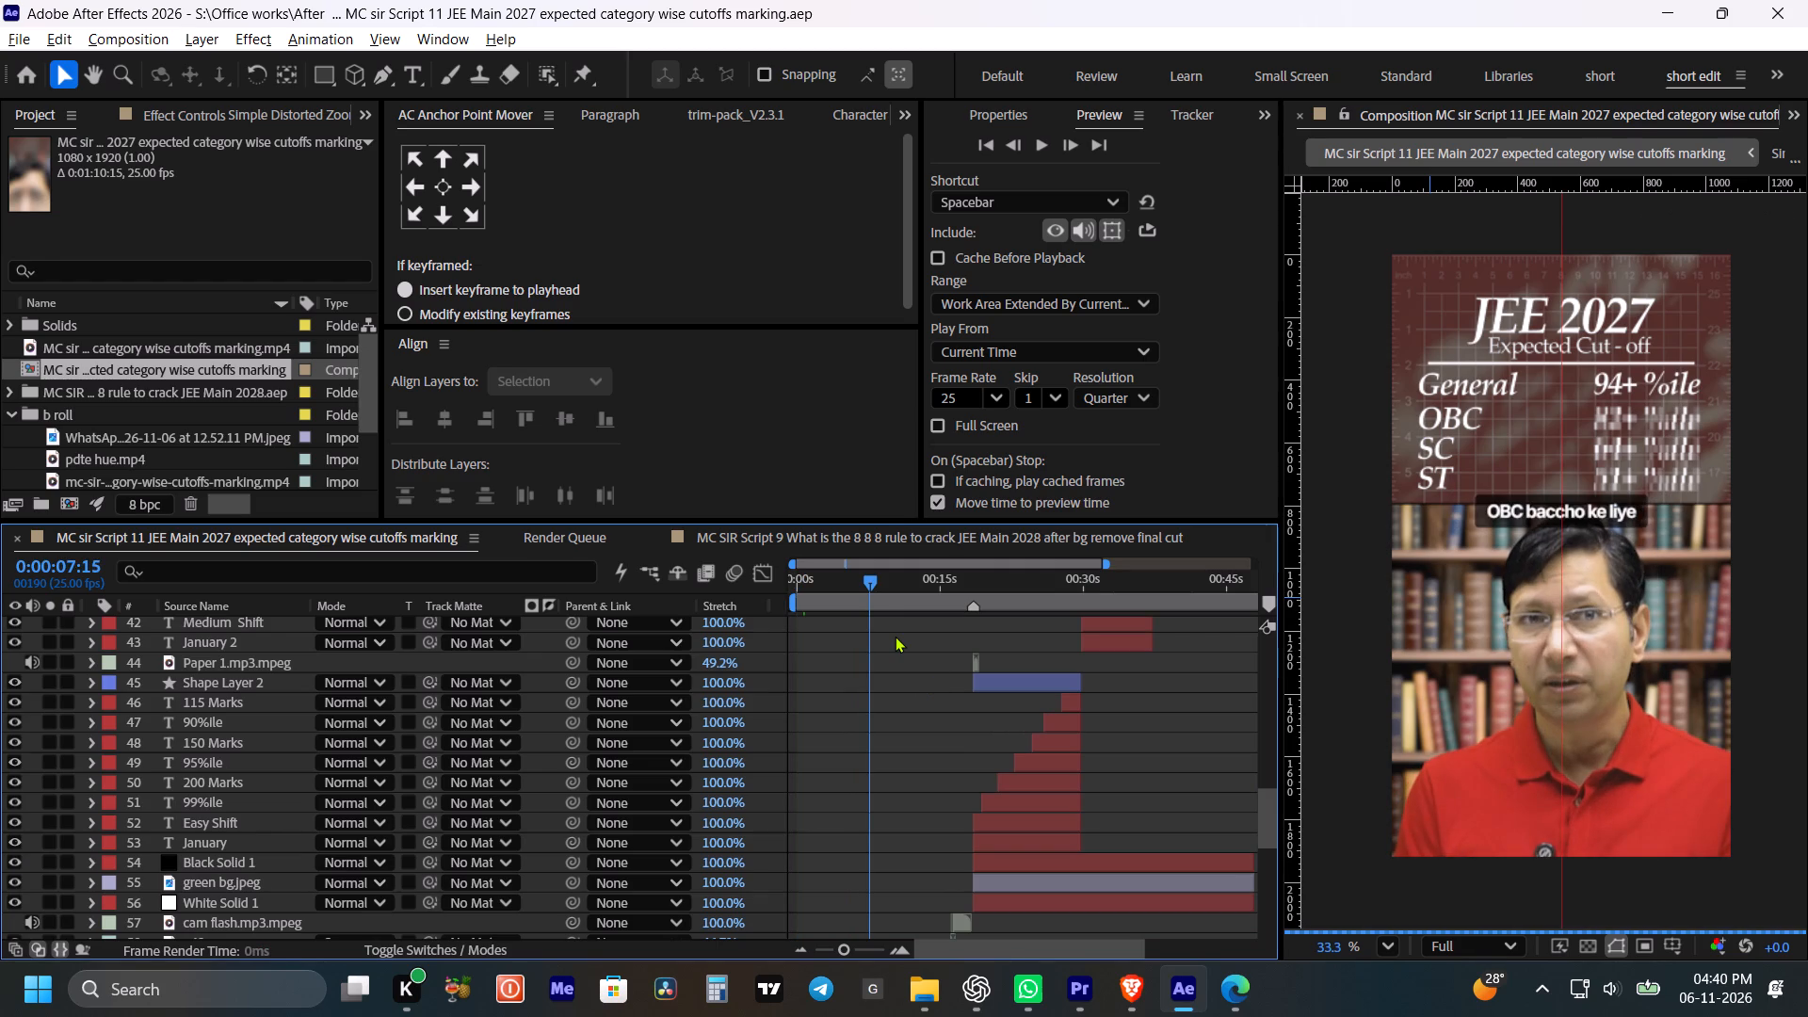
Play the composition from 0:00:05:09 to 0:00:13:03 to check the category percentile reveals against the narration.
scroll(870, 618, down, 4)
alt+scroll(855, 645, up, 1)
key(space)
key(space)
key(space)
key(space)
key(space)
key(space)
key(space)
key(space)
key(space)
key(space)
key(space)
key(space)
key(space)
key(space)
key(space)
key(space)
key(space)
key(space)
key(space)
key(space)
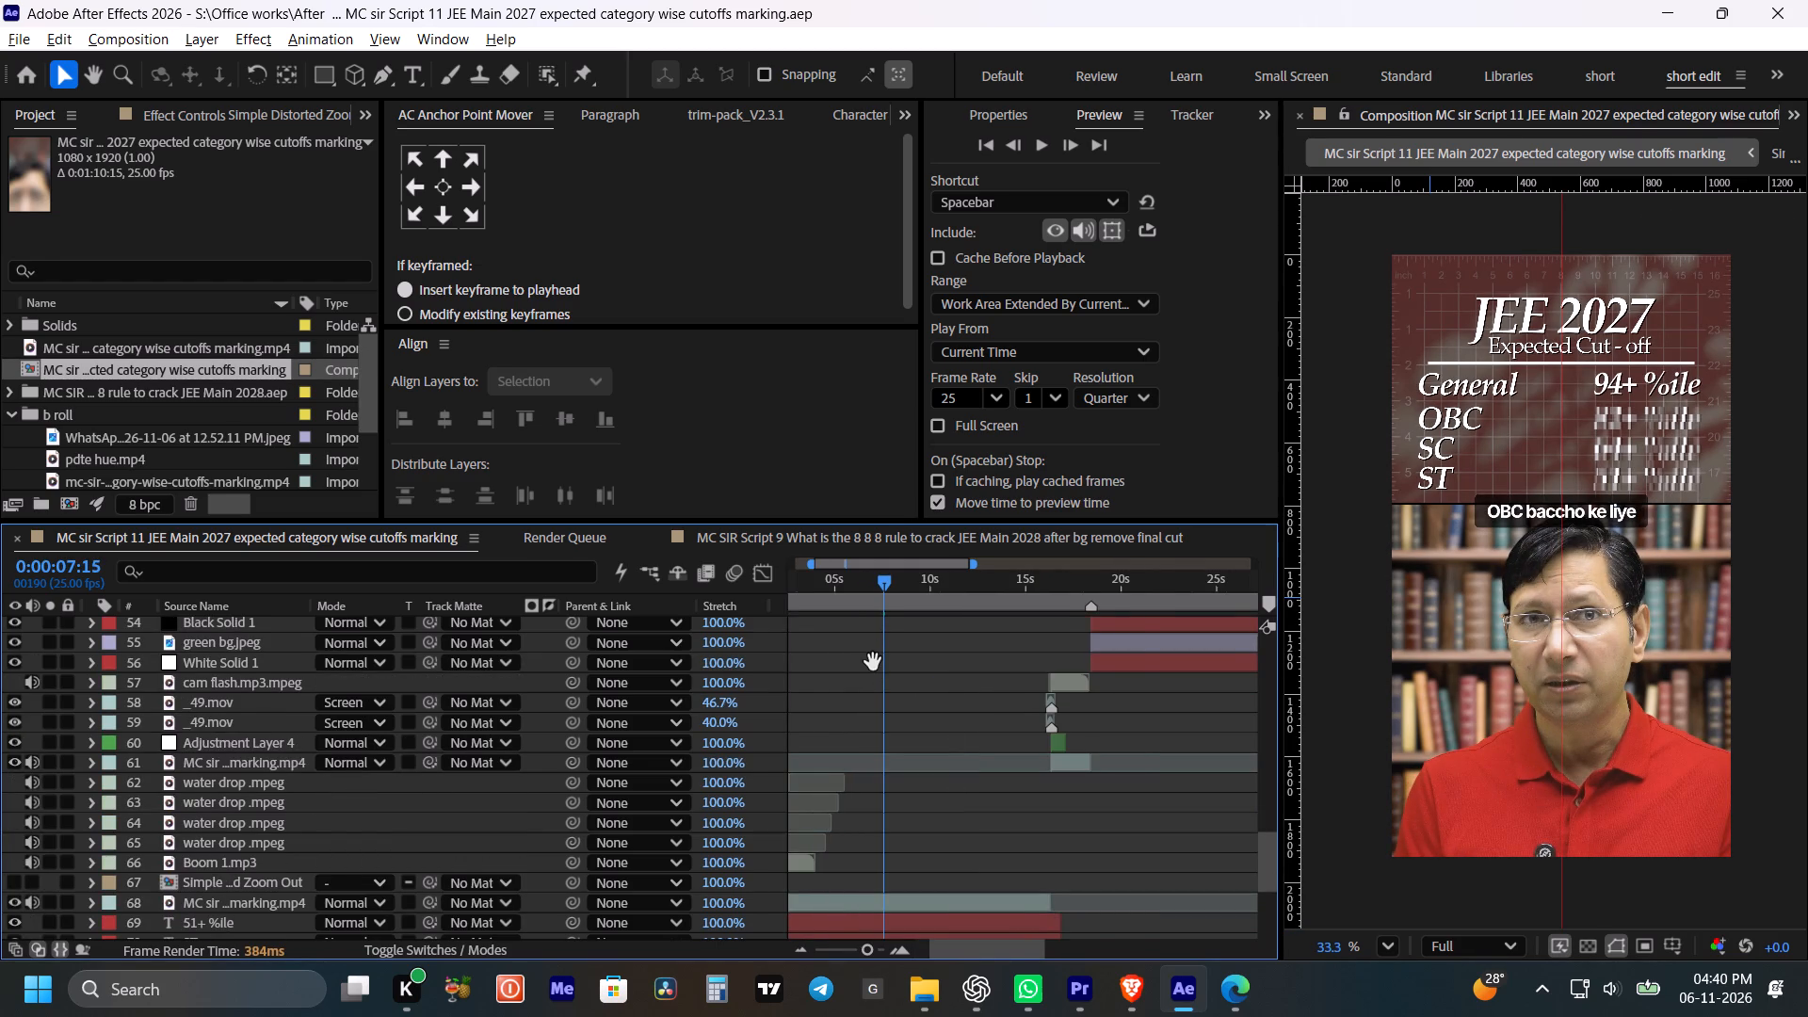
drag(873, 662, 901, 669)
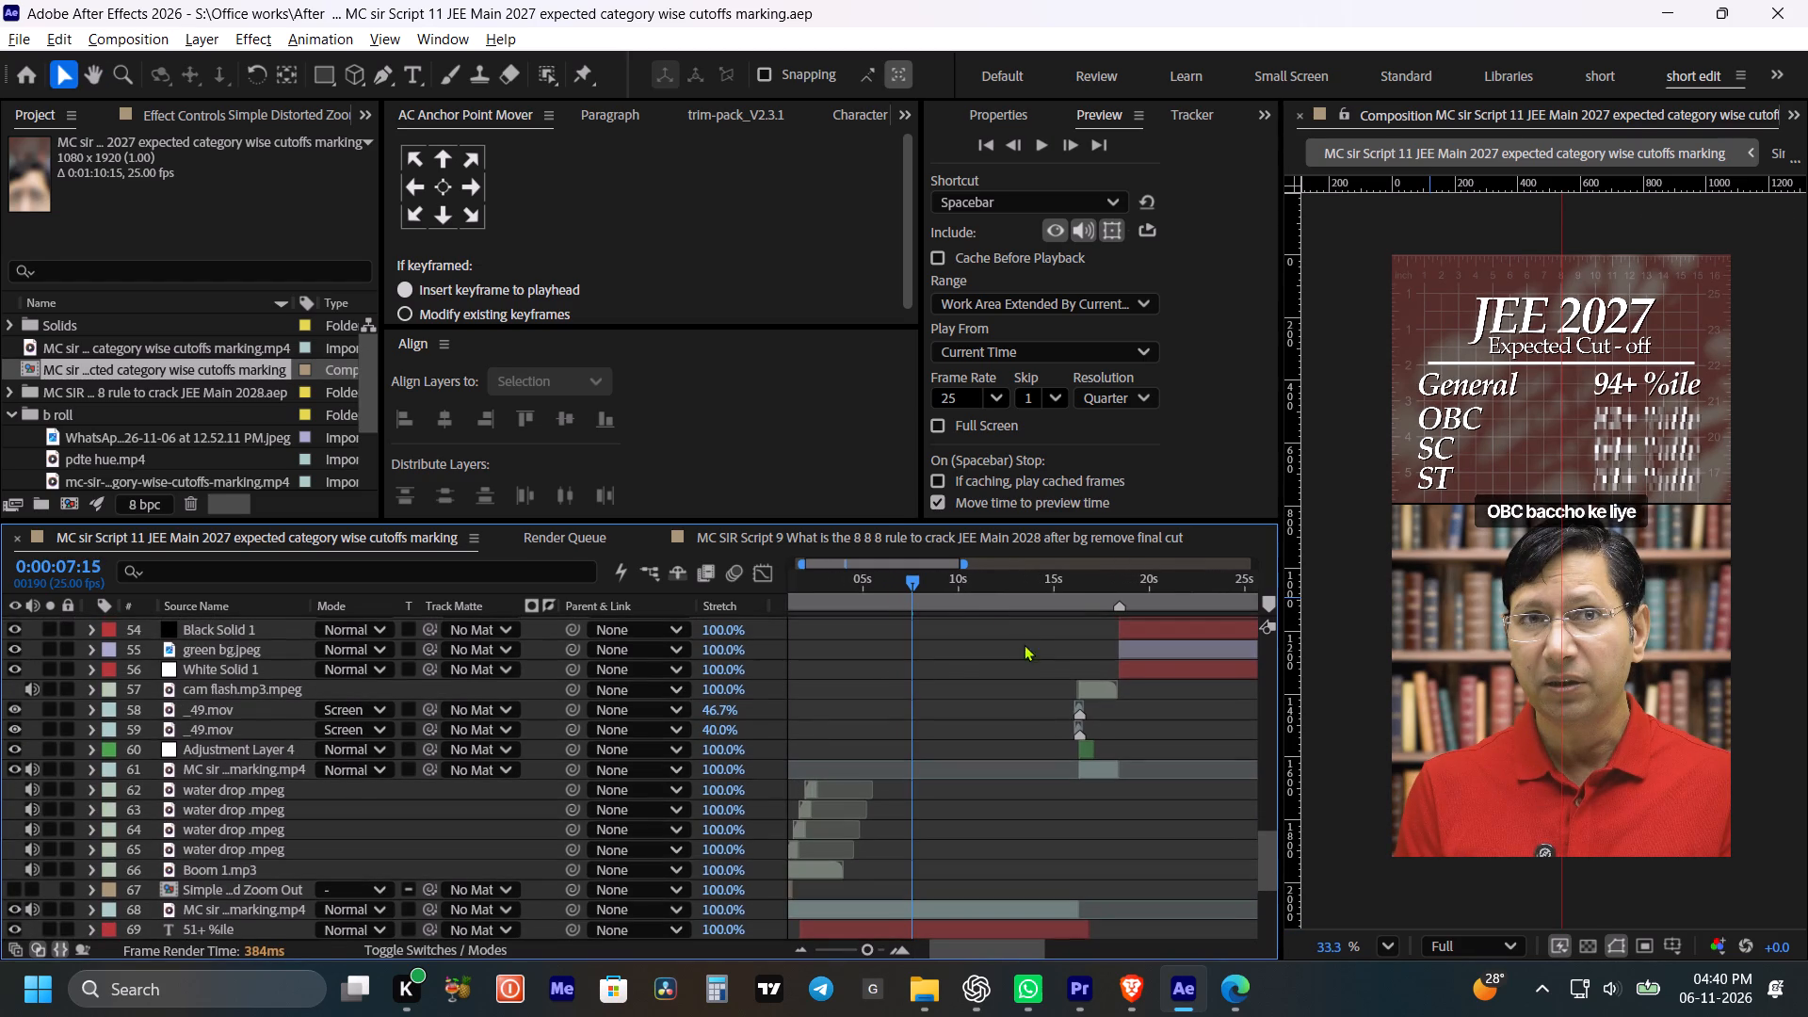
drag(912, 581, 867, 587)
key(space)
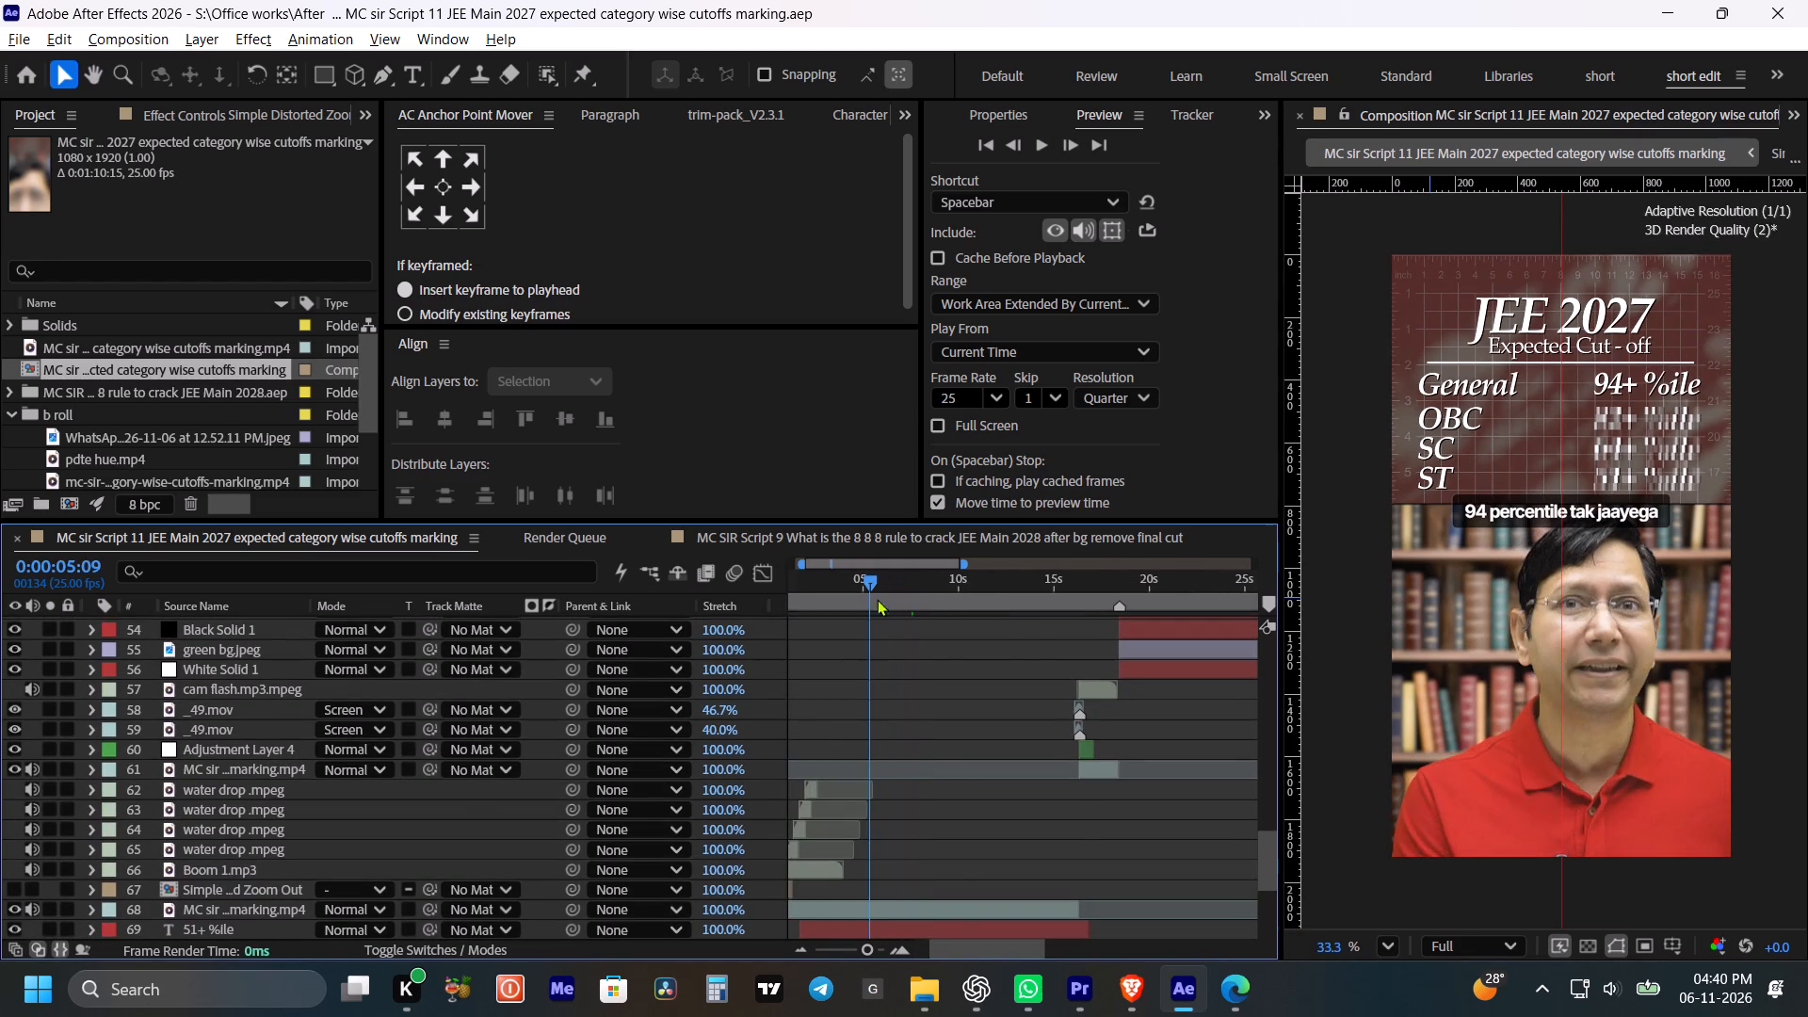
scroll(883, 612, down, 2)
key(space)
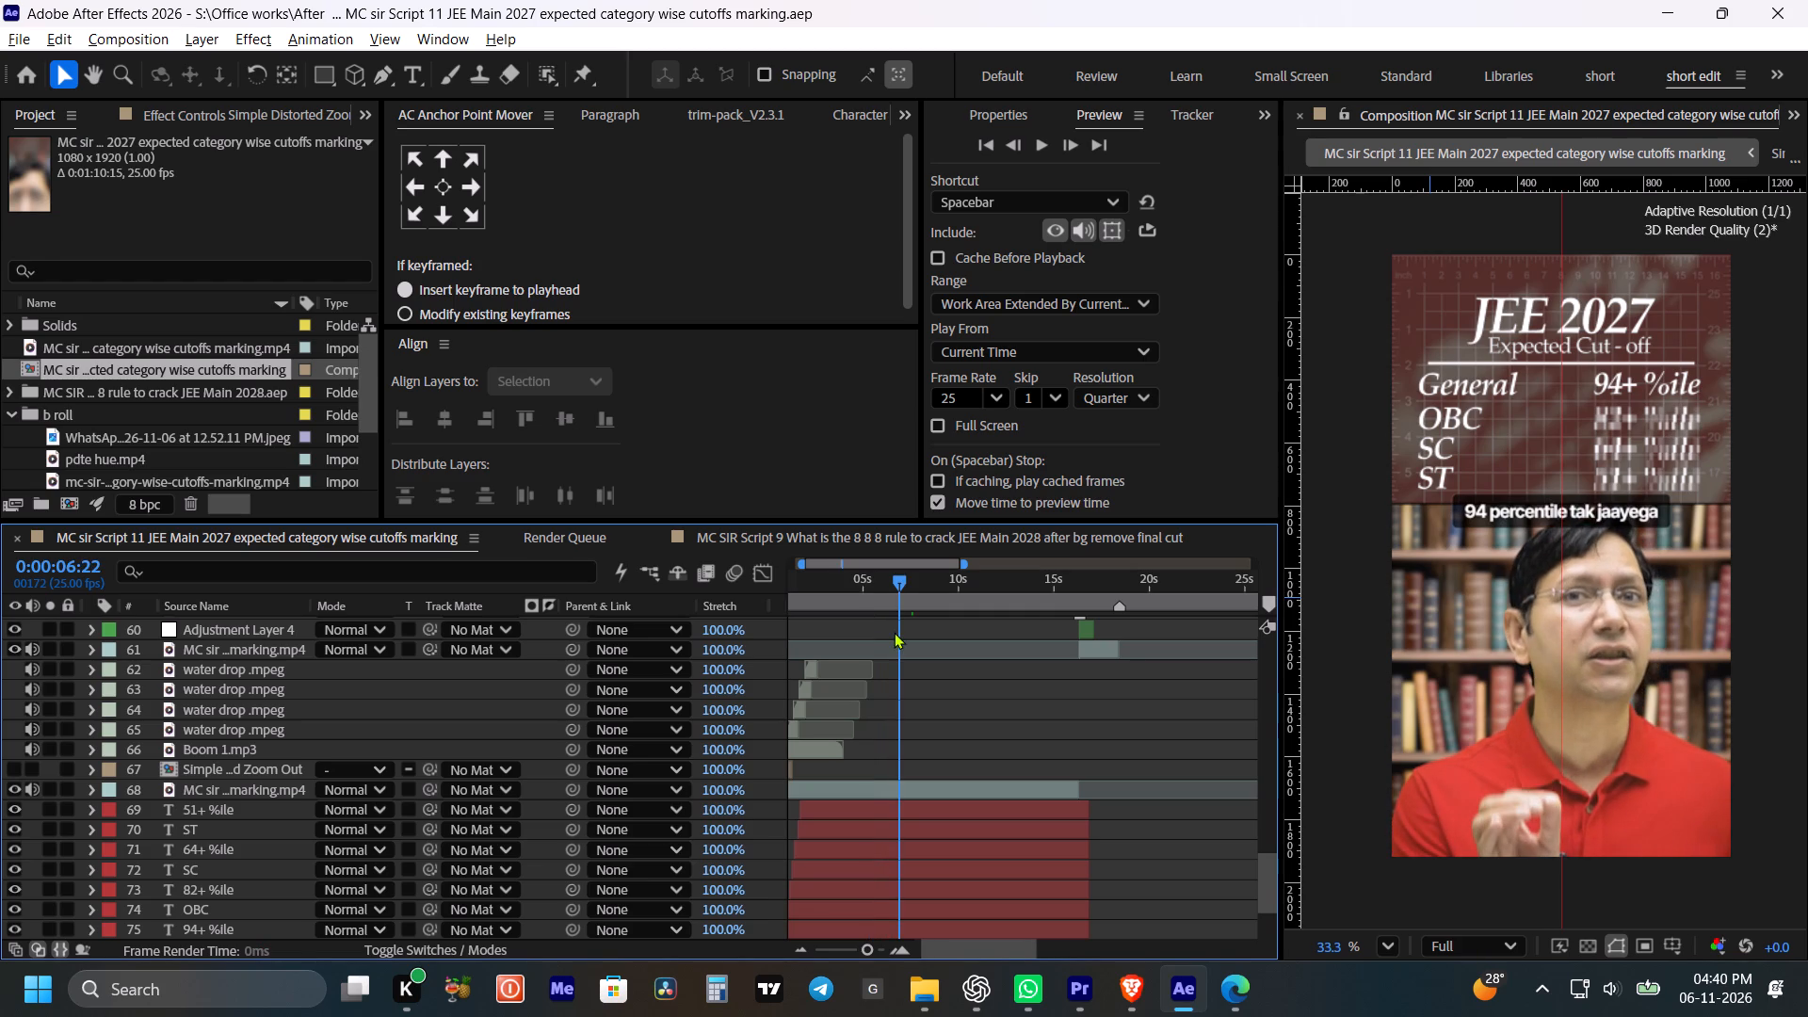
scroll(904, 660, down, 10)
key(space)
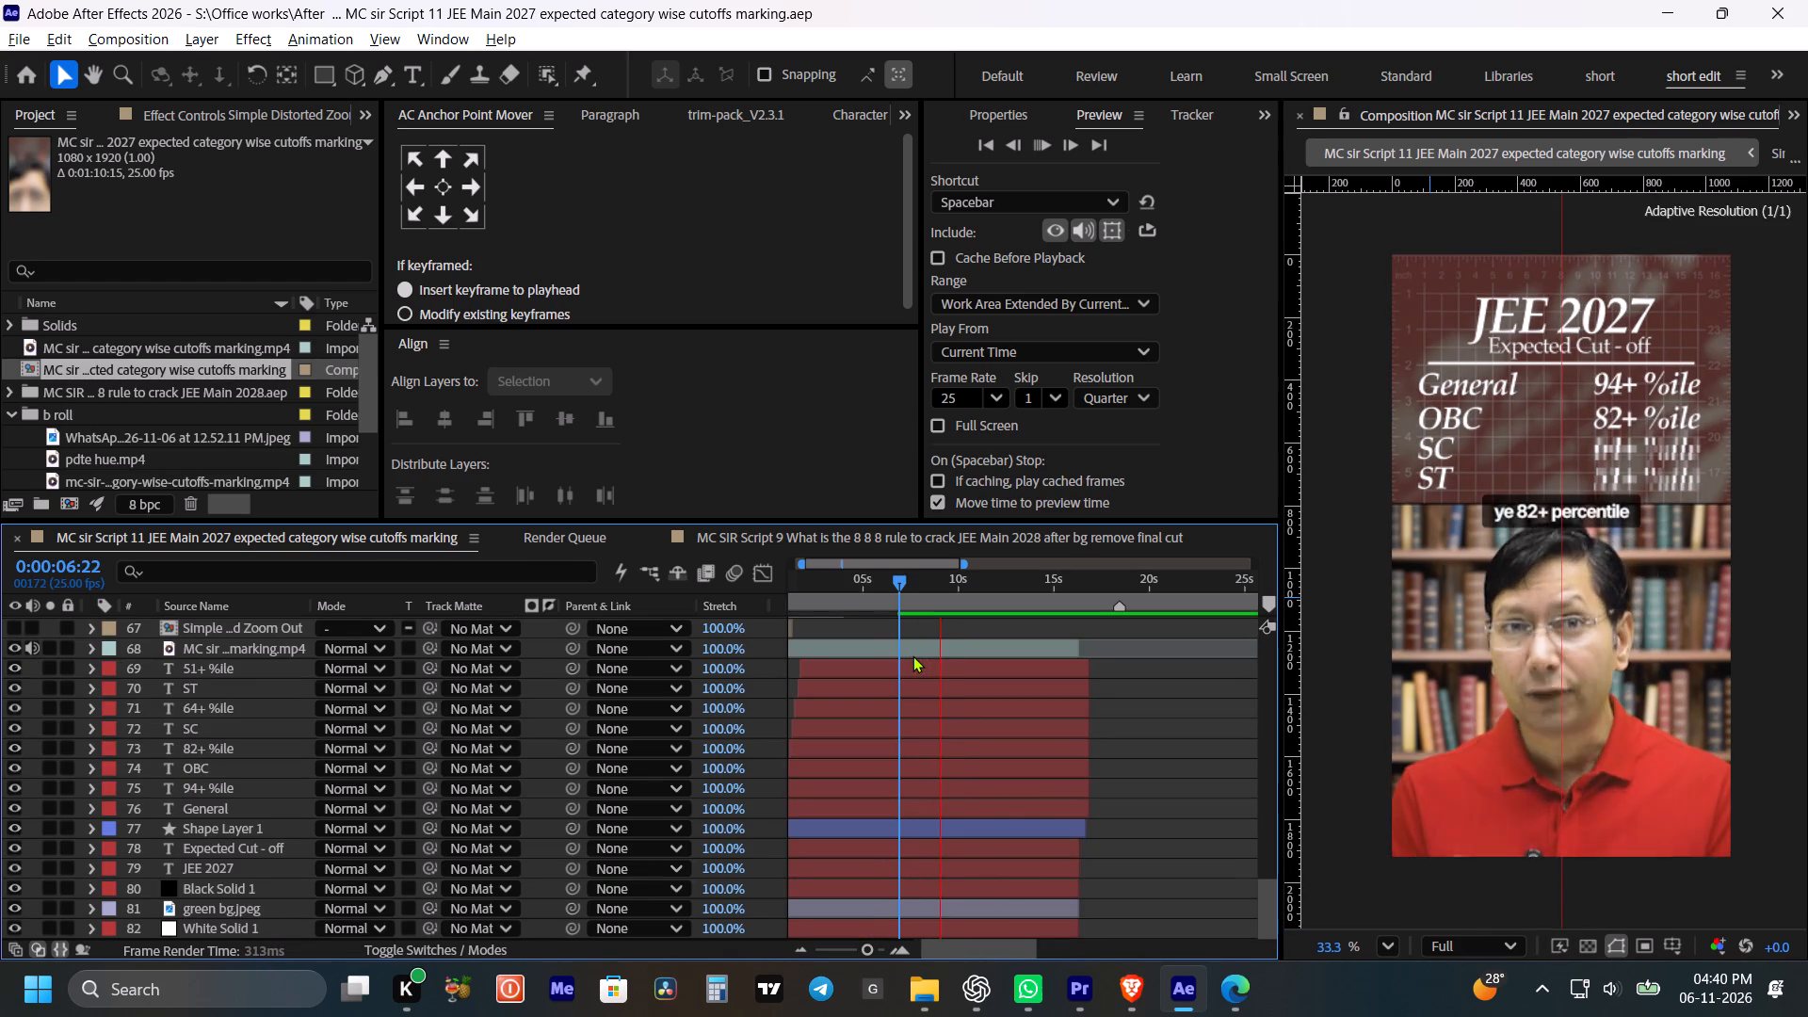
key(space)
key(space)
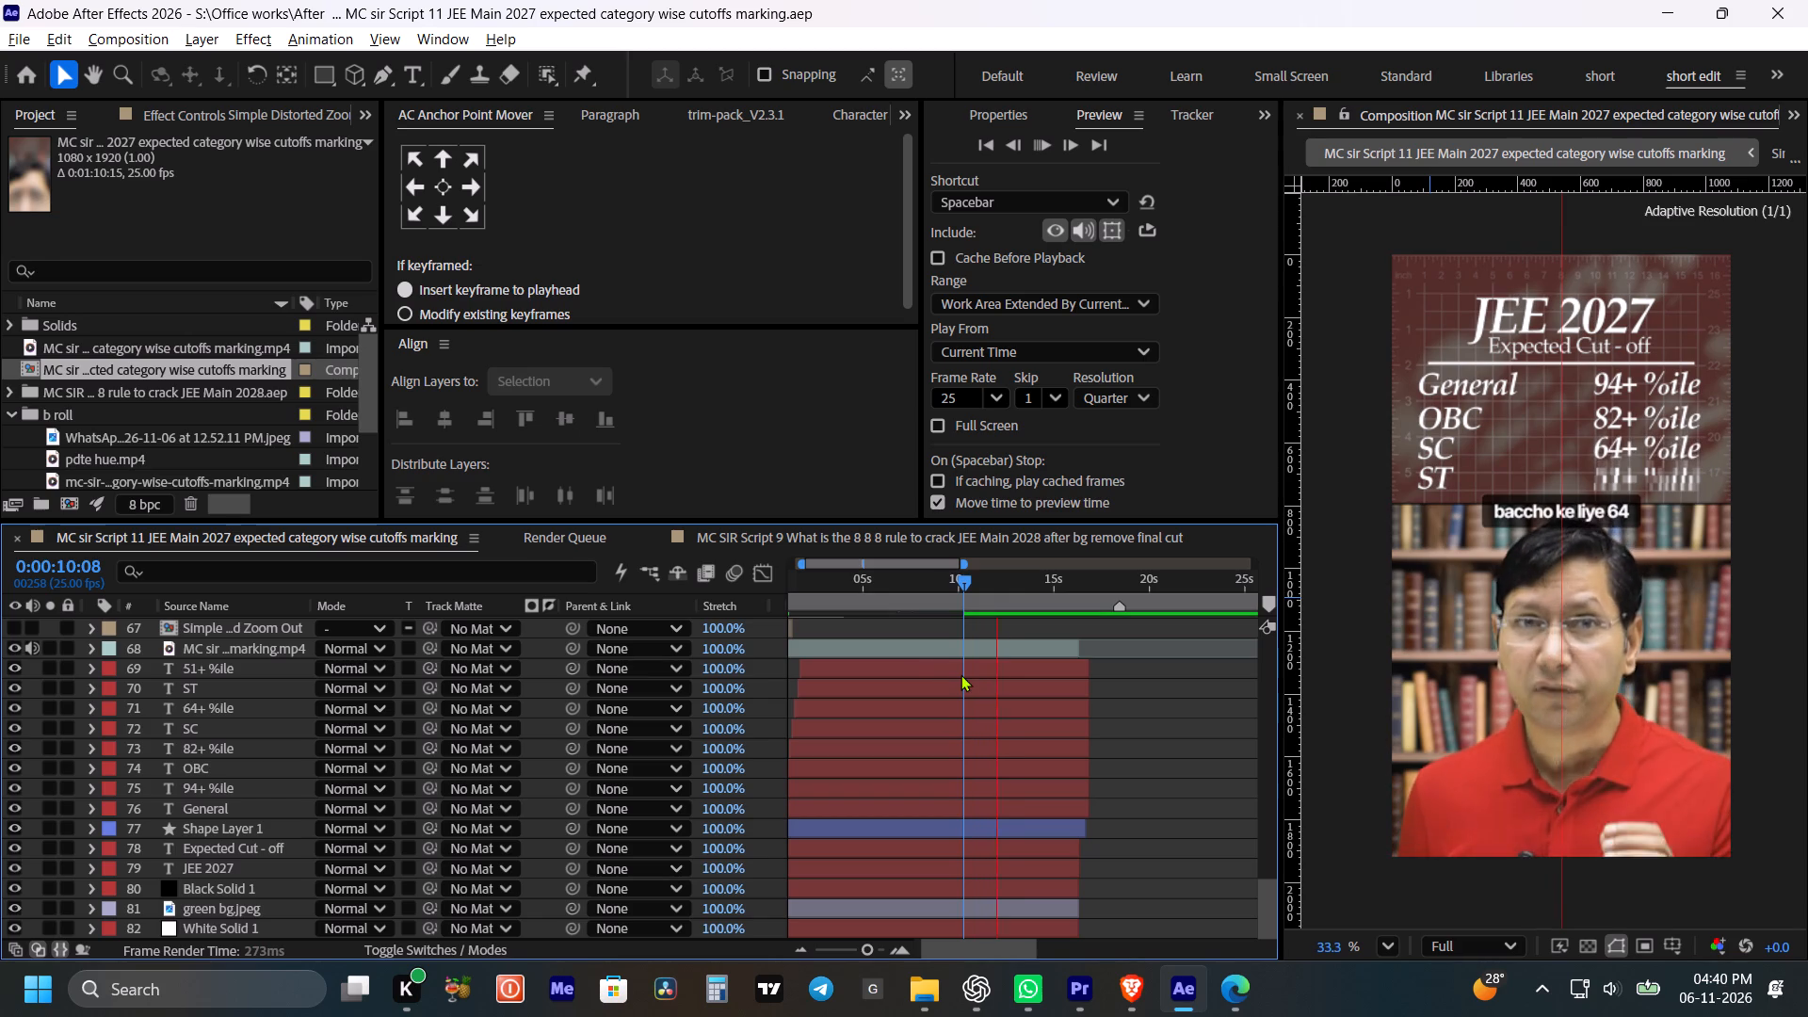
key(space)
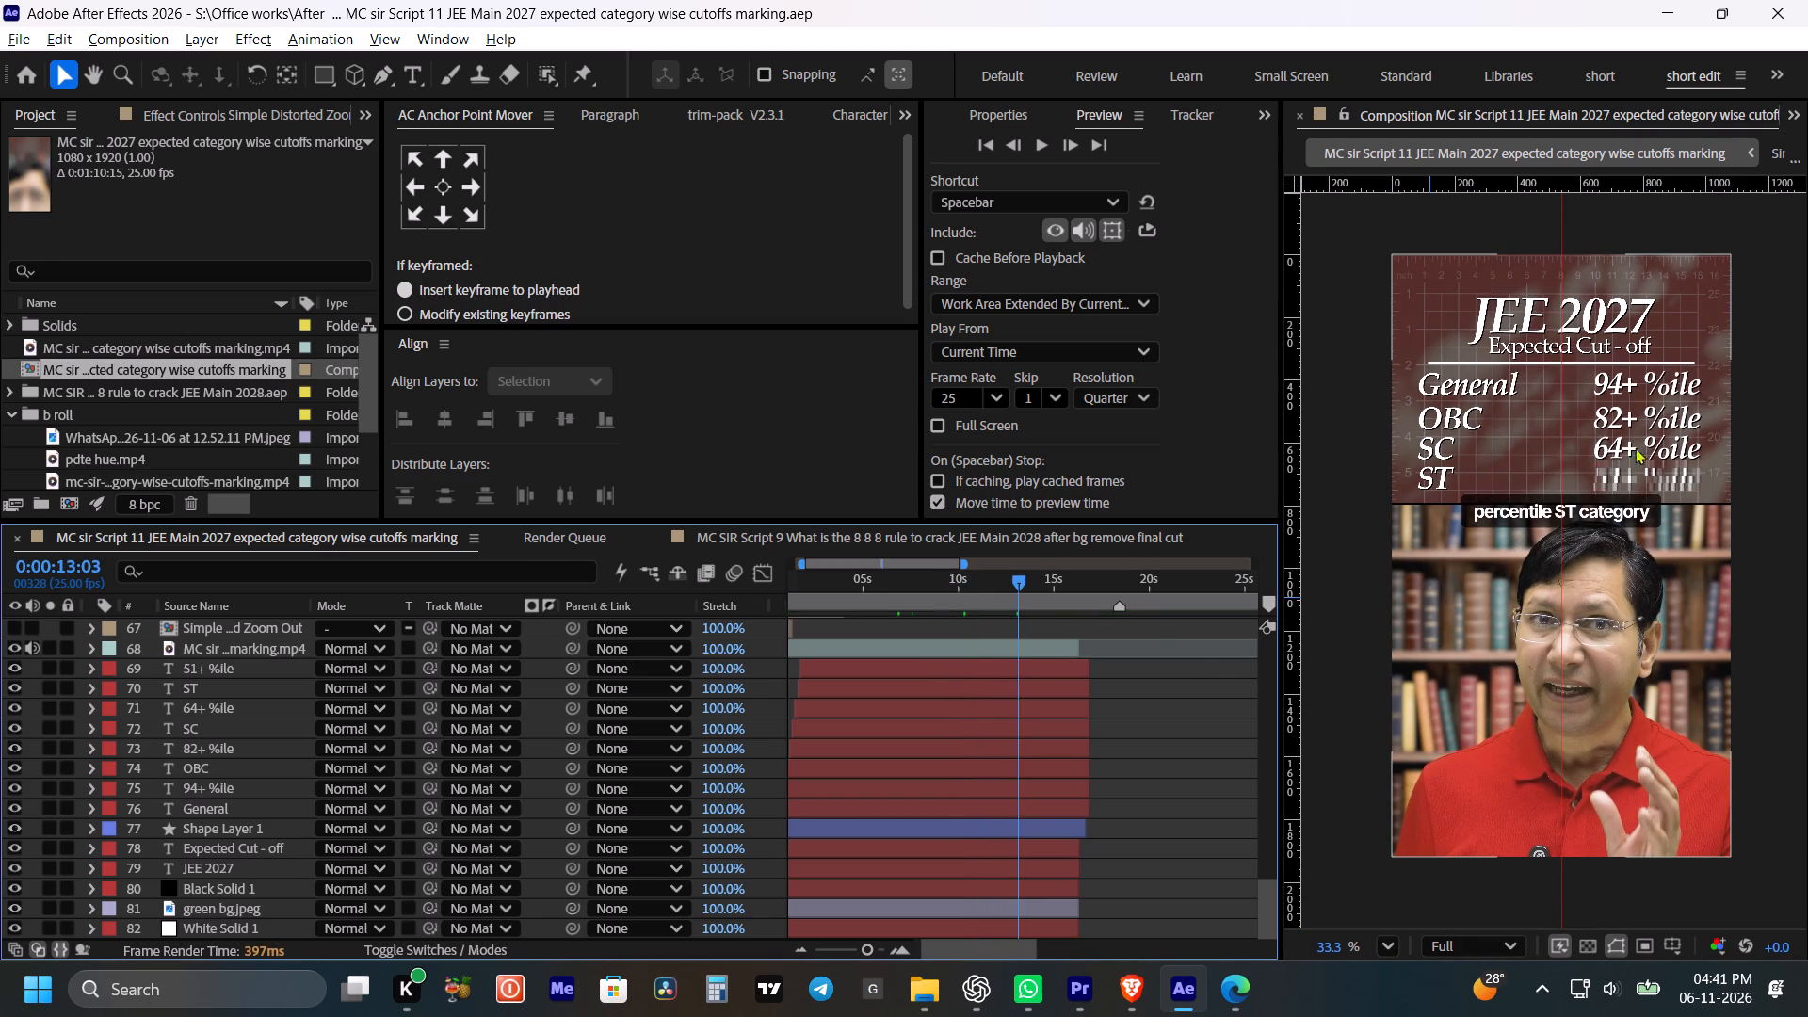
Replay the cut-off table from about 0:00:06:13 to 0:00:16:00 to compare the OBC, SC and ST percentiles with the speech.
drag(991, 587, 967, 587)
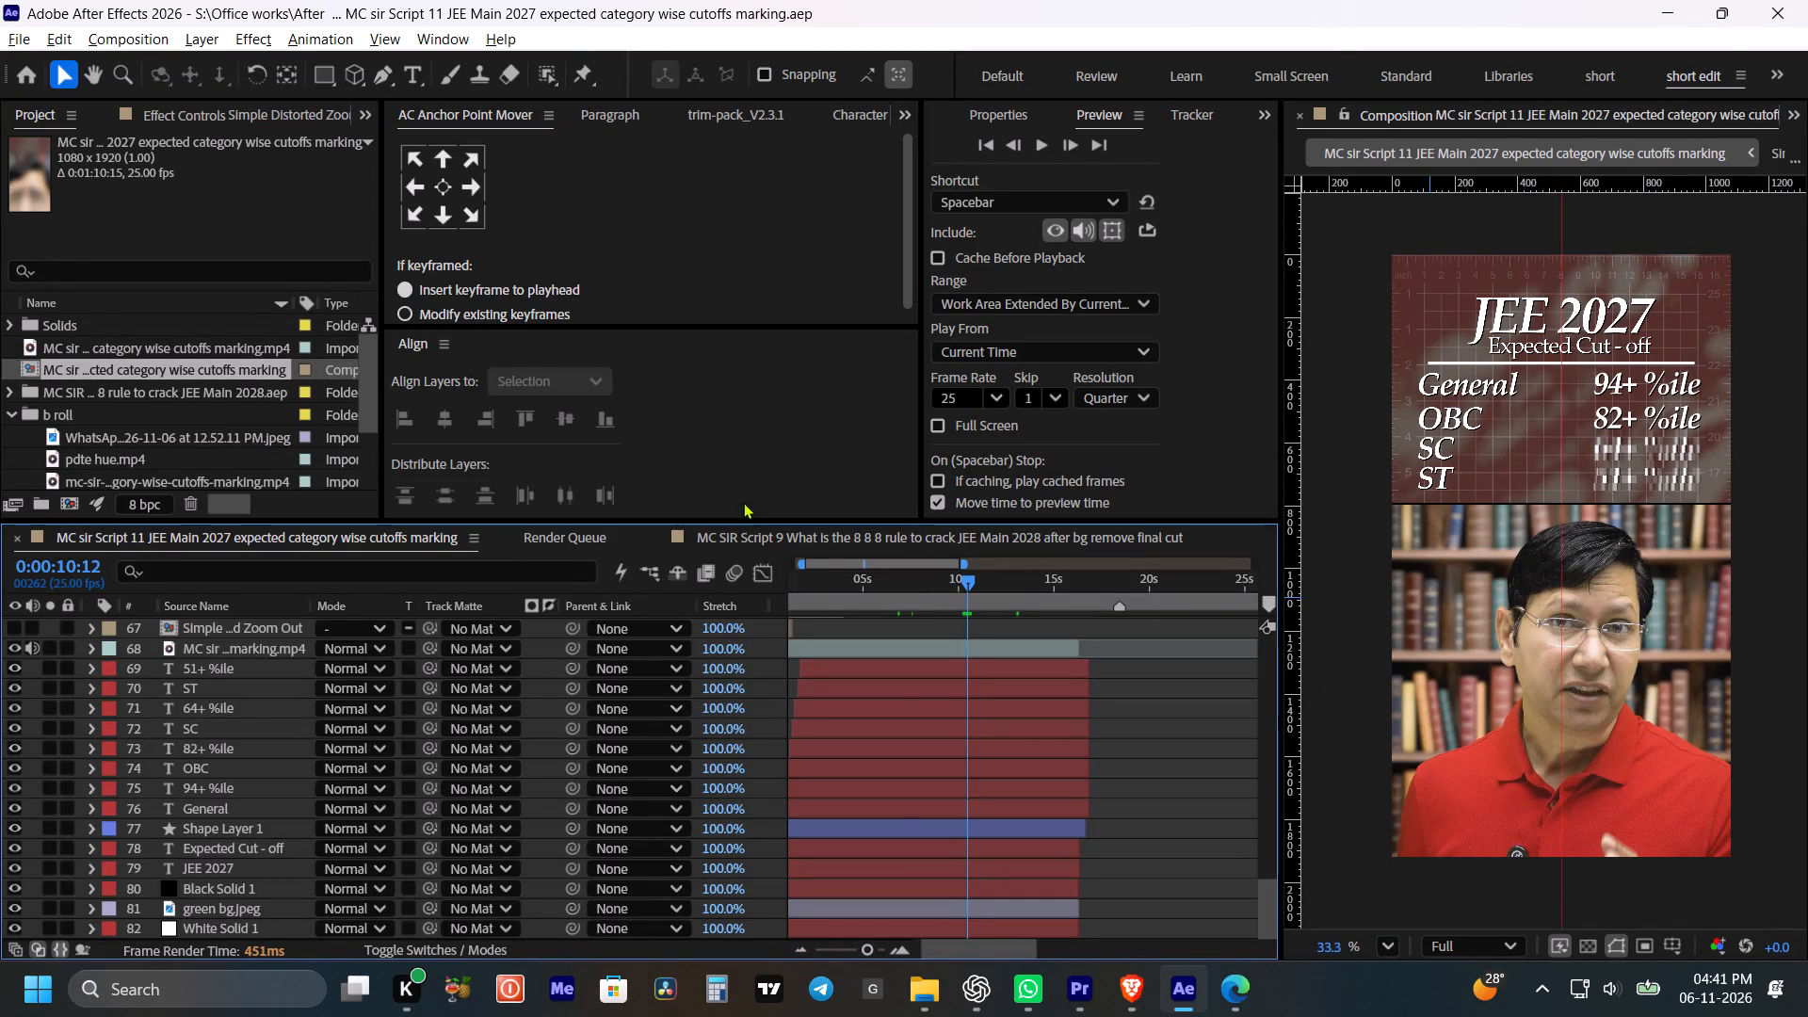
click(897, 582)
key(space)
key(space)
key(space)
drag(894, 647, 938, 654)
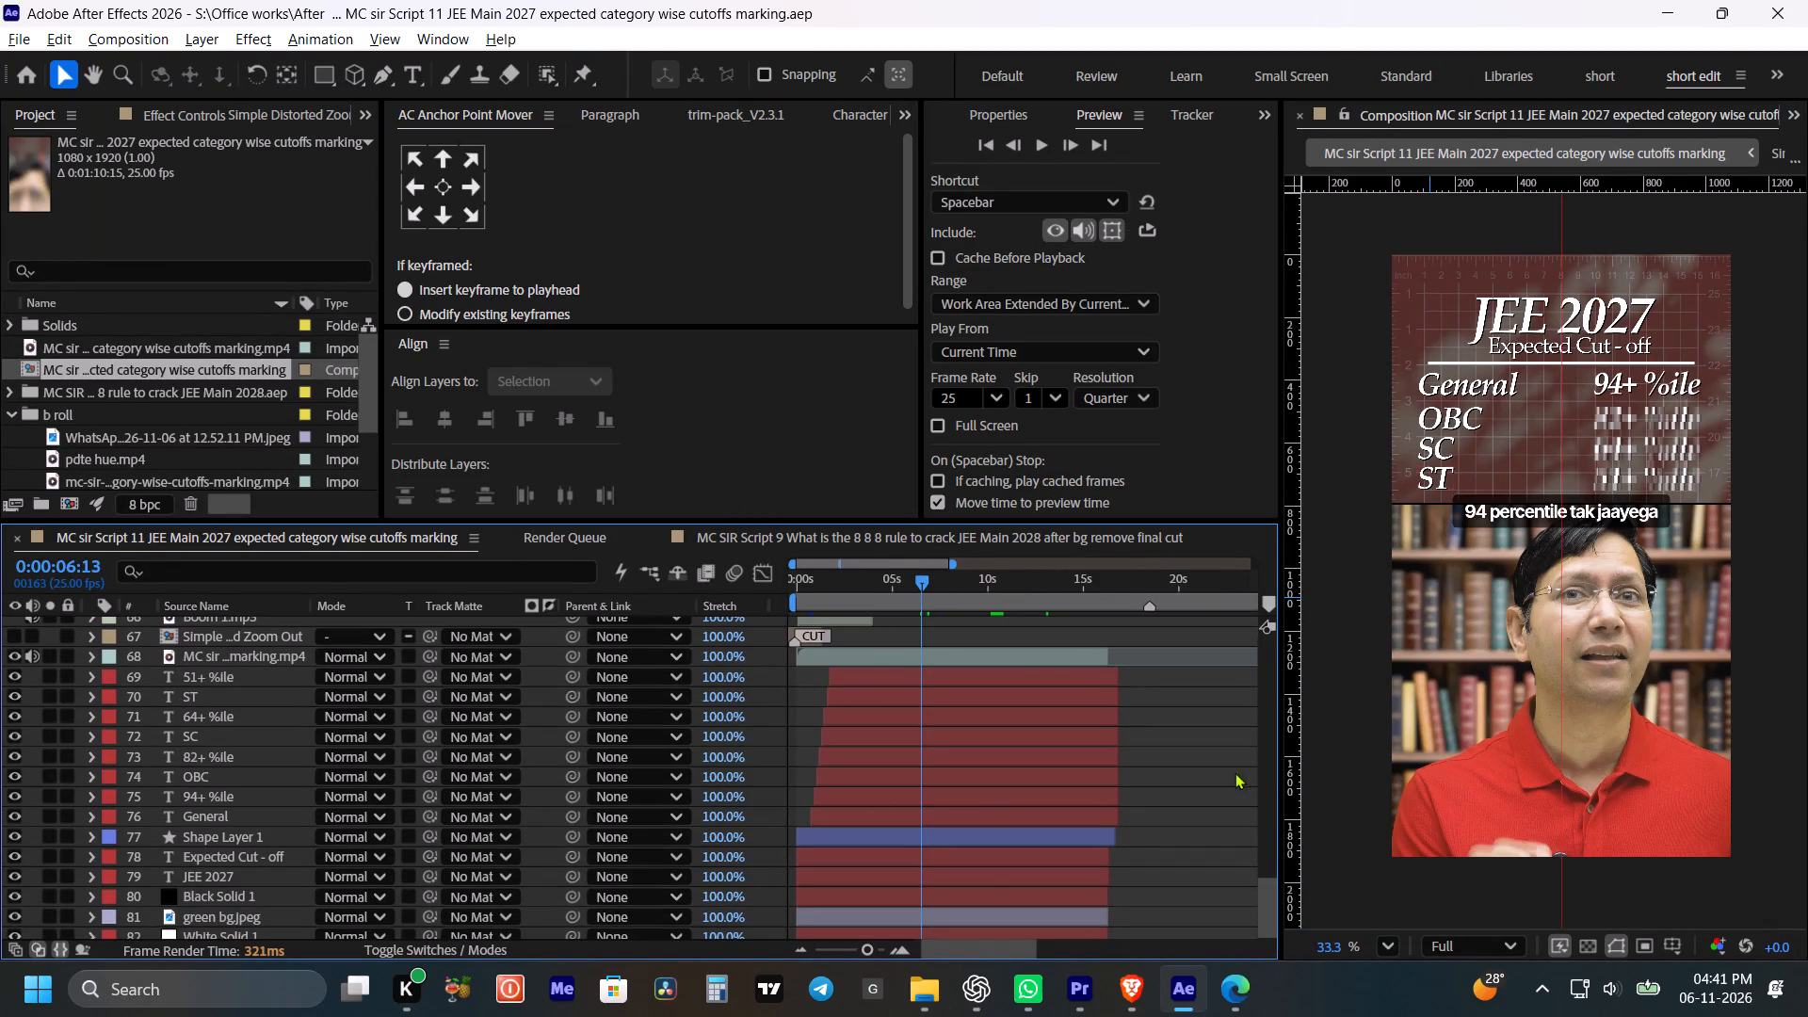
key(space)
key(space)
key(space)
key(space)
key(space)
key(space)
drag(1174, 715, 1205, 745)
key(space)
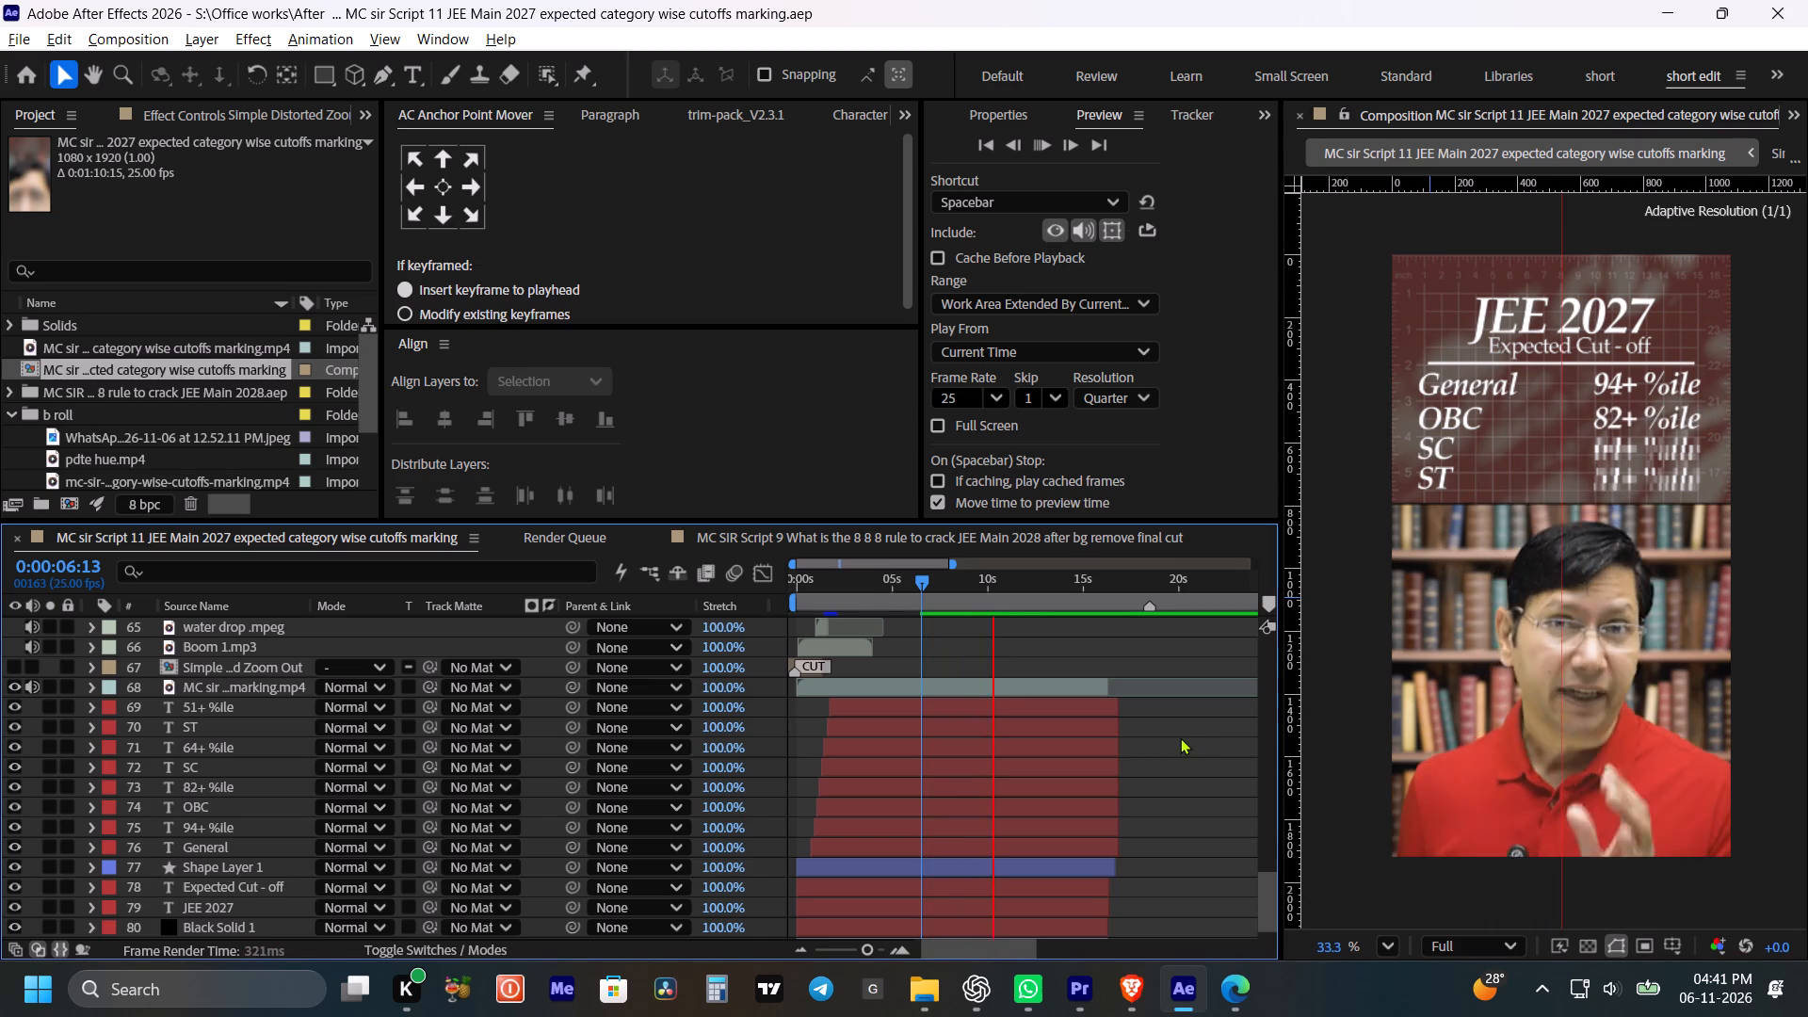
scroll(1180, 737, up, 2)
key(space)
key(space)
key(space)
key(space)
key(space)
key(space)
key(space)
key(space)
key(space)
key(space)
key(space)
key(space)
key(space)
key(space)
key(space)
key(space)
key(space)
key(space)
key(space)
key(space)
drag(1153, 712, 1136, 660)
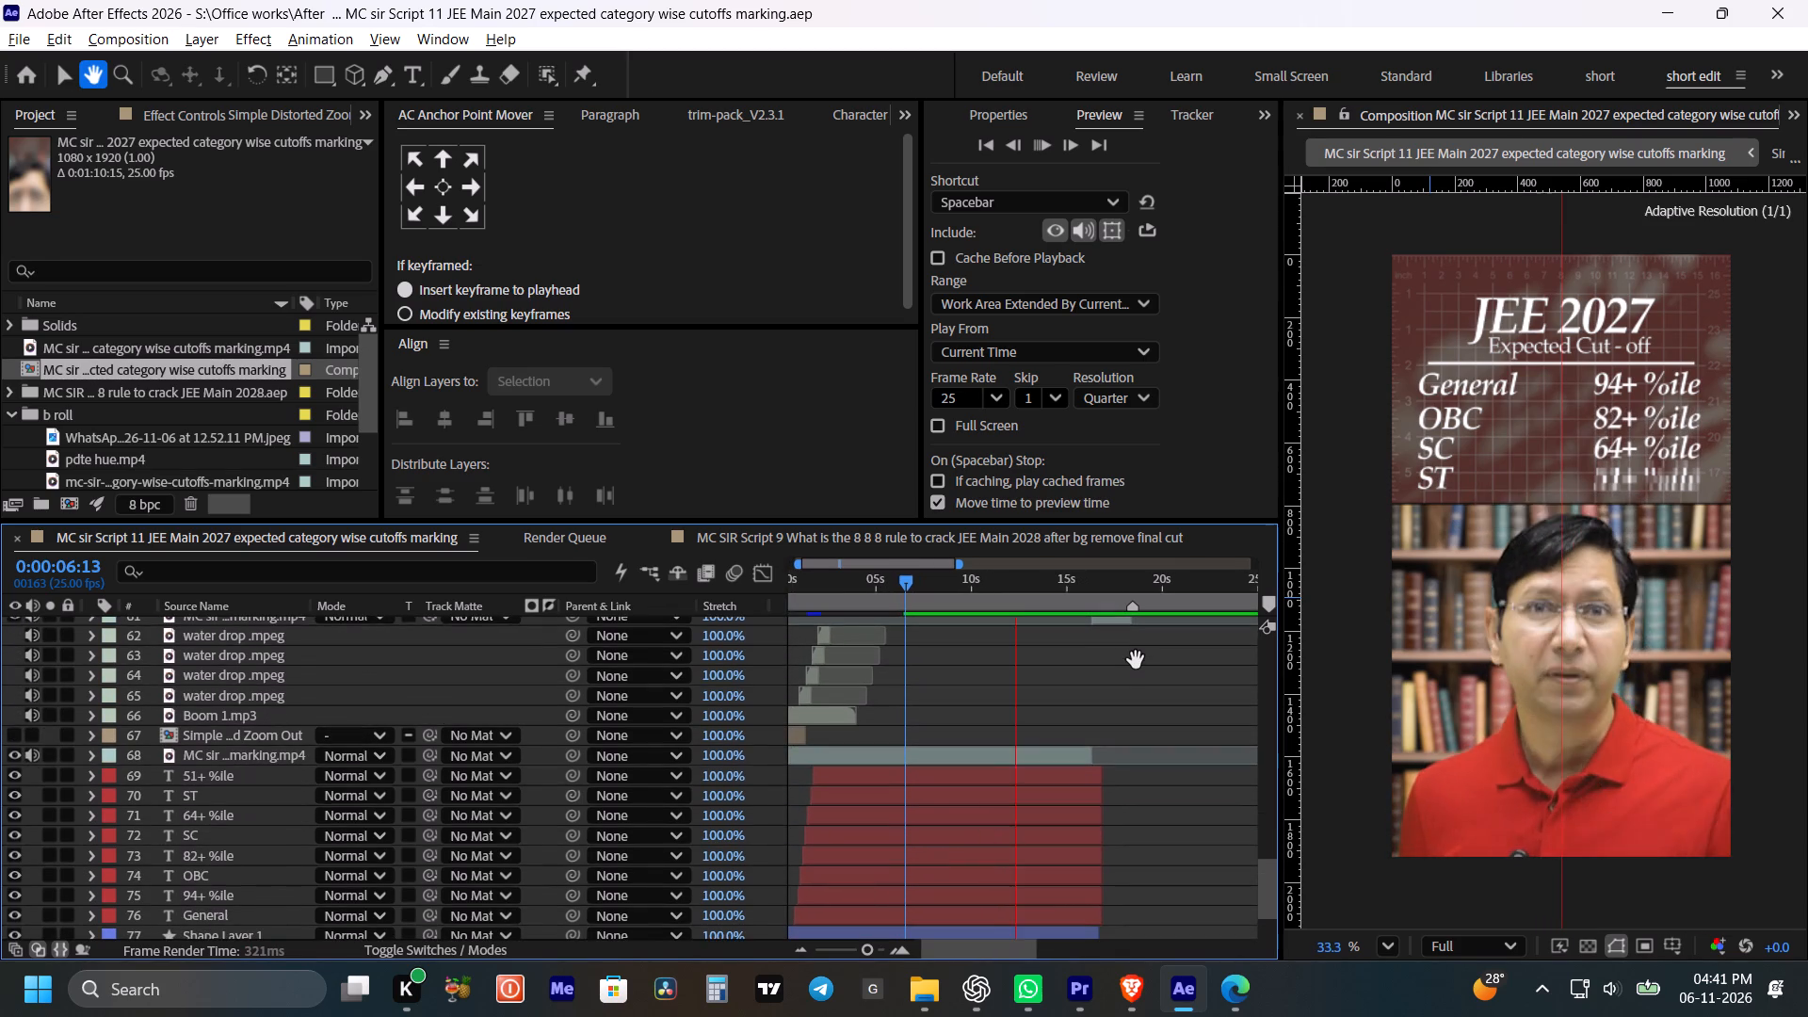
drag(1136, 660, 1135, 654)
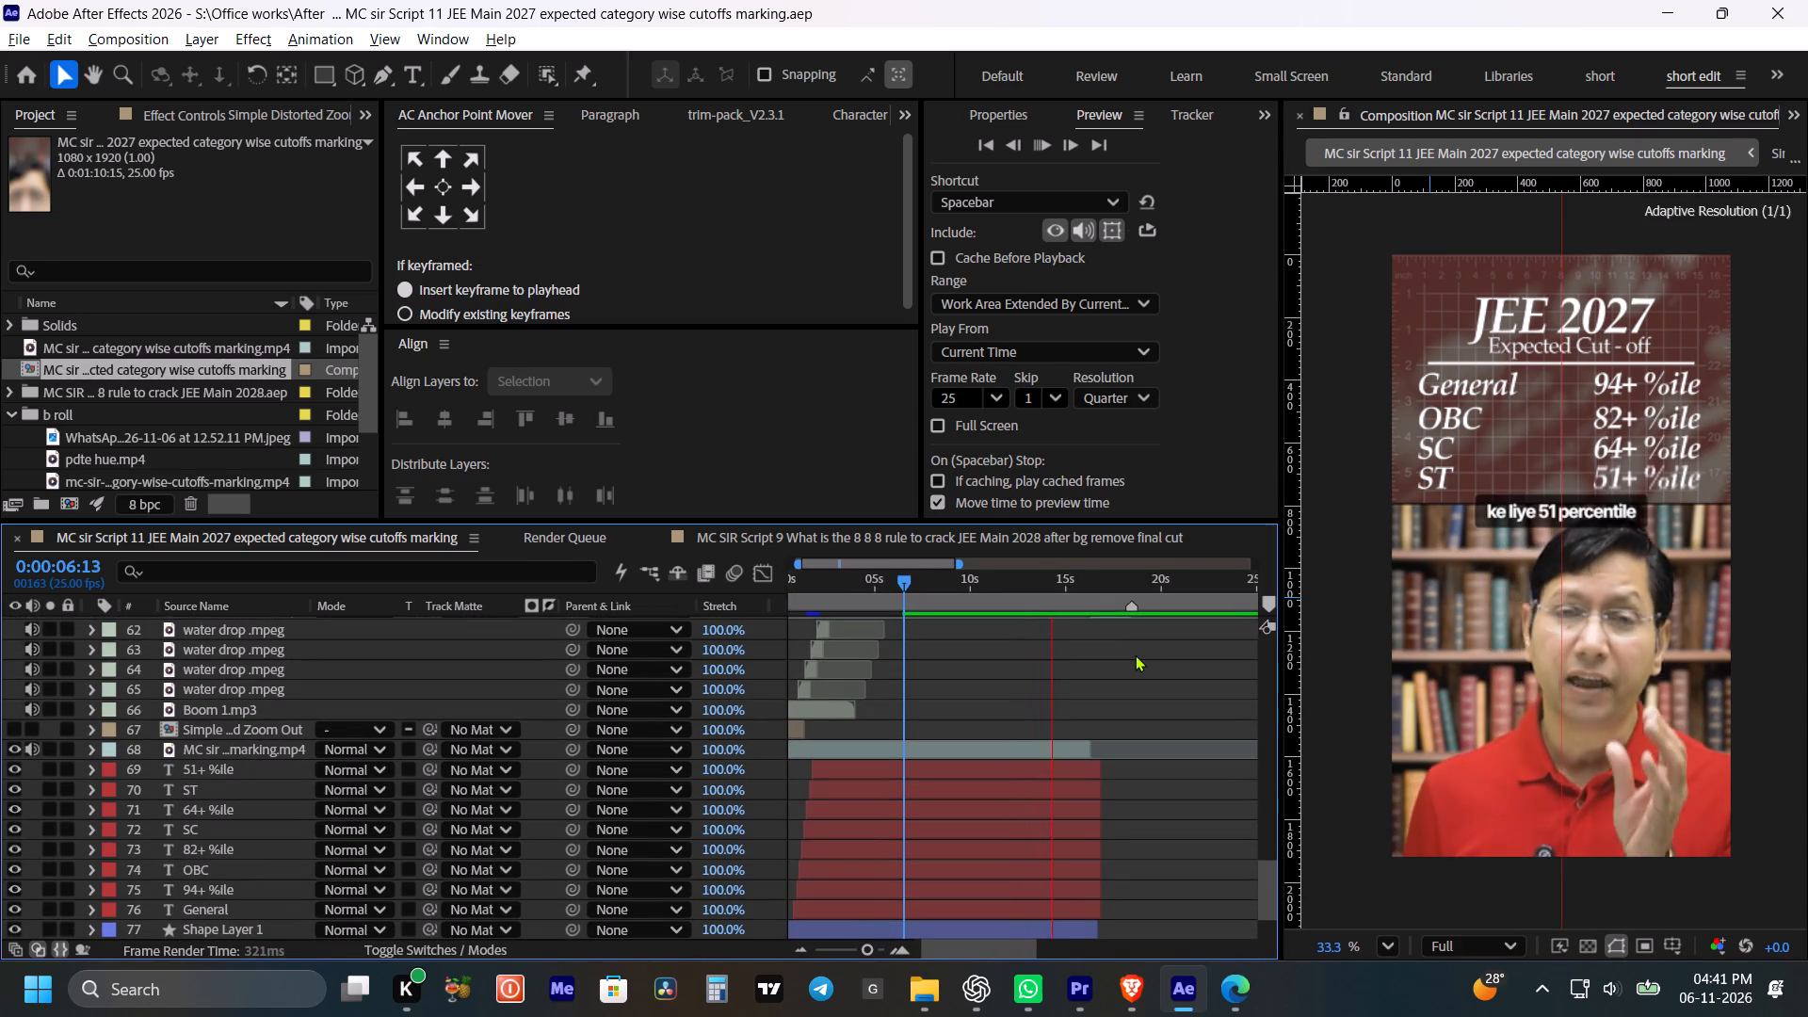
key(space)
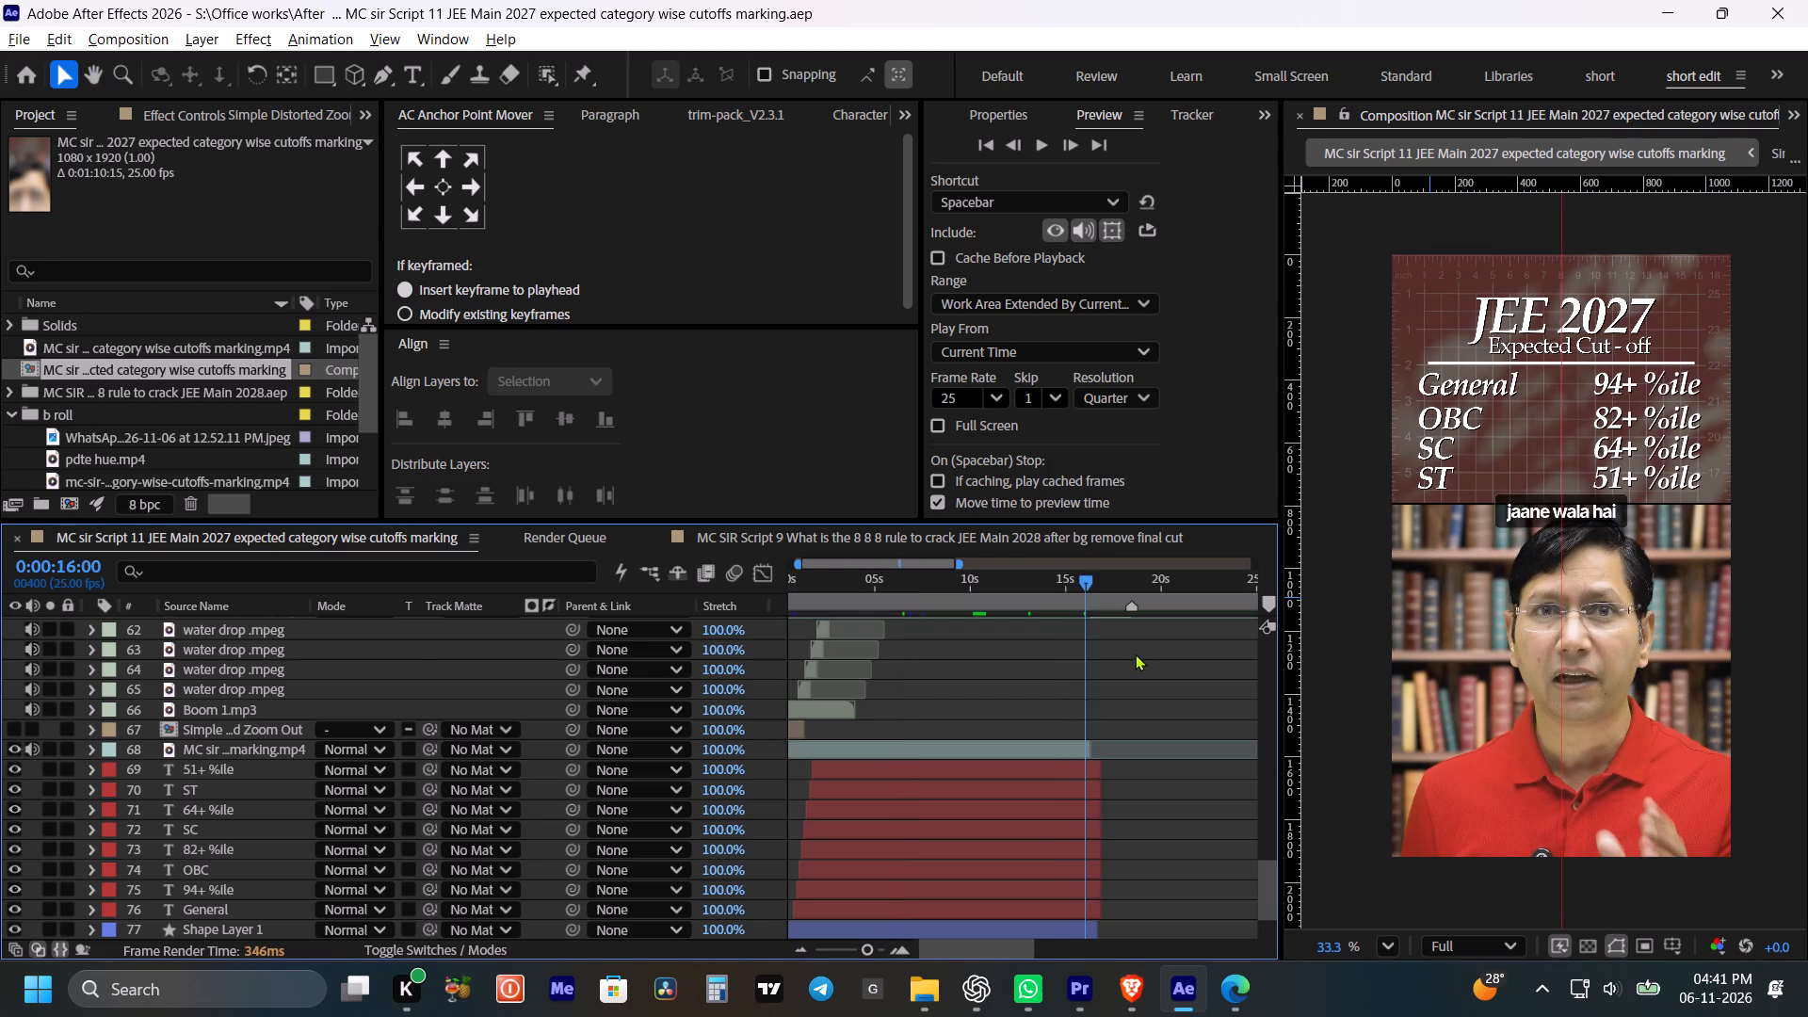
Remove the plus sign from the SC cut-off text so it reads "64 %ile".
scroll(1131, 718, down, 3)
double_click(198, 703)
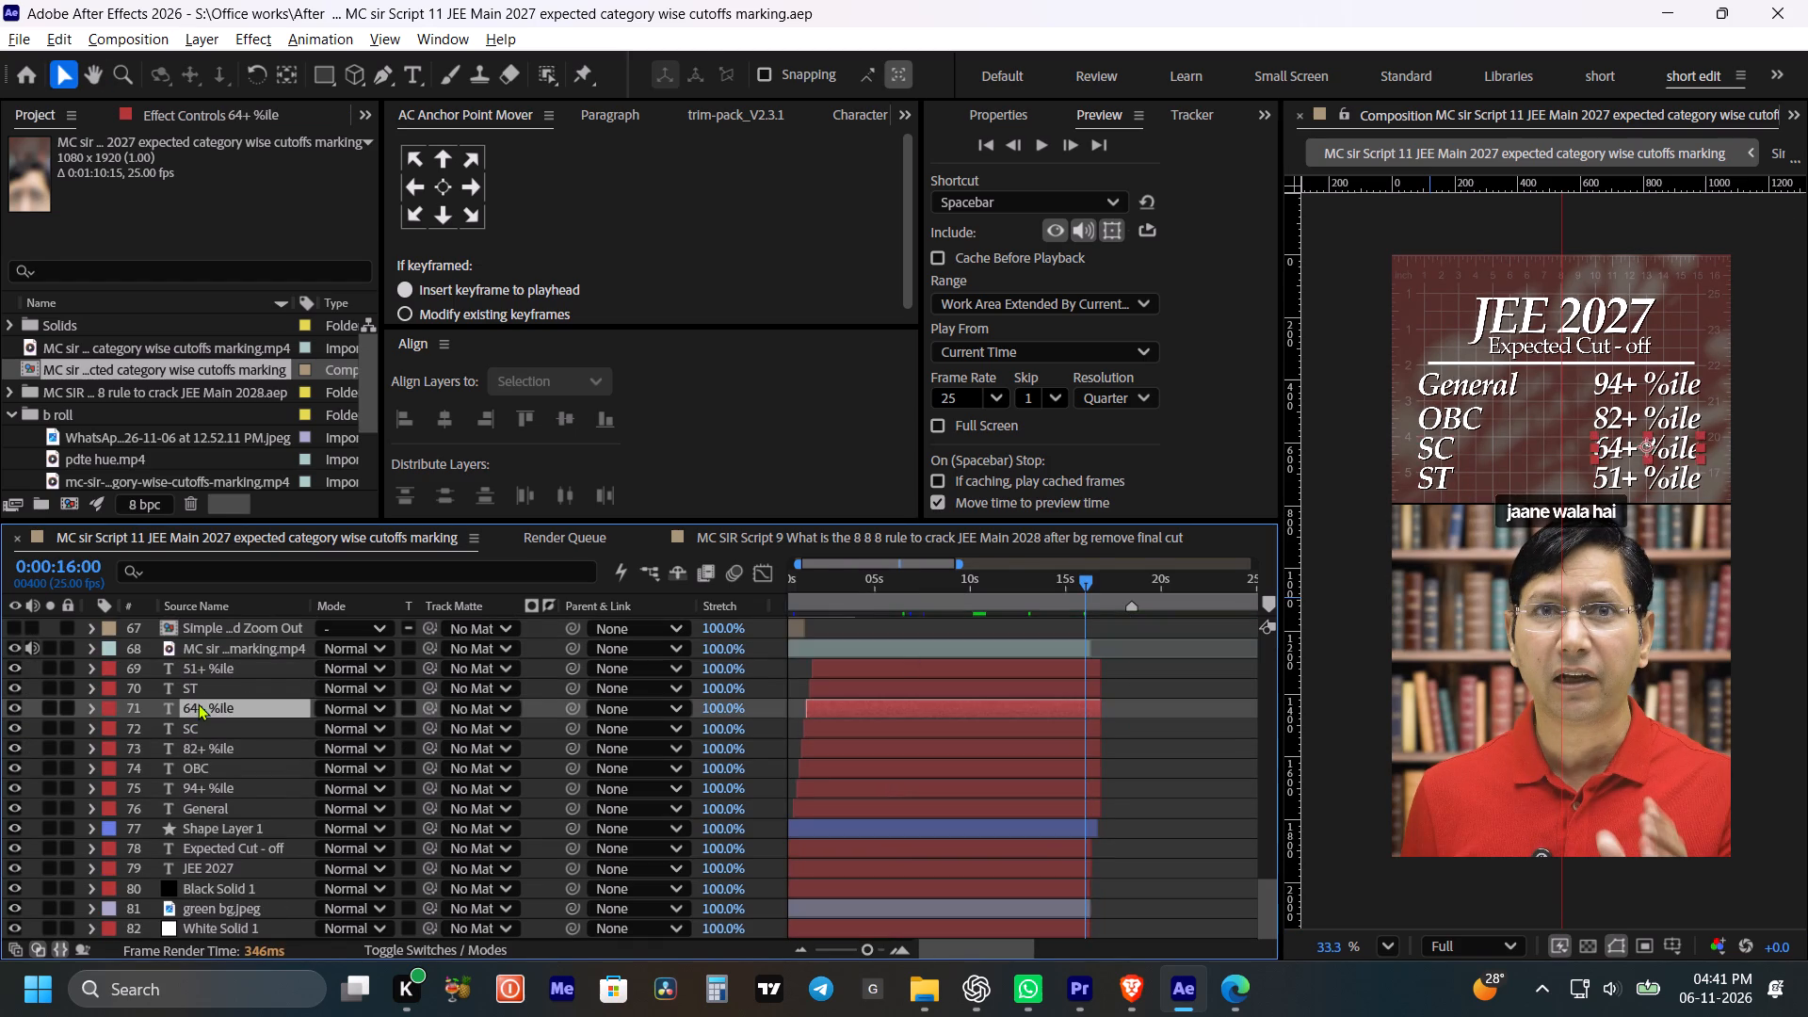
click(1631, 436)
key(BackSpace)
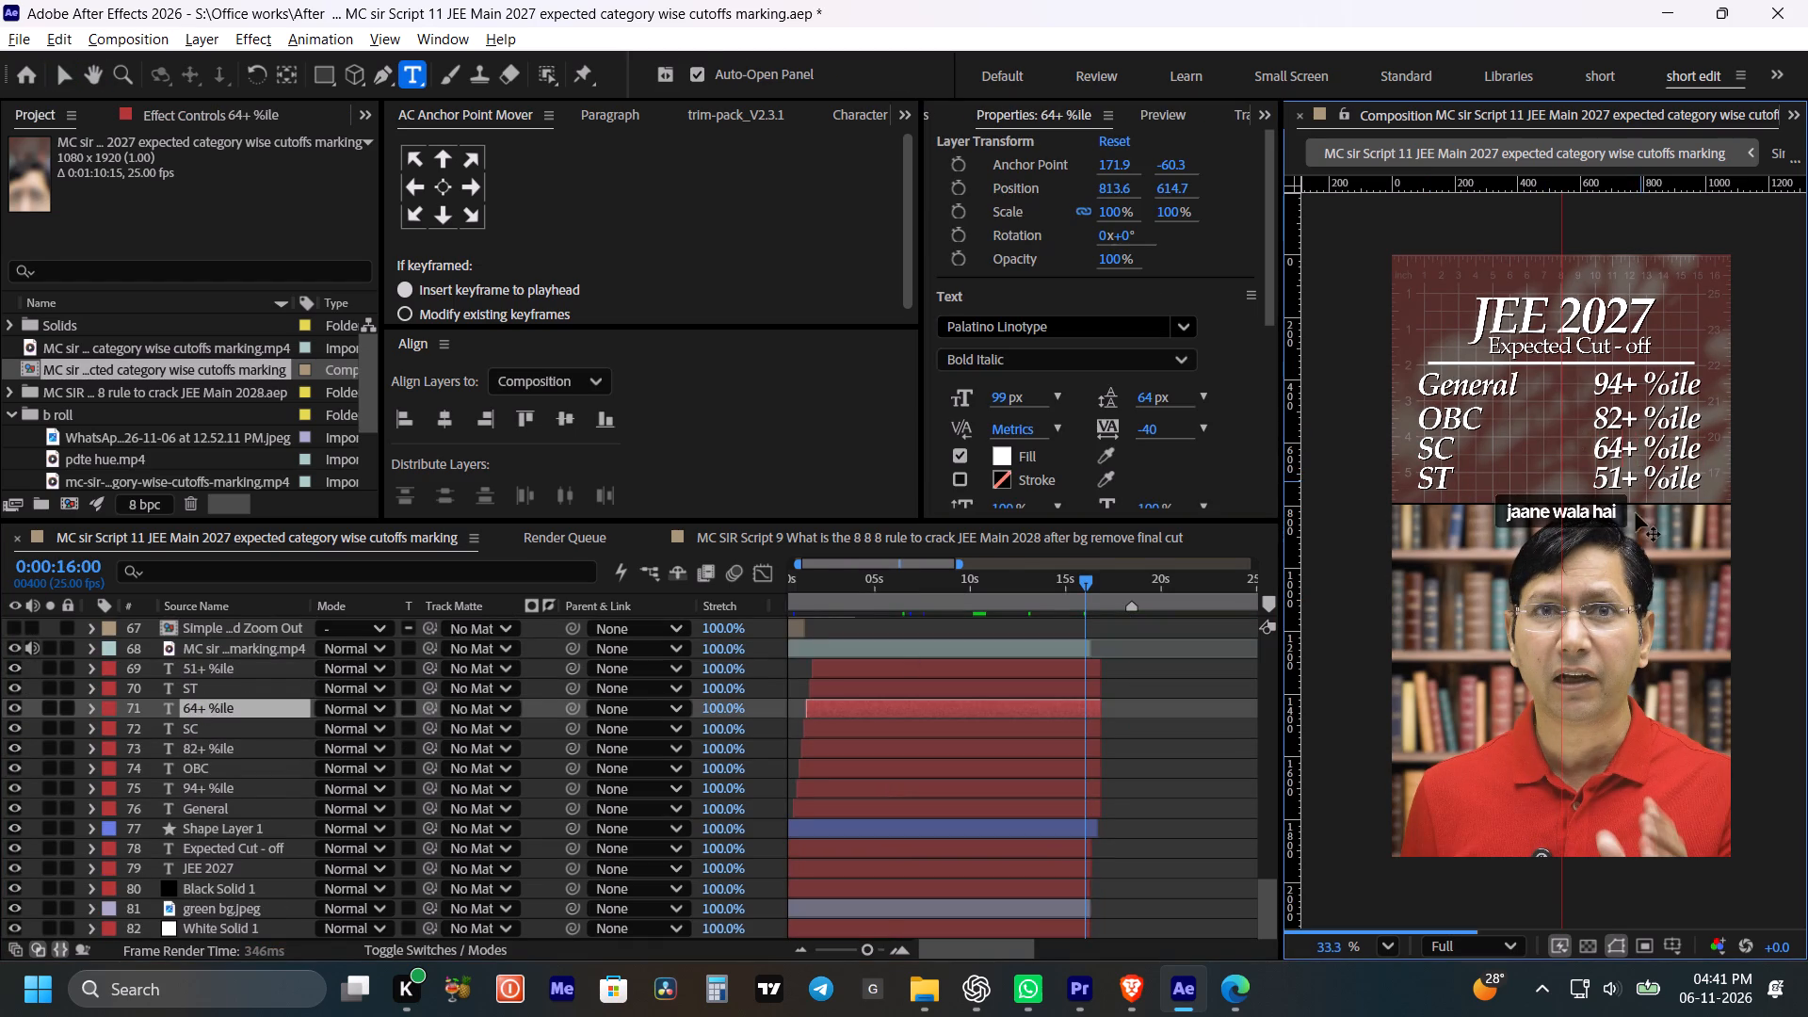
click(1631, 478)
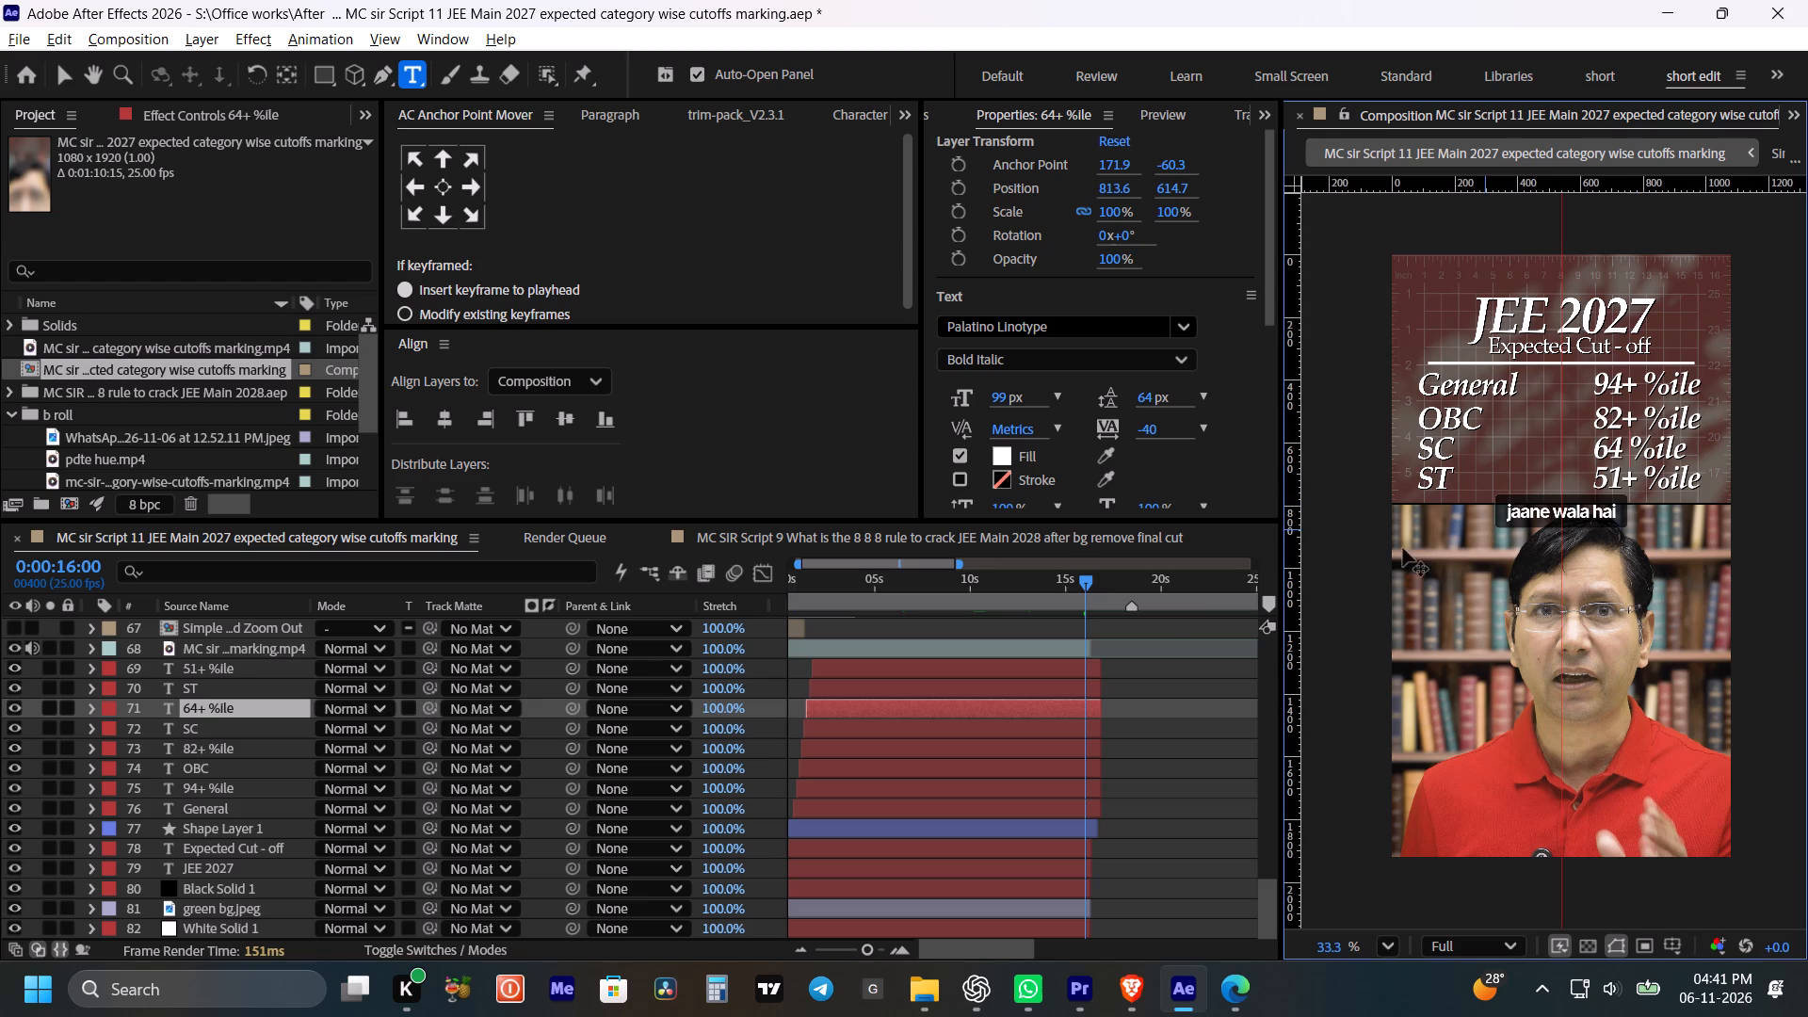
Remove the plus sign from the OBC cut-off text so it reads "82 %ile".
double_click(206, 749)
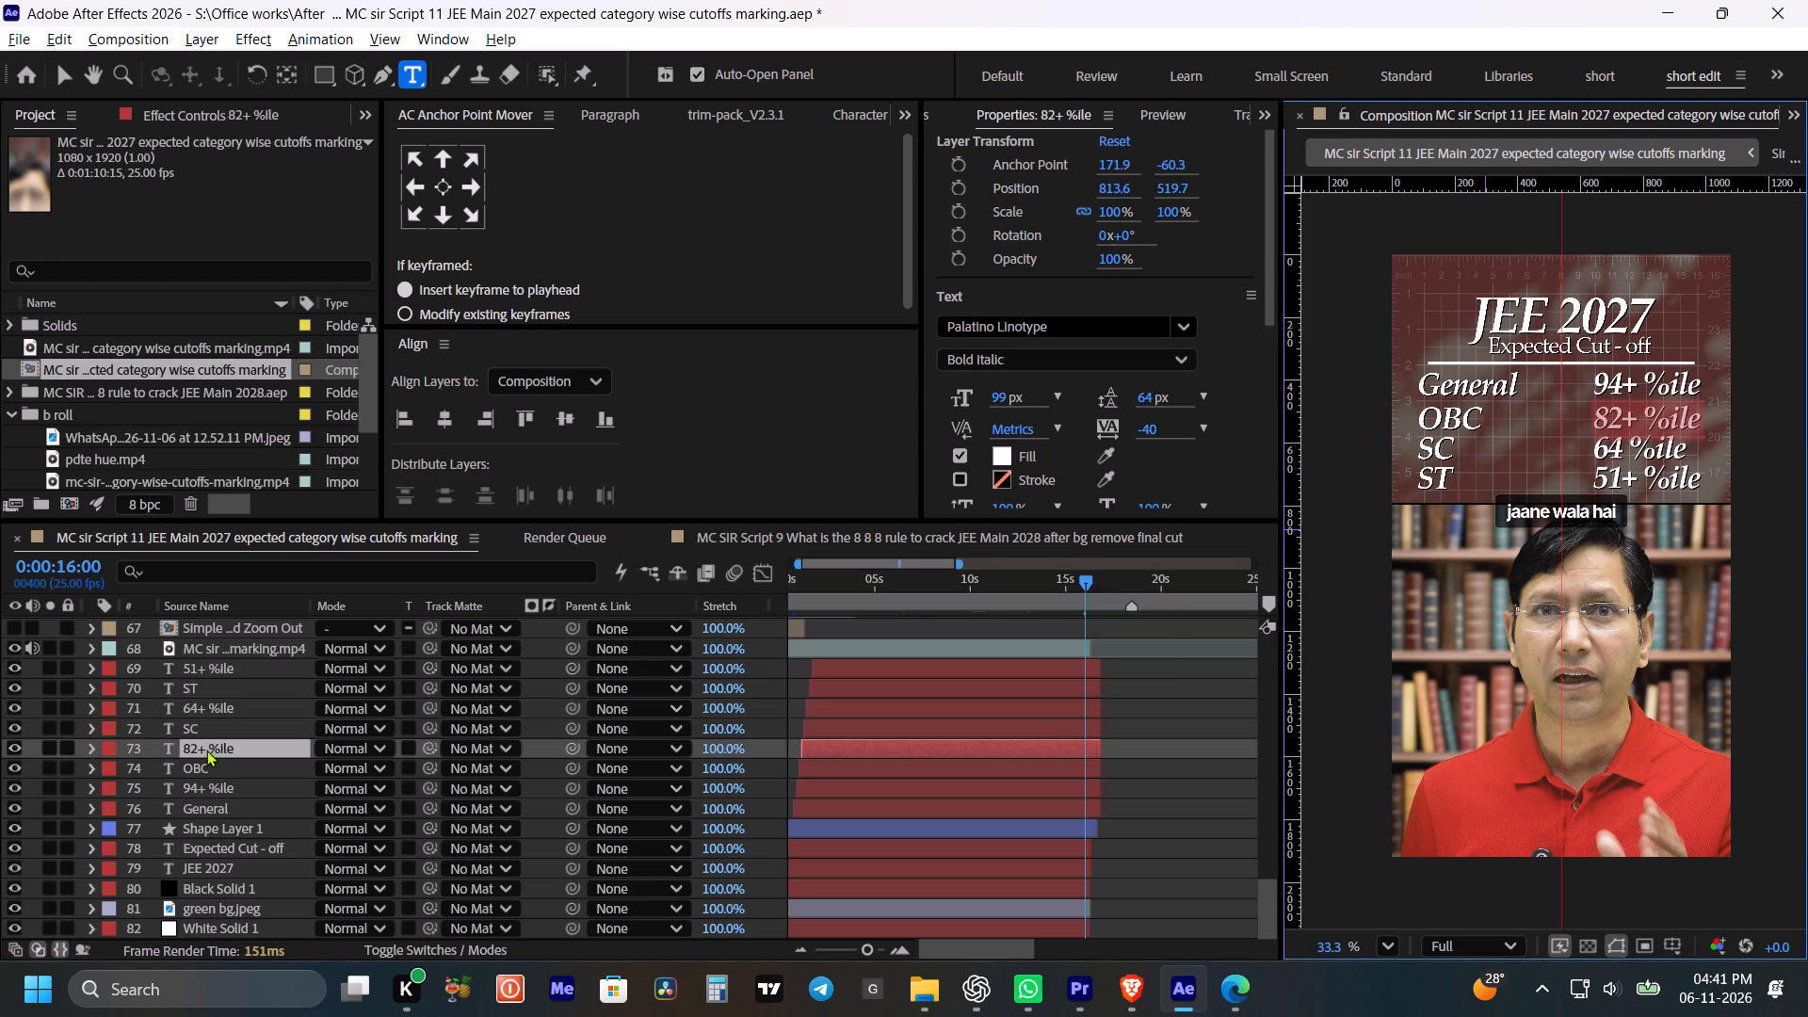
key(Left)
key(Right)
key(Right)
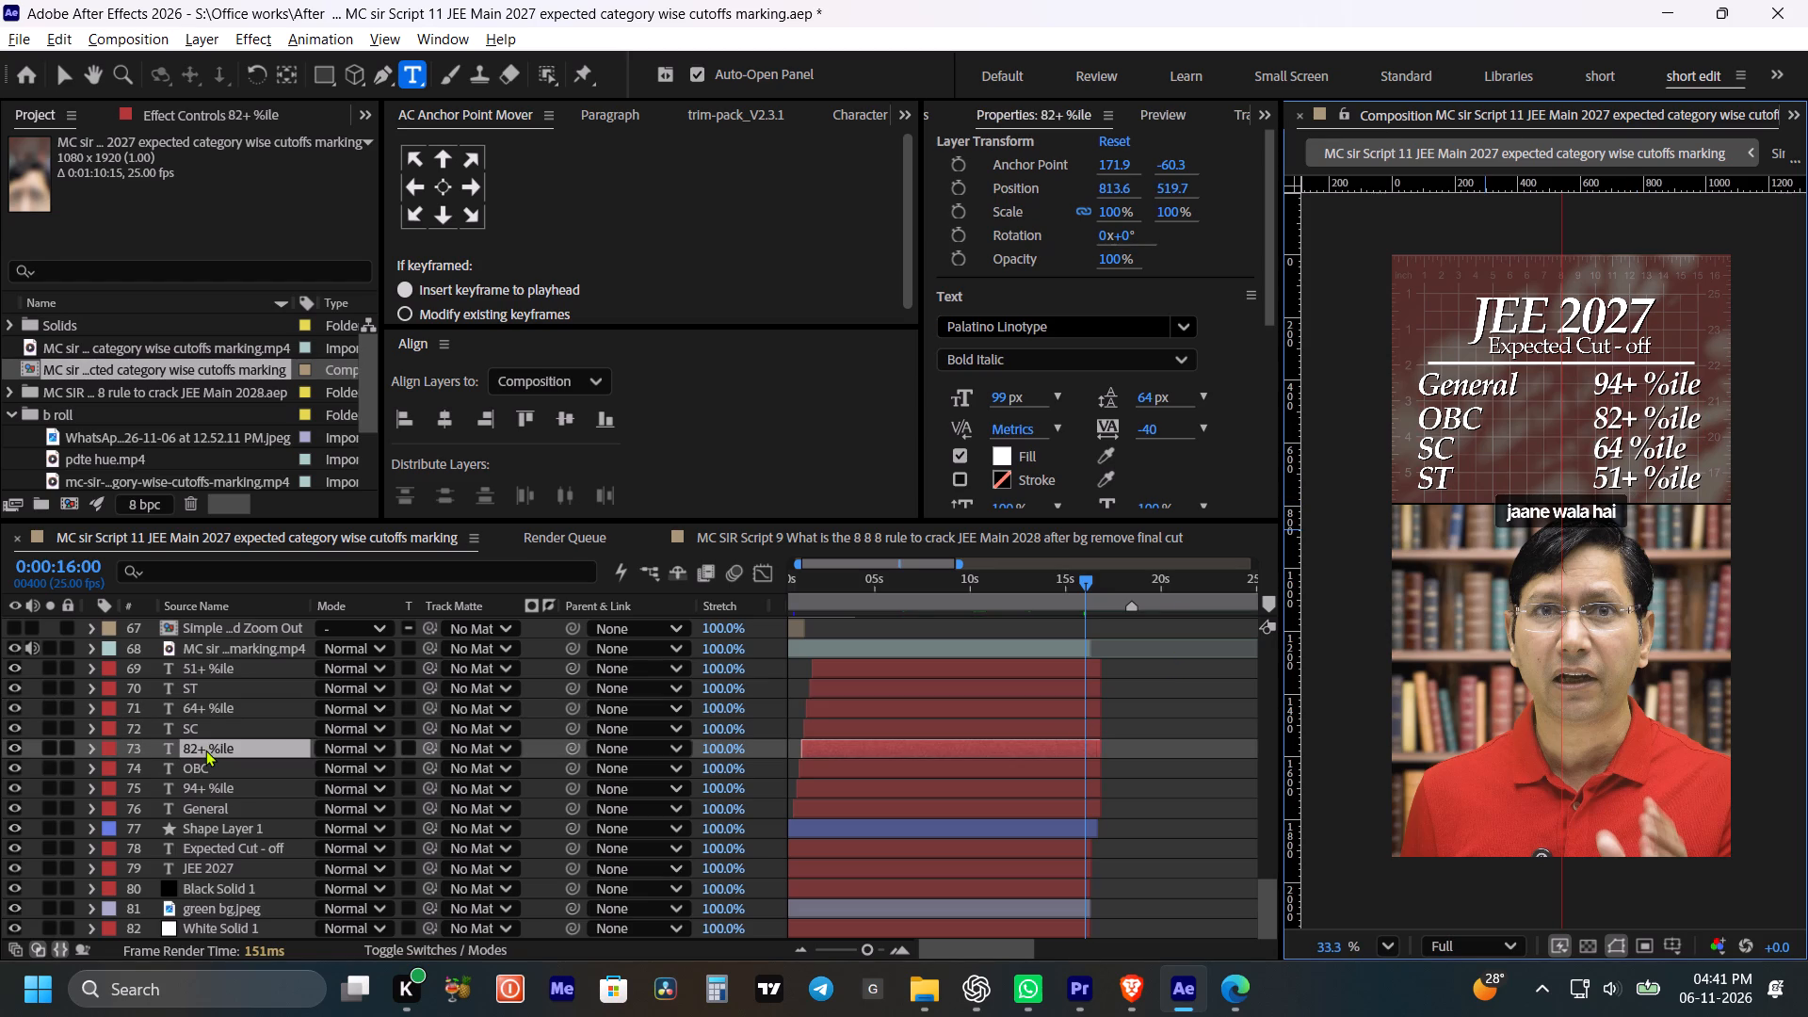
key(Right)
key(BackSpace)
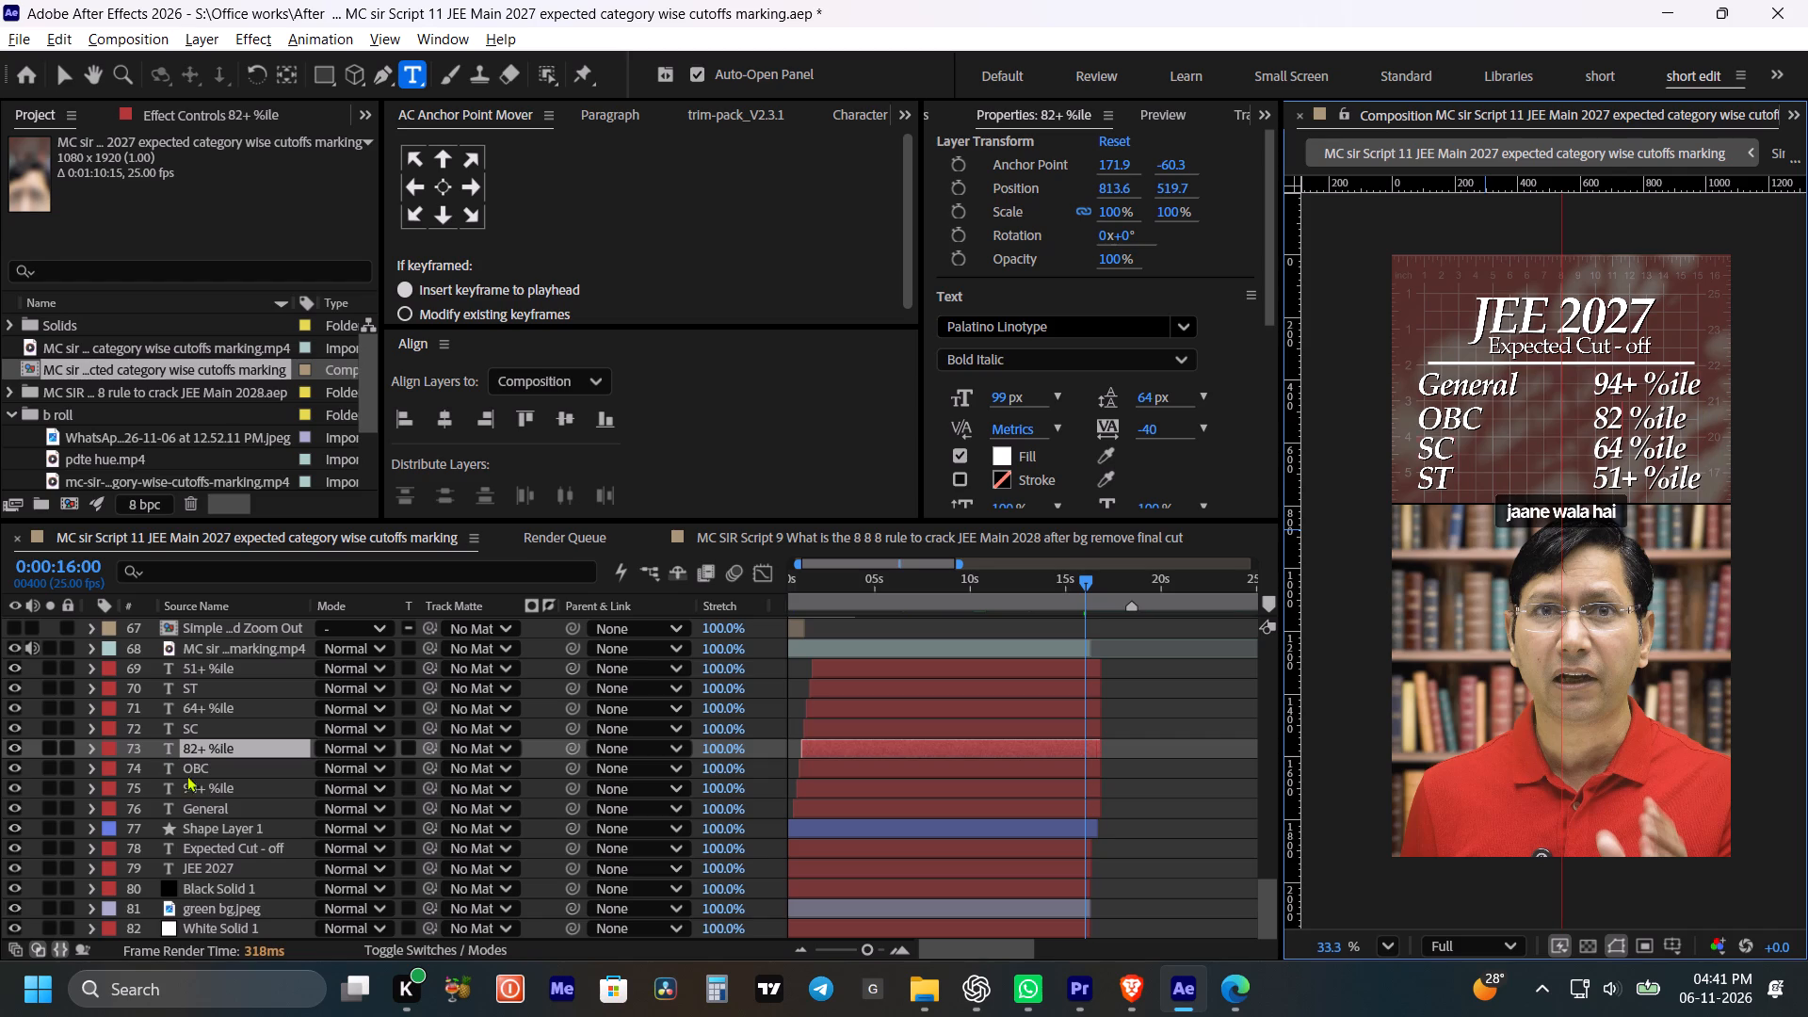
Remove the plus sign from the General cut-off text so it reads "94 %ile".
triple_click(227, 794)
double_click(227, 794)
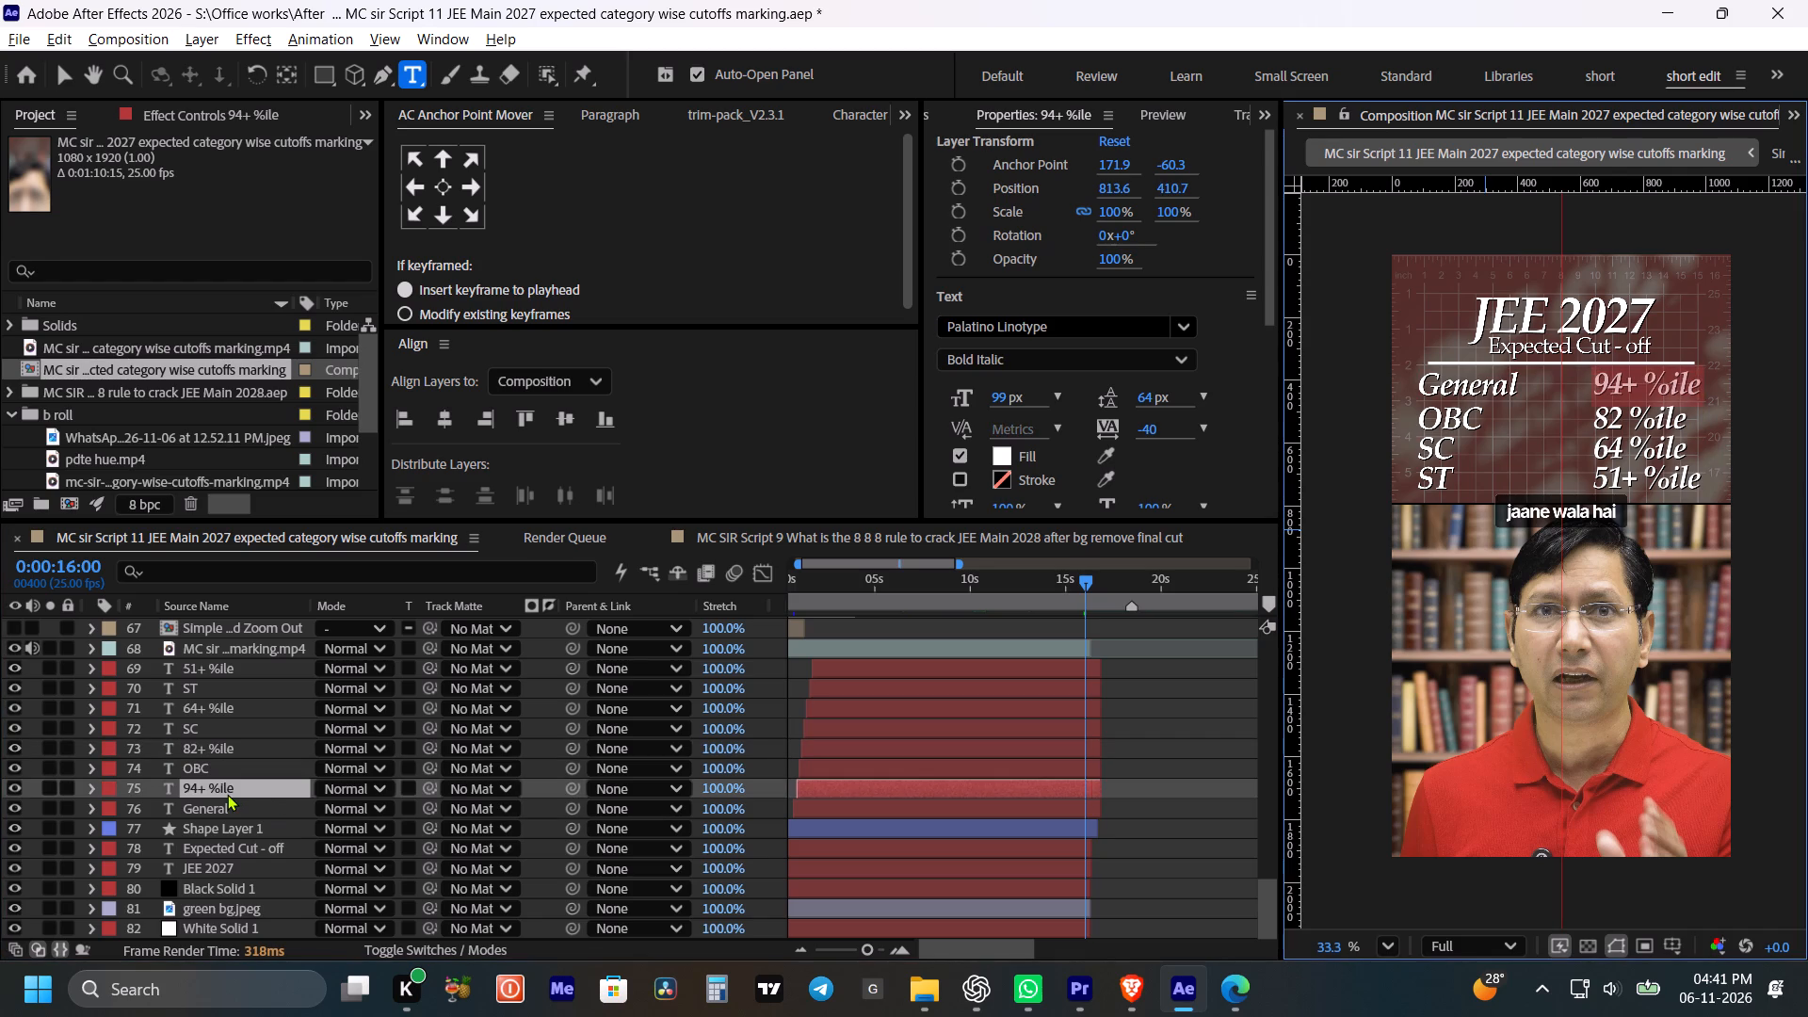
key(Right)
key(Left)
key(Left)
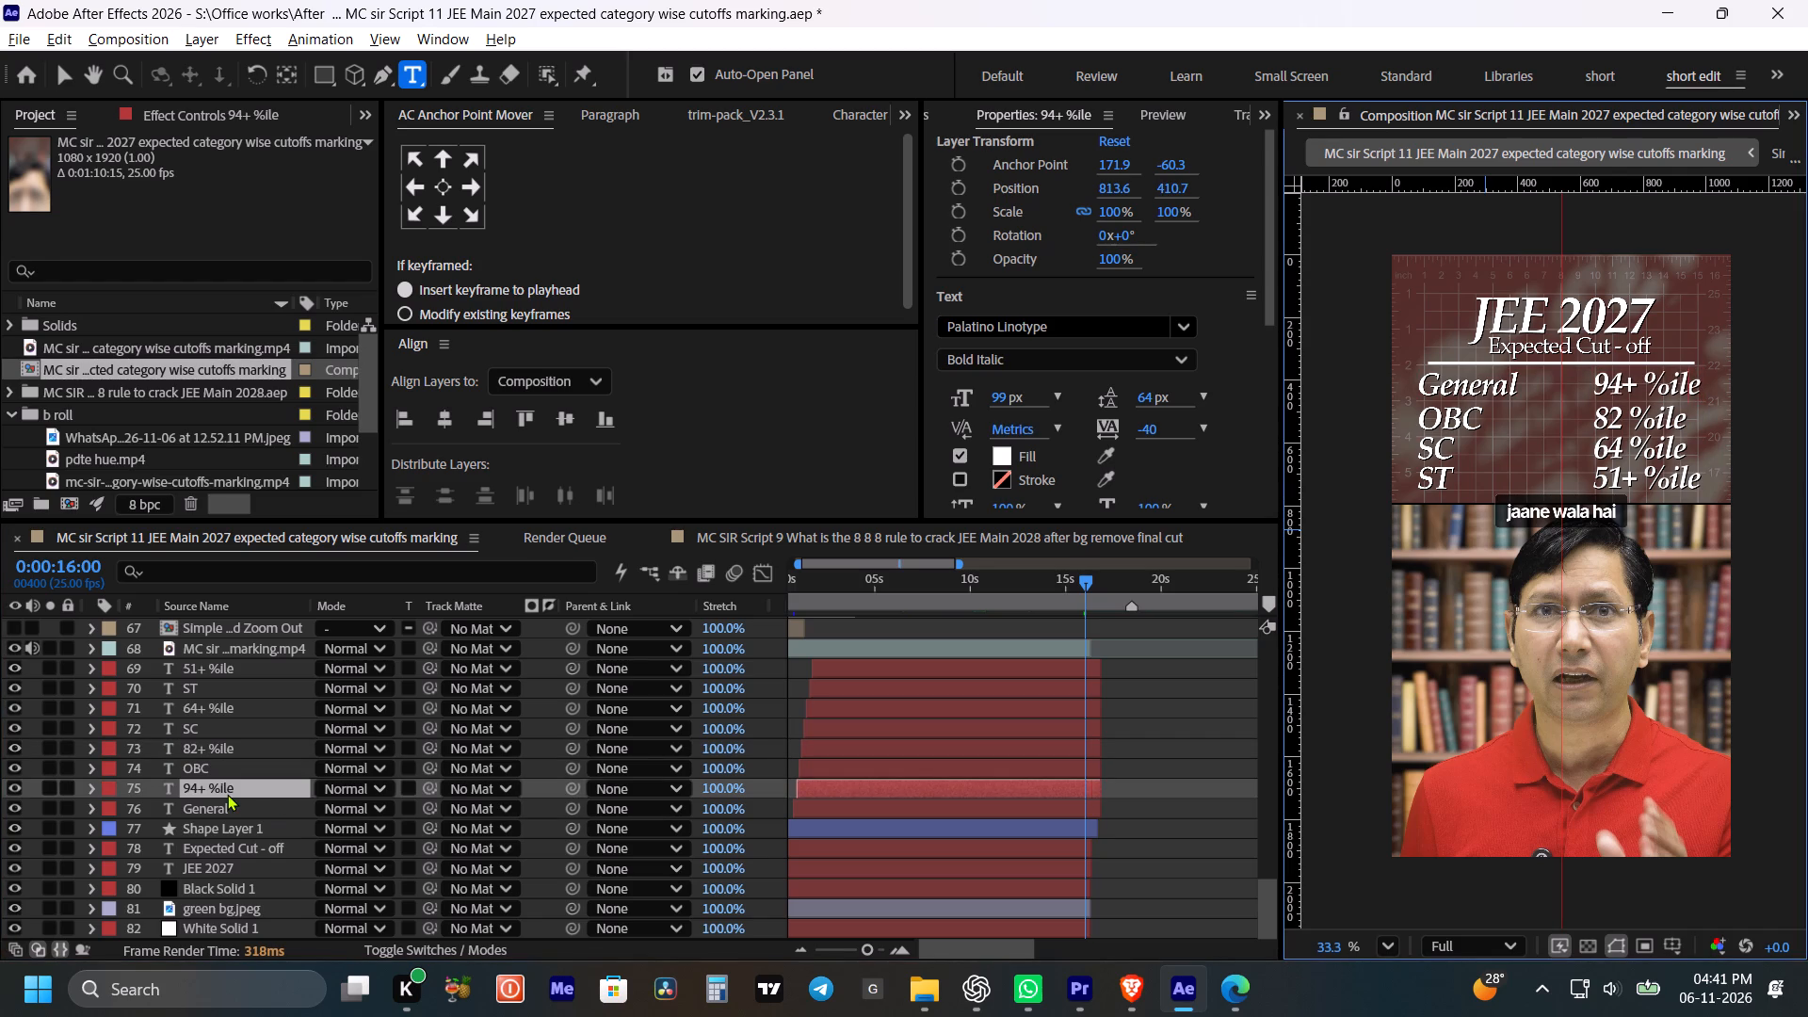
key(Left)
key(Left)
key(Left)
key(BackSpace)
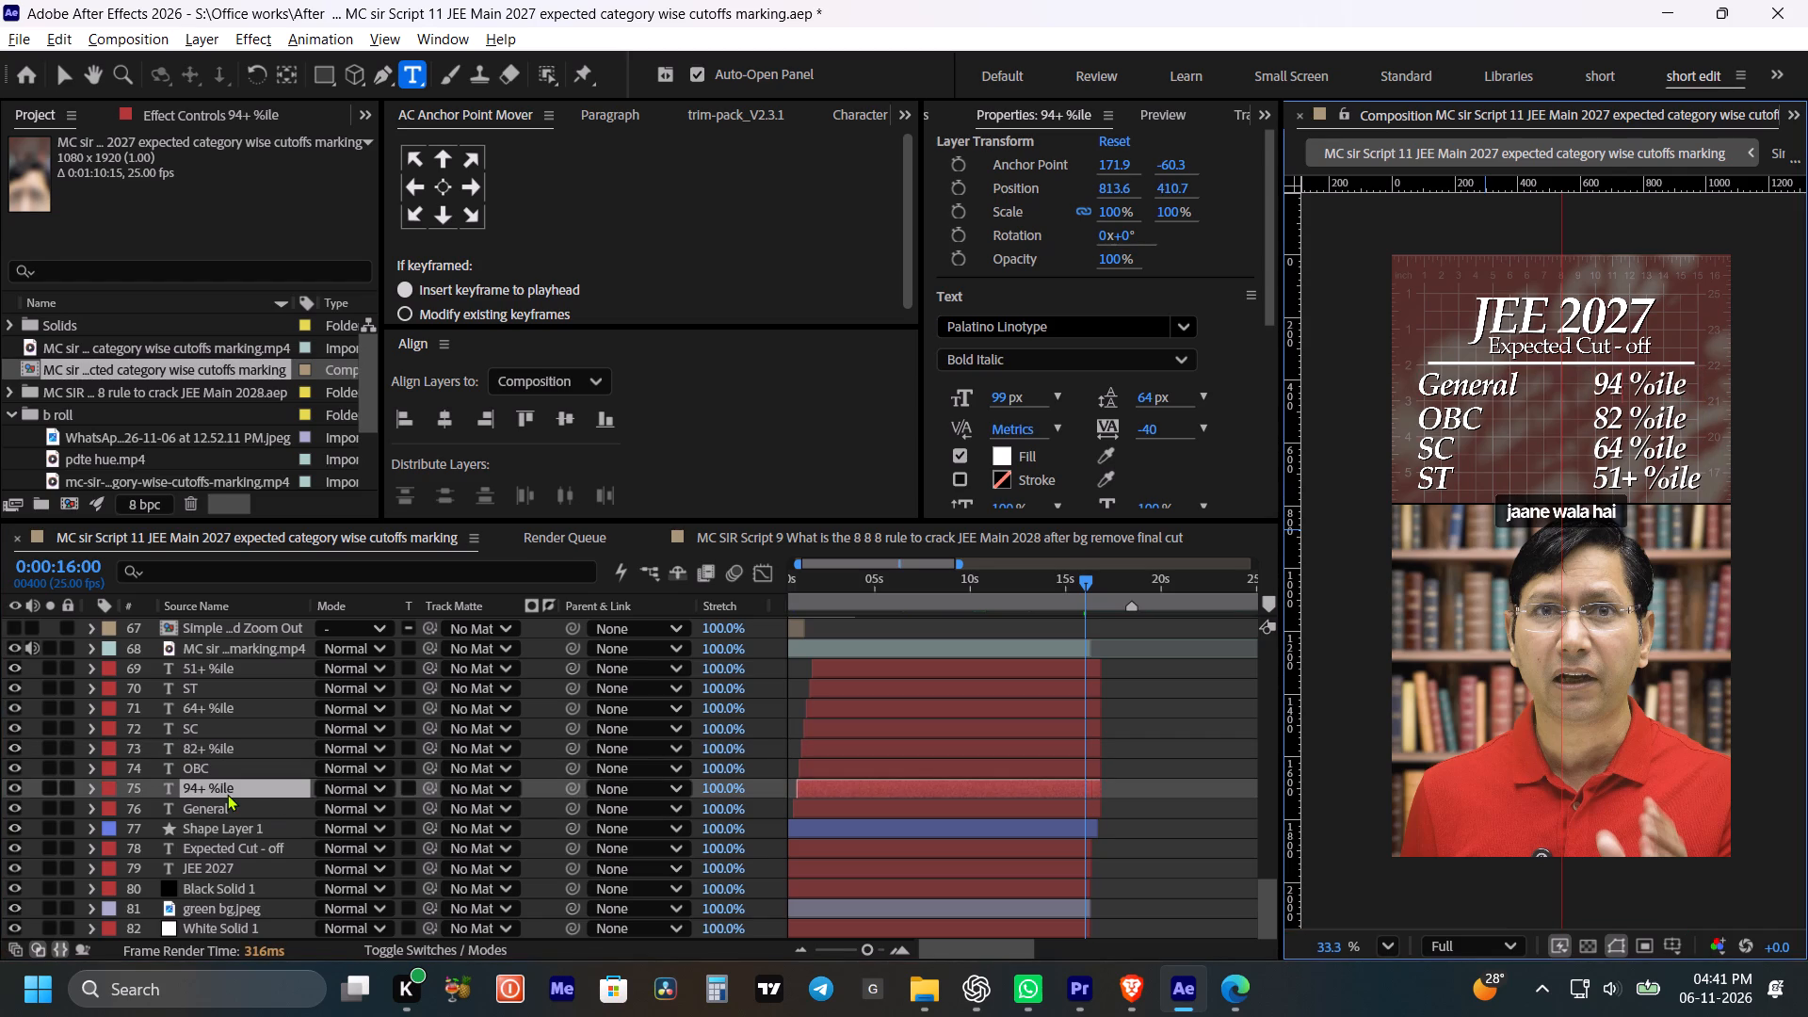
Remove the plus sign from the ST cut-off text so it reads "51 %ile".
double_click(214, 670)
key(Left)
key(Right)
key(Right)
key(Right)
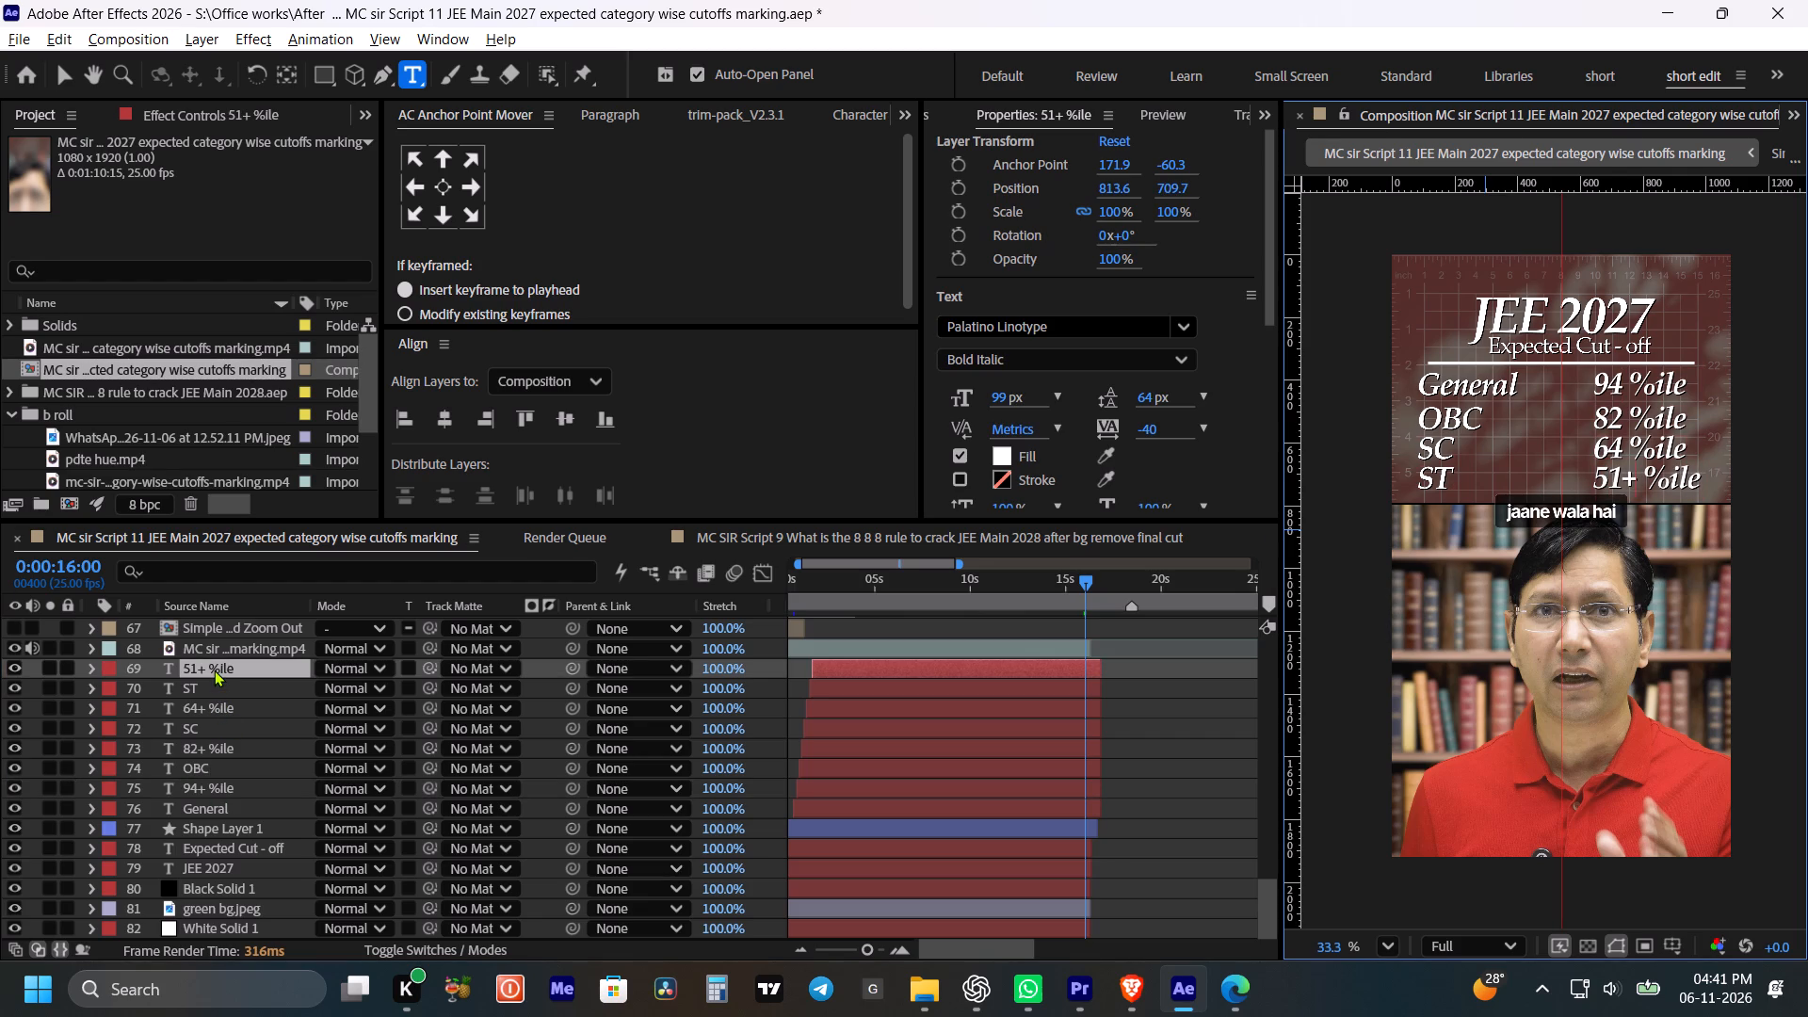
key(BackSpace)
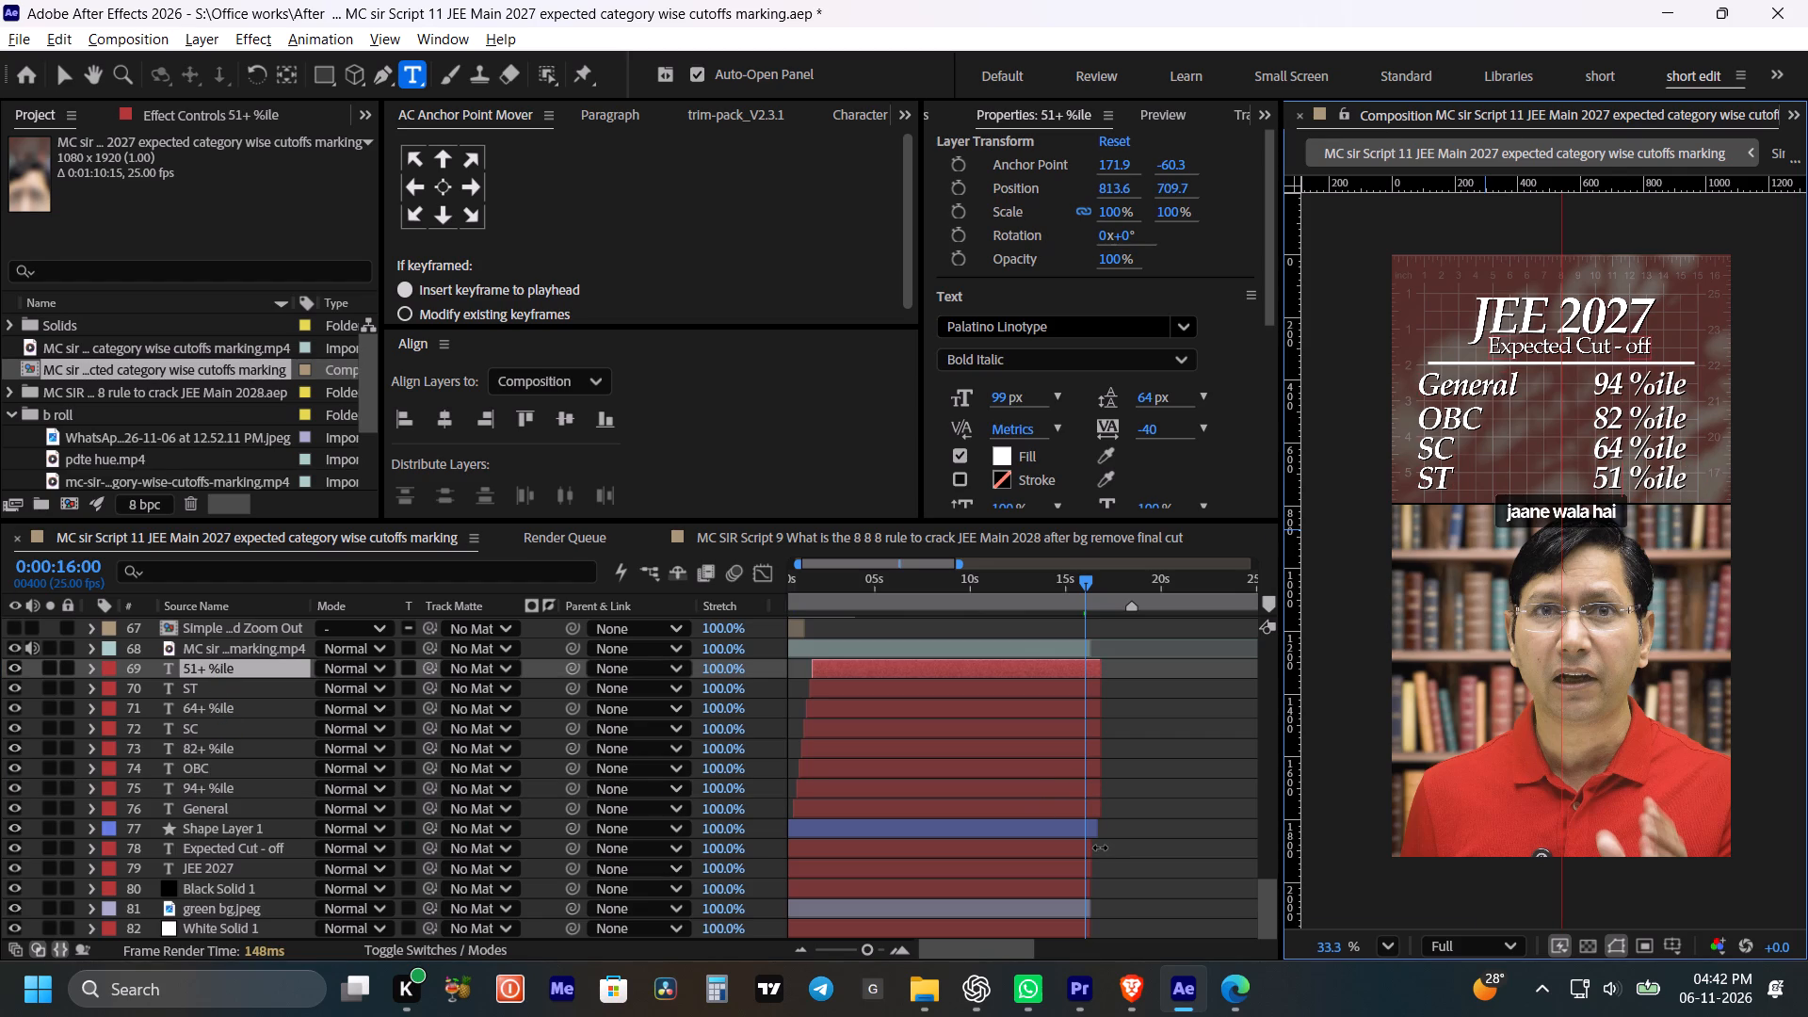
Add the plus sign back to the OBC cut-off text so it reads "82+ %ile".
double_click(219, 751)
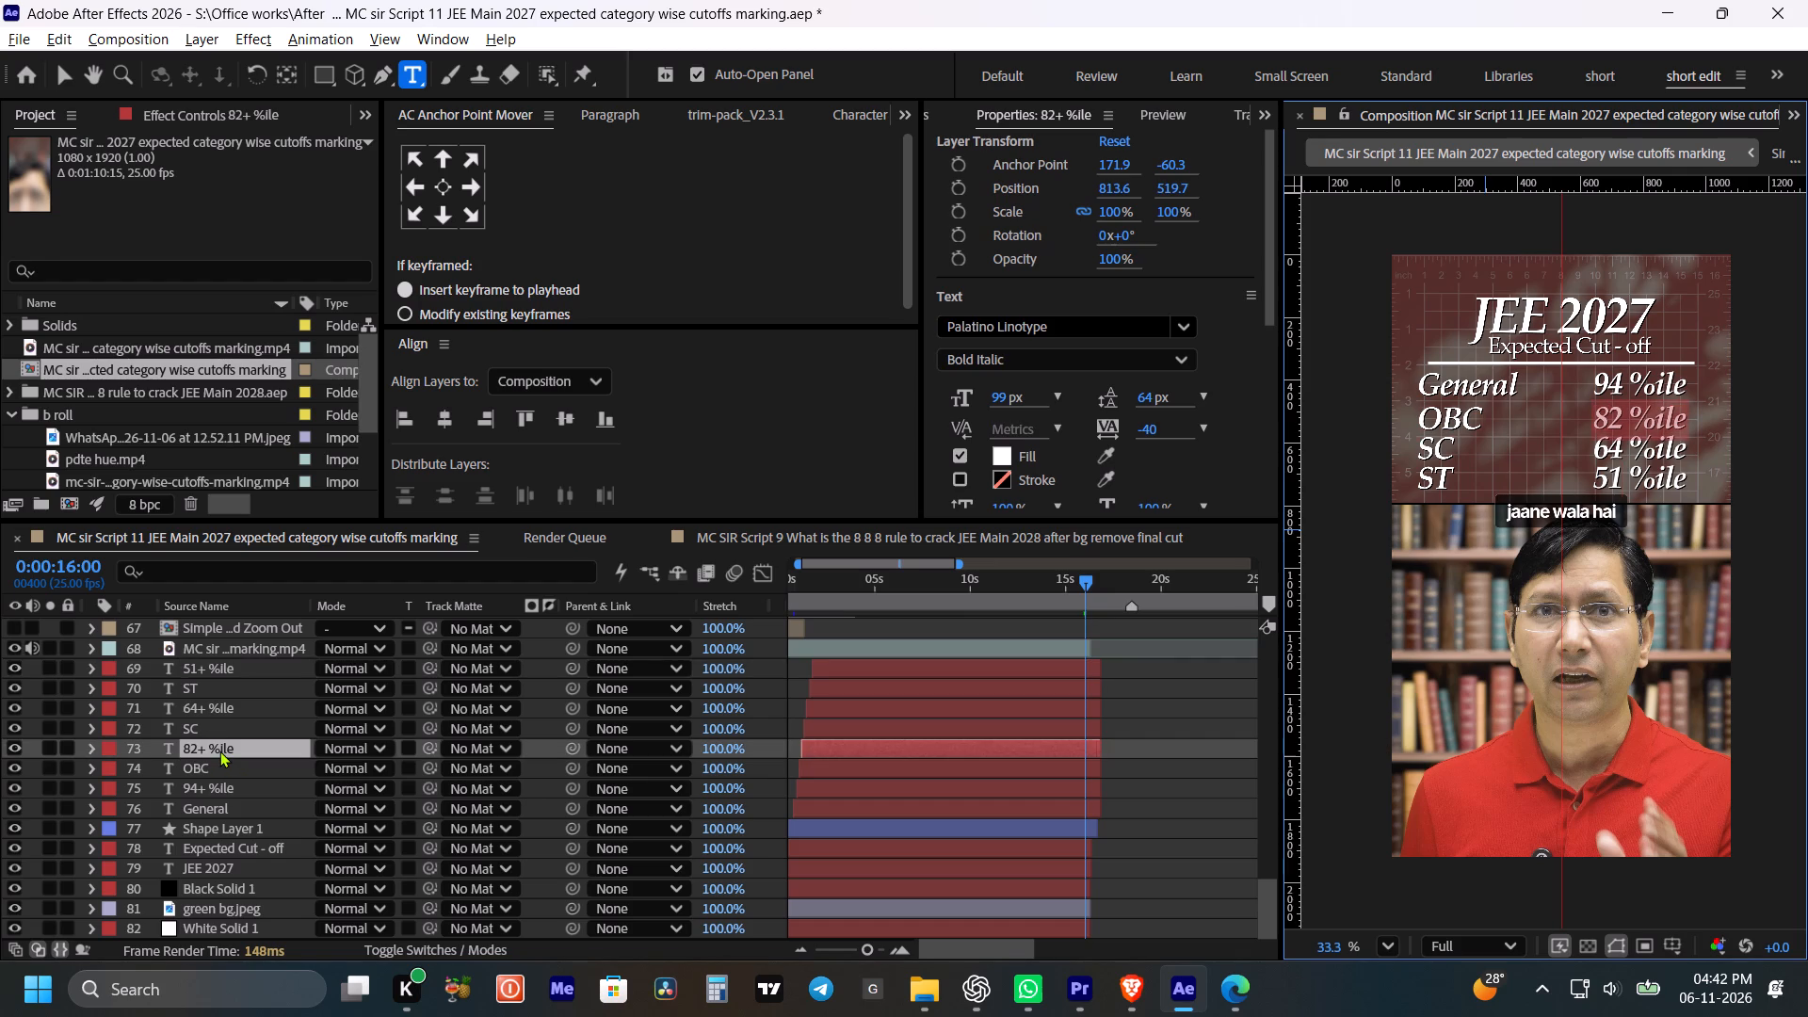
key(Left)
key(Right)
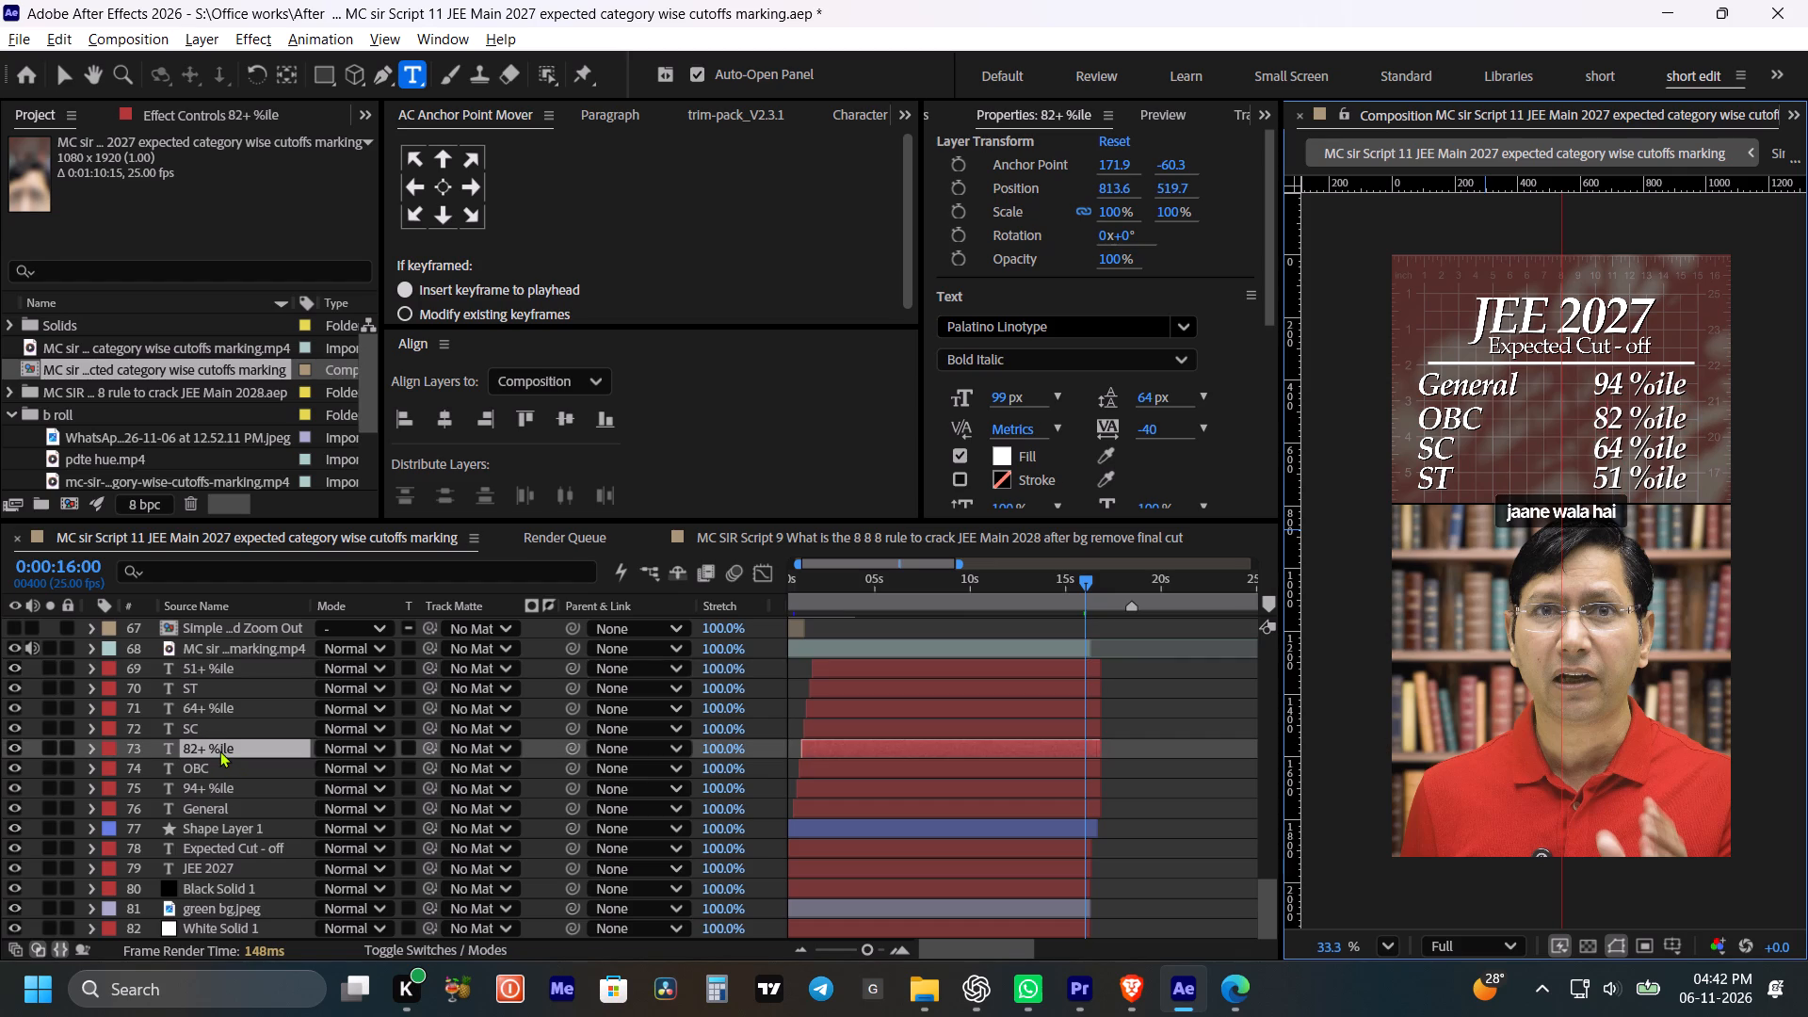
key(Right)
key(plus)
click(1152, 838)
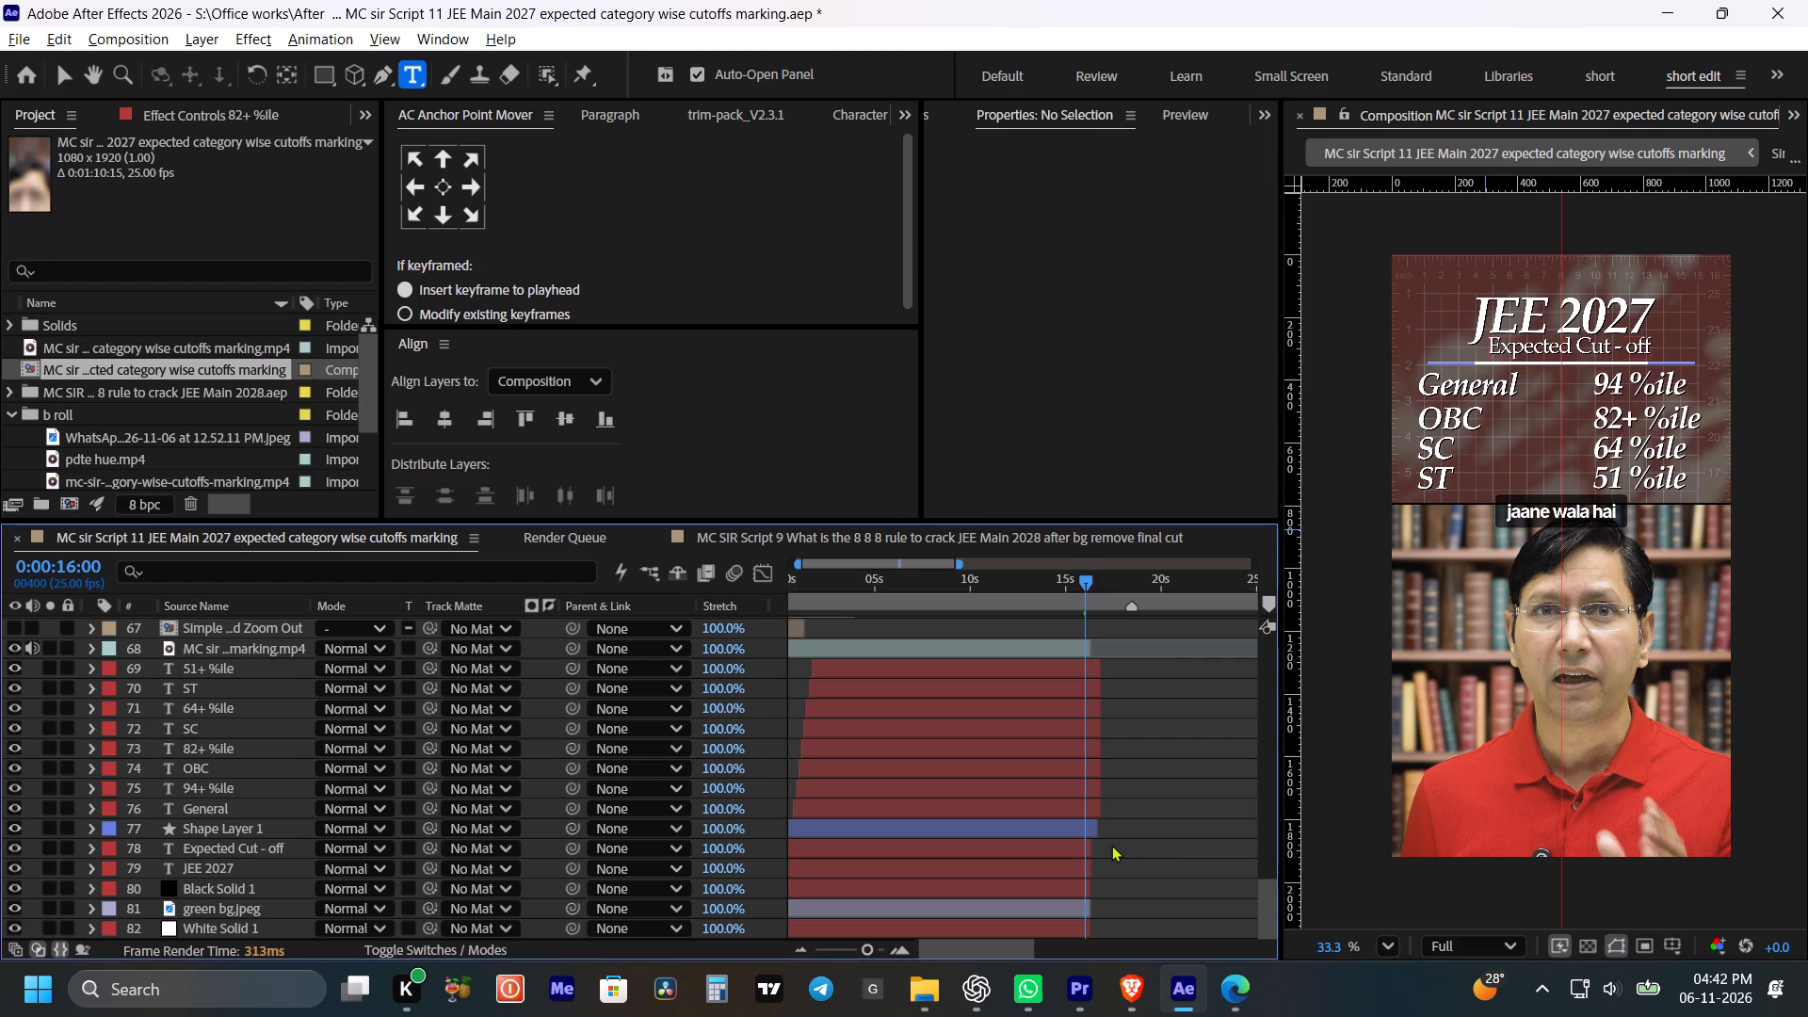
Save the project.
key(ctrl+s)
Play the composition from 0:00:05:18 to 0:00:16:20 to review the edited percentile texts against the narration.
click(889, 589)
key(space)
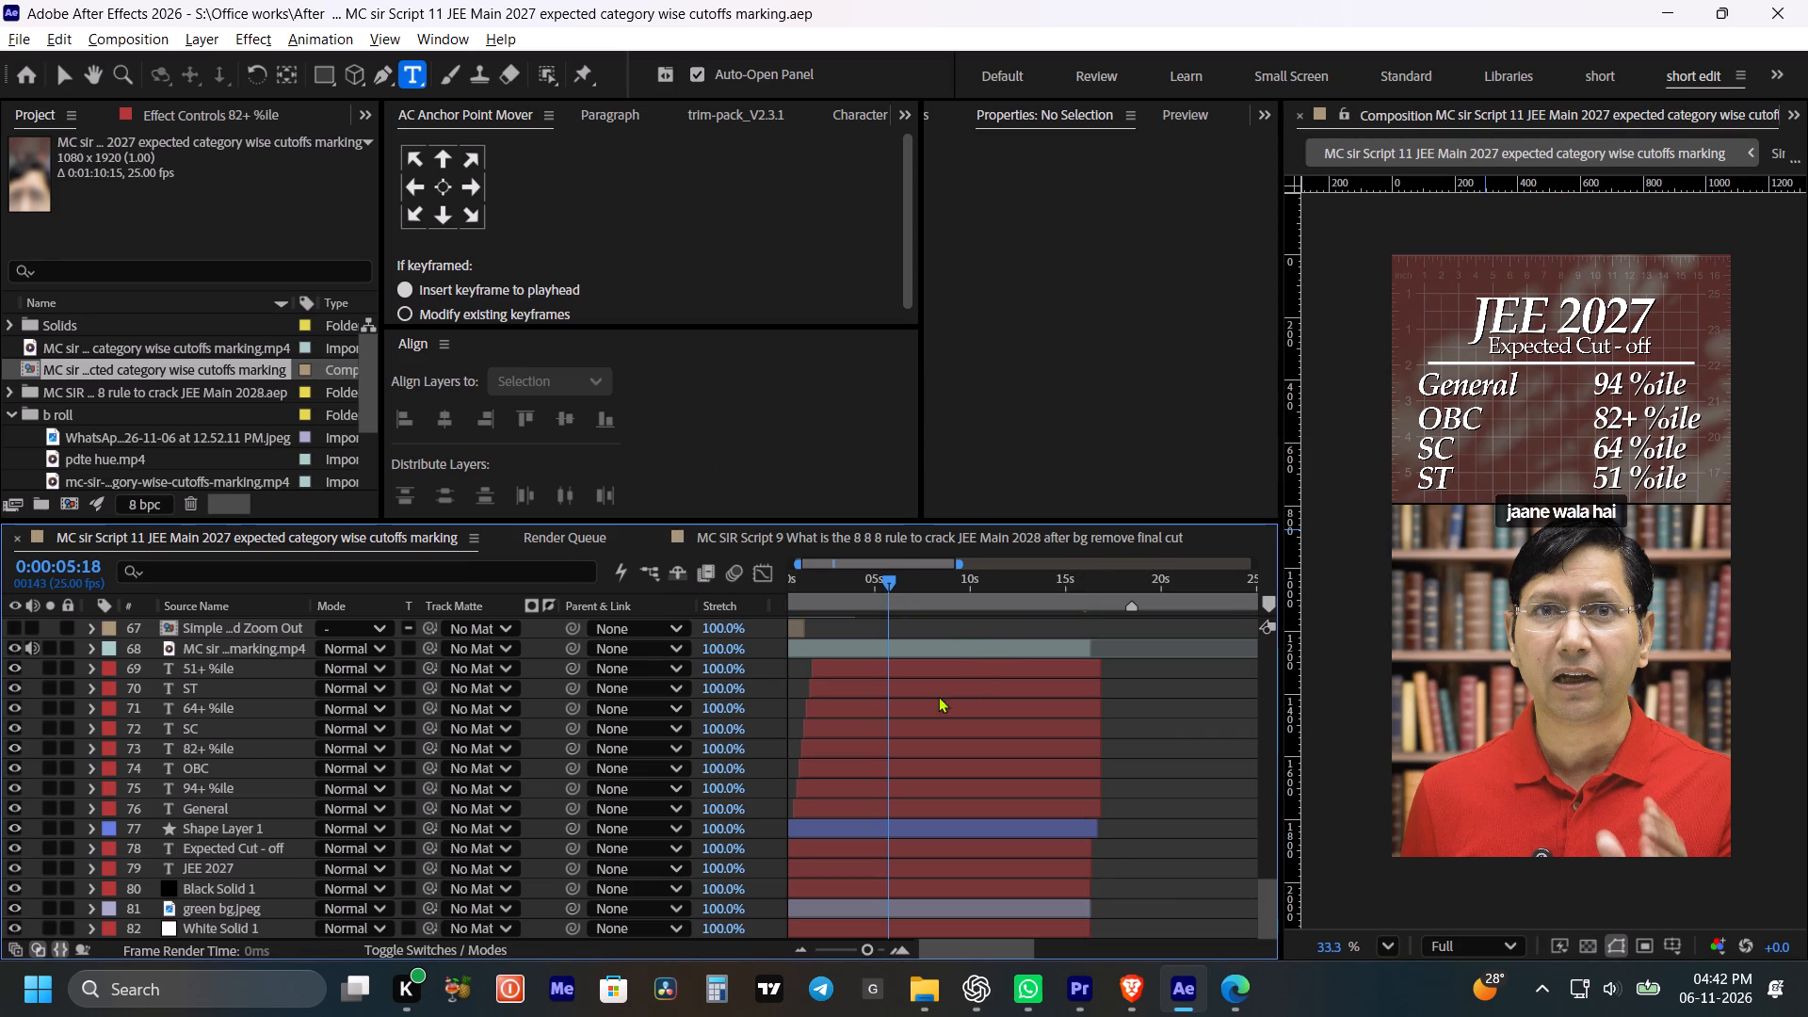
scroll(921, 696, up, 1)
key(space)
key(space)
key(space)
key(space)
key(space)
key(space)
key(space)
key(space)
key(space)
key(space)
drag(923, 670, 988, 688)
key(space)
key(space)
drag(999, 684, 1002, 657)
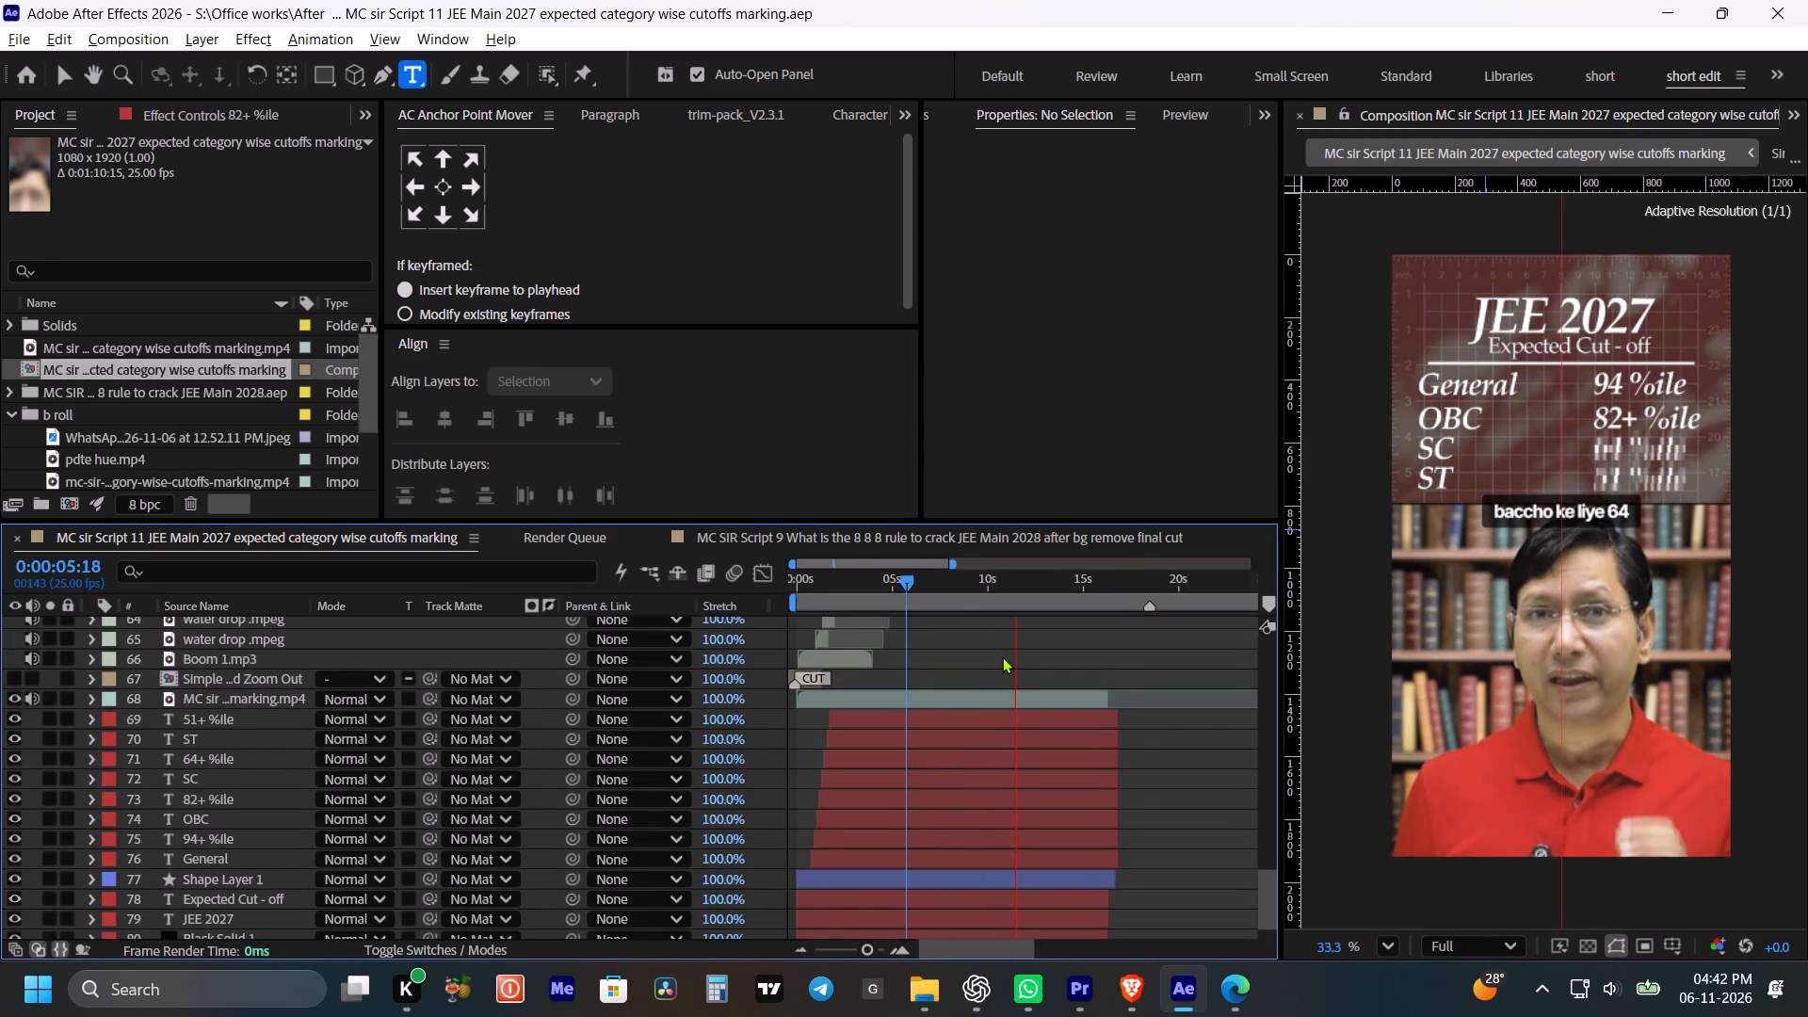
key(space)
key(space)
key(space)
key(space)
key(space)
key(space)
key(space)
key(space)
key(space)
key(space)
key(space)
key(space)
key(space)
key(space)
key(space)
key(space)
key(space)
key(space)
key(space)
drag(1027, 651, 1023, 652)
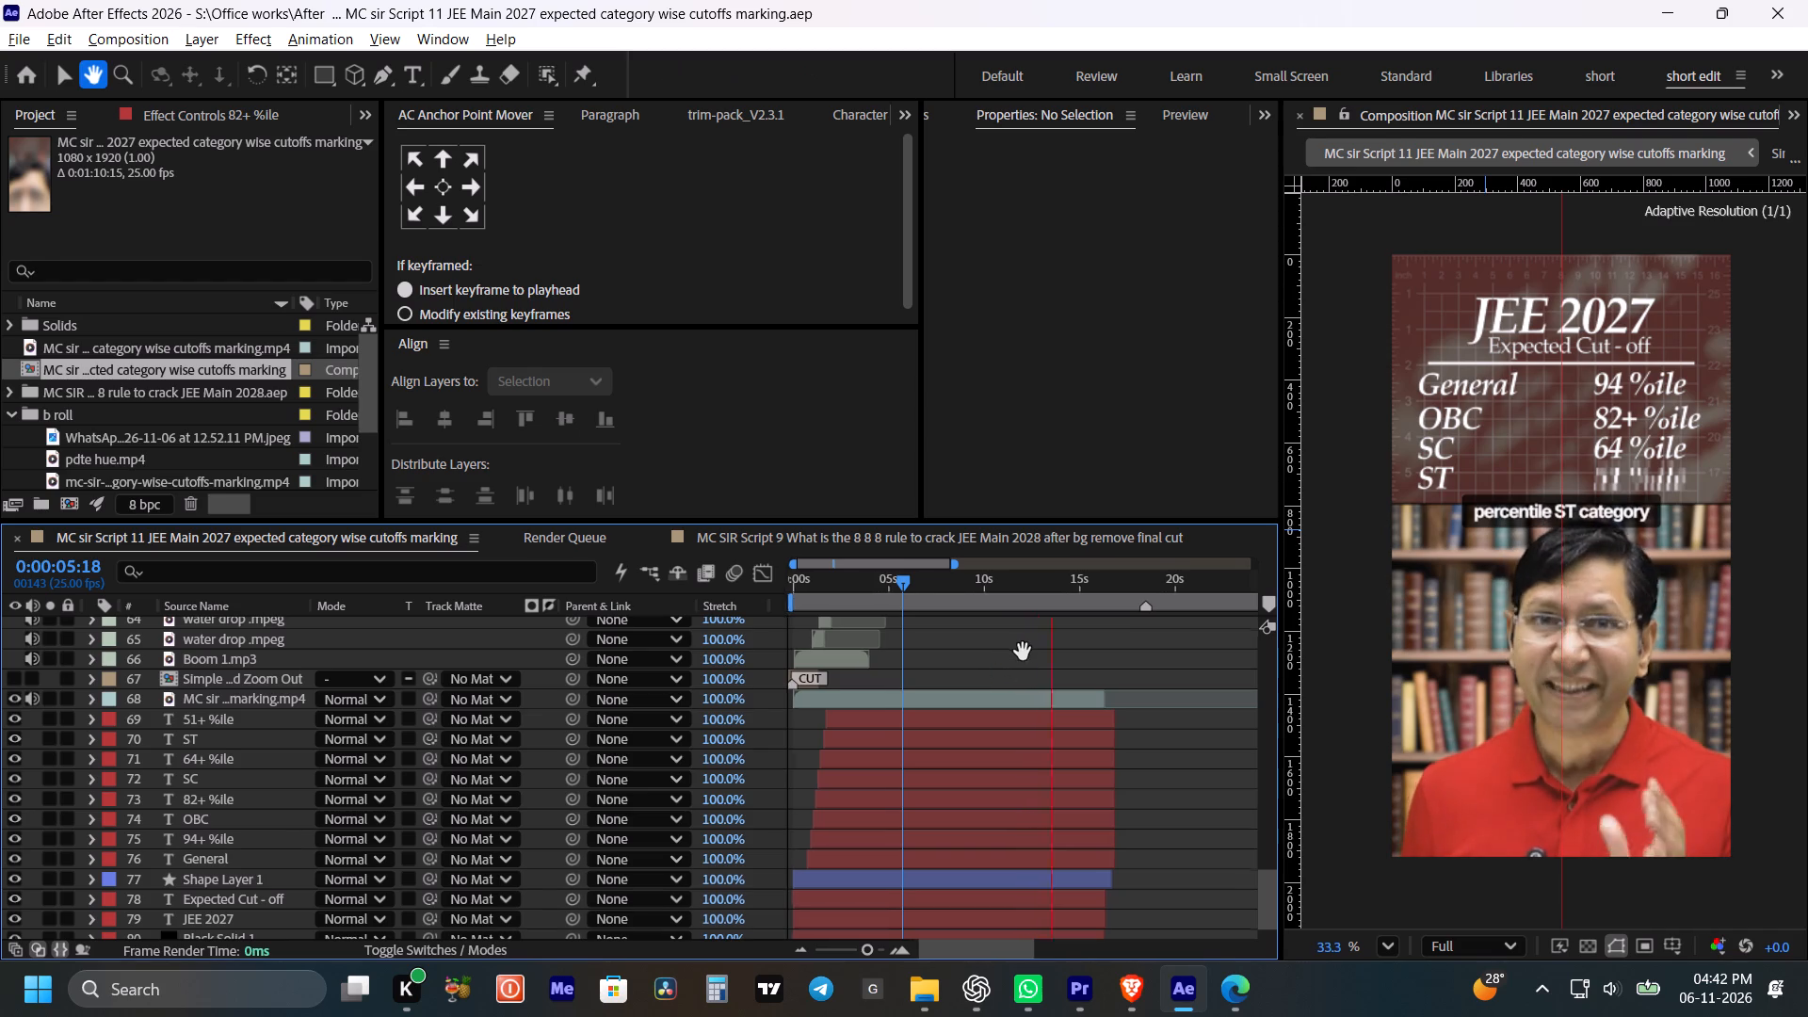
drag(1023, 652, 1020, 674)
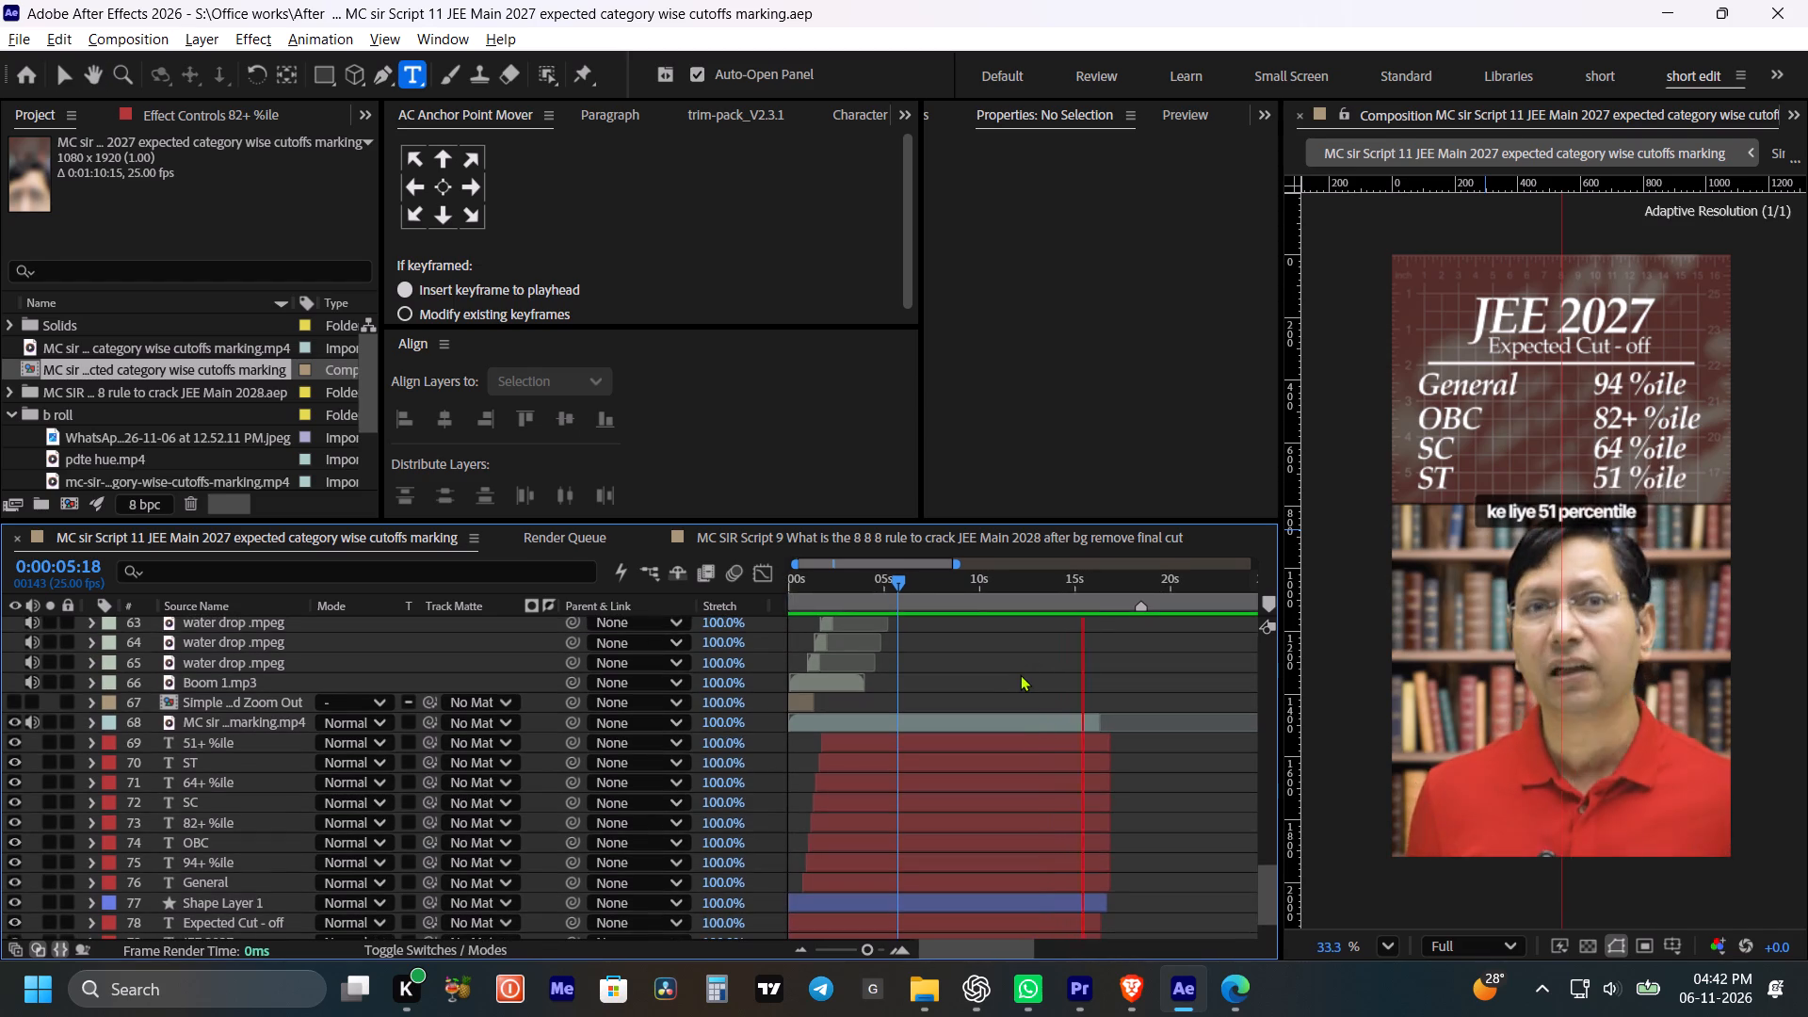
key(space)
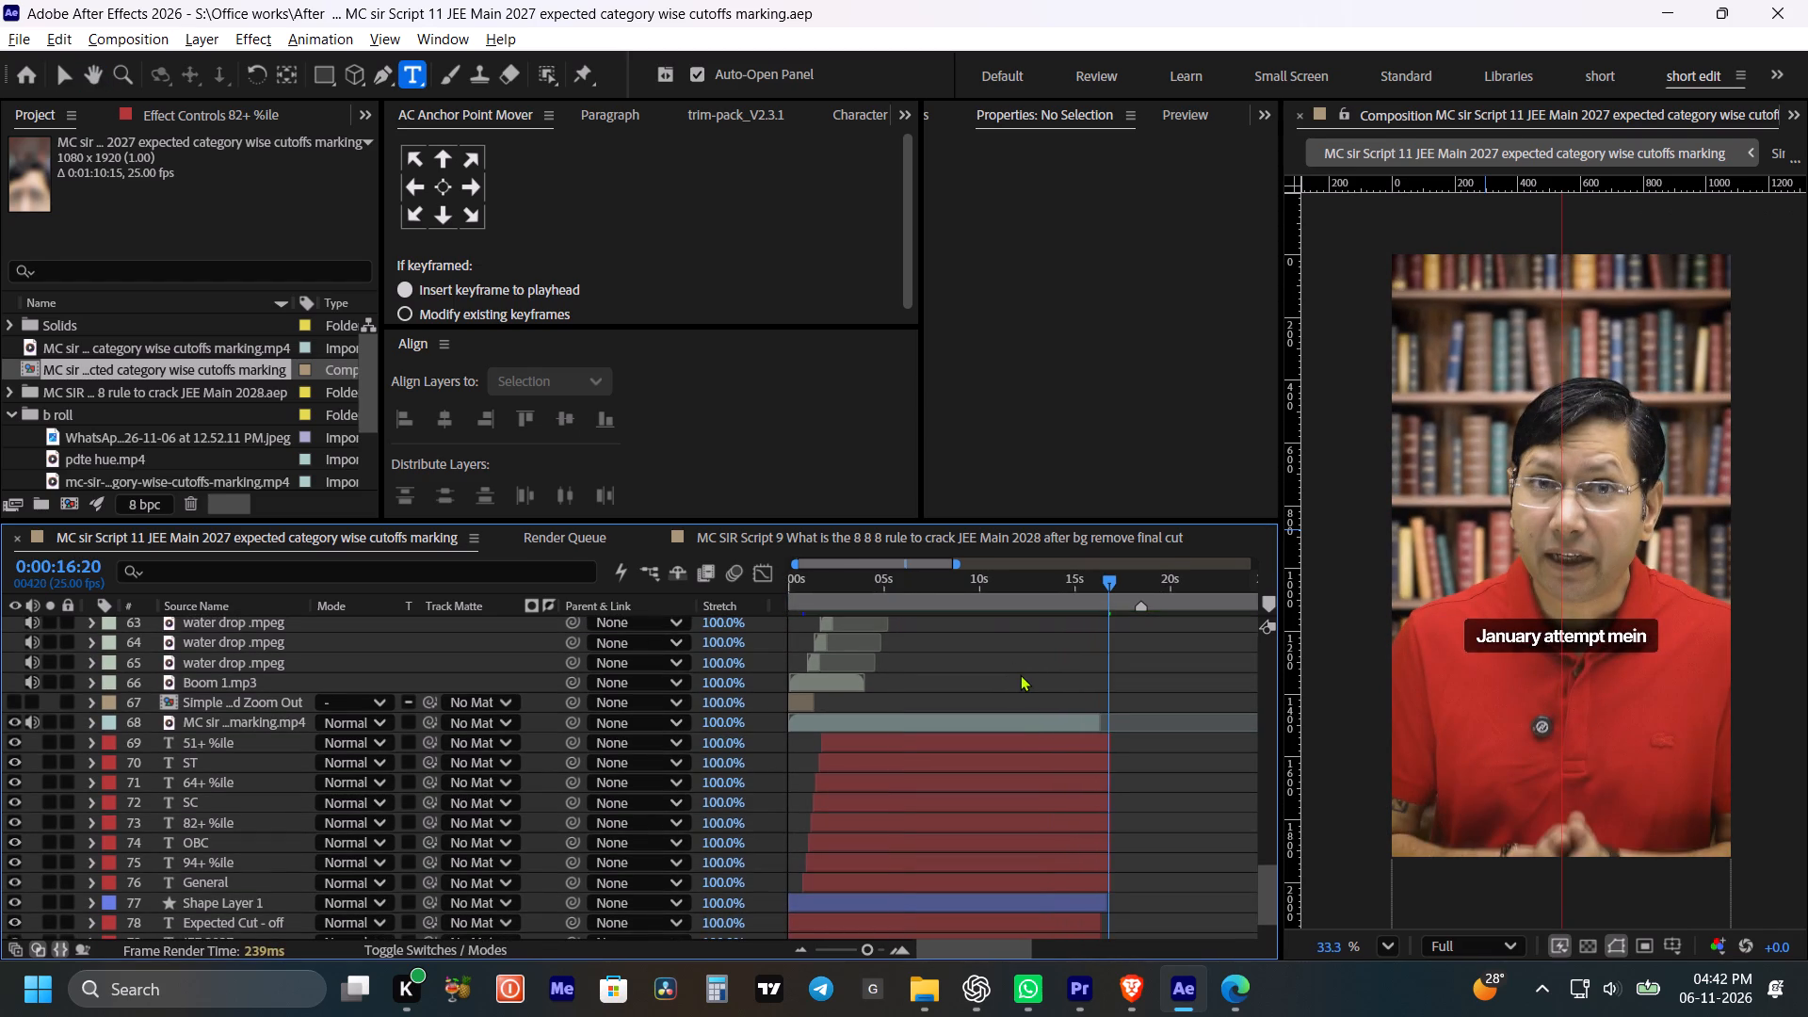
Return the playhead to 0:00:15:01 and save the project.
key(ctrl+d)
key(ctrl+s)
click(1070, 576)
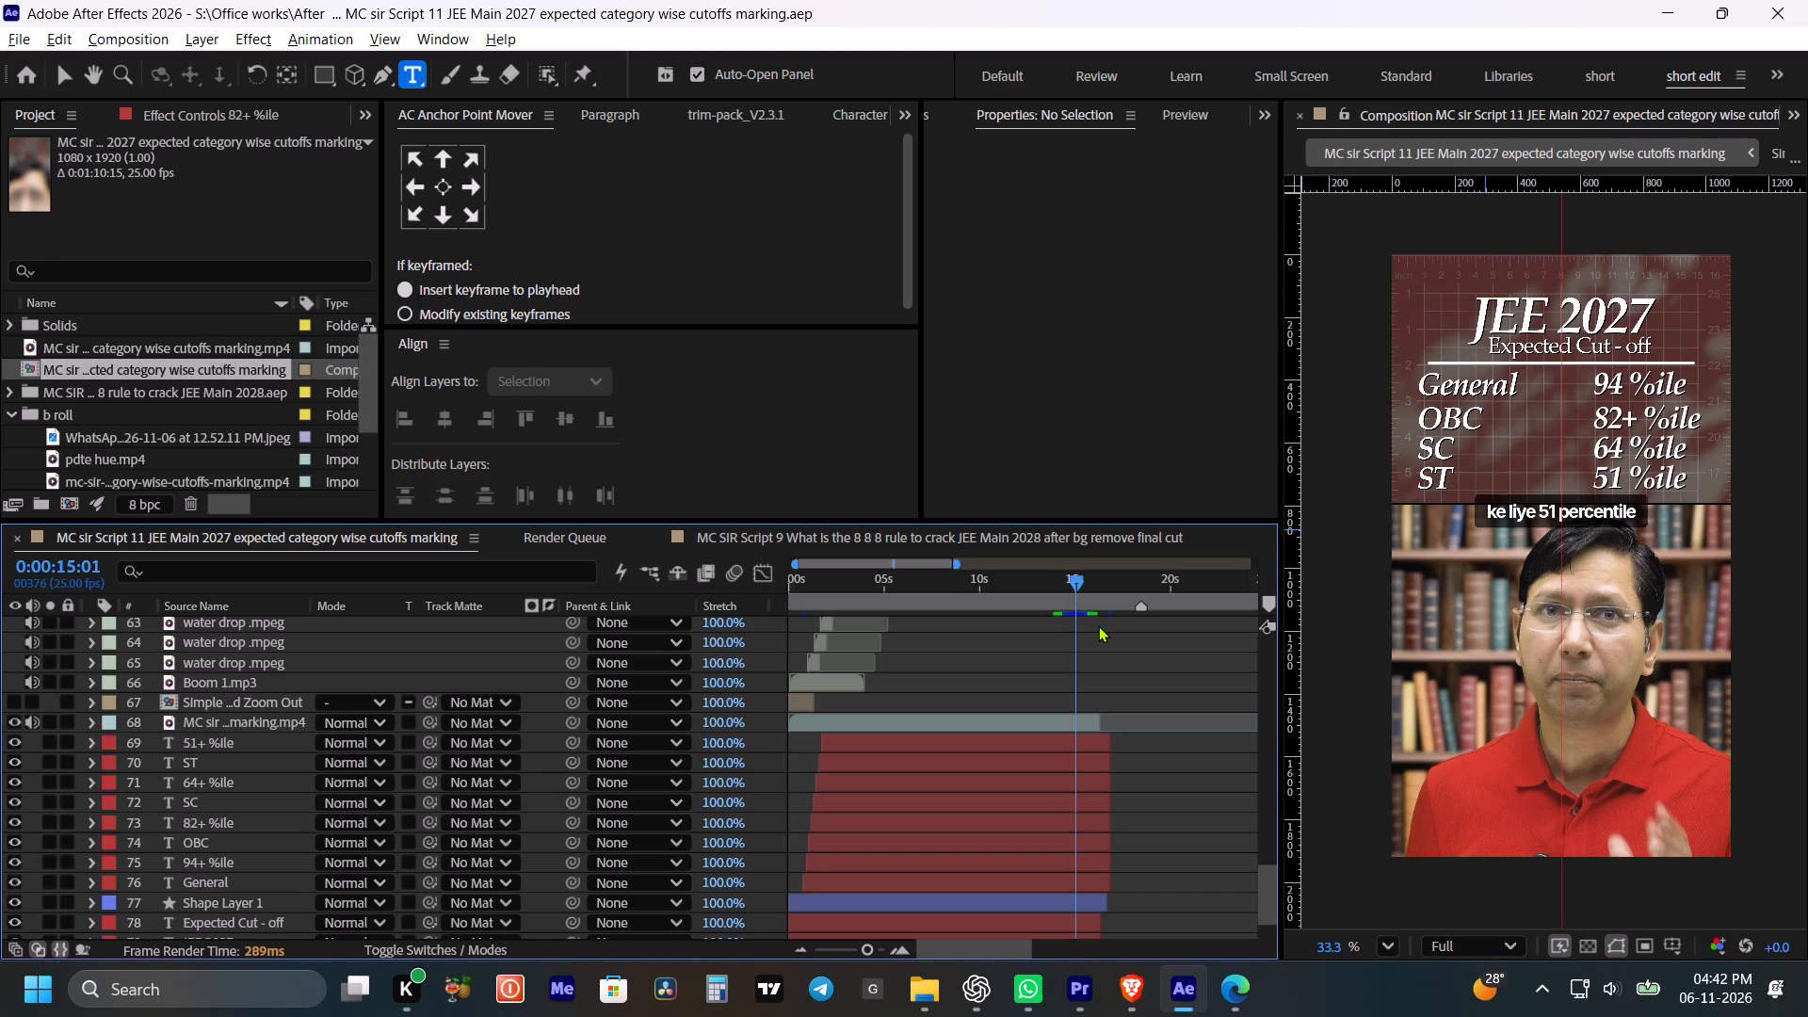
key(ctrl+s)
Undo the recent percentile text edits until the cut-offs again read 94+, 82+, 64+ and 51+ %ile.
key(ctrl+s)
key(ctrl+s)
key(space)
key(space)
drag(1096, 627, 1122, 660)
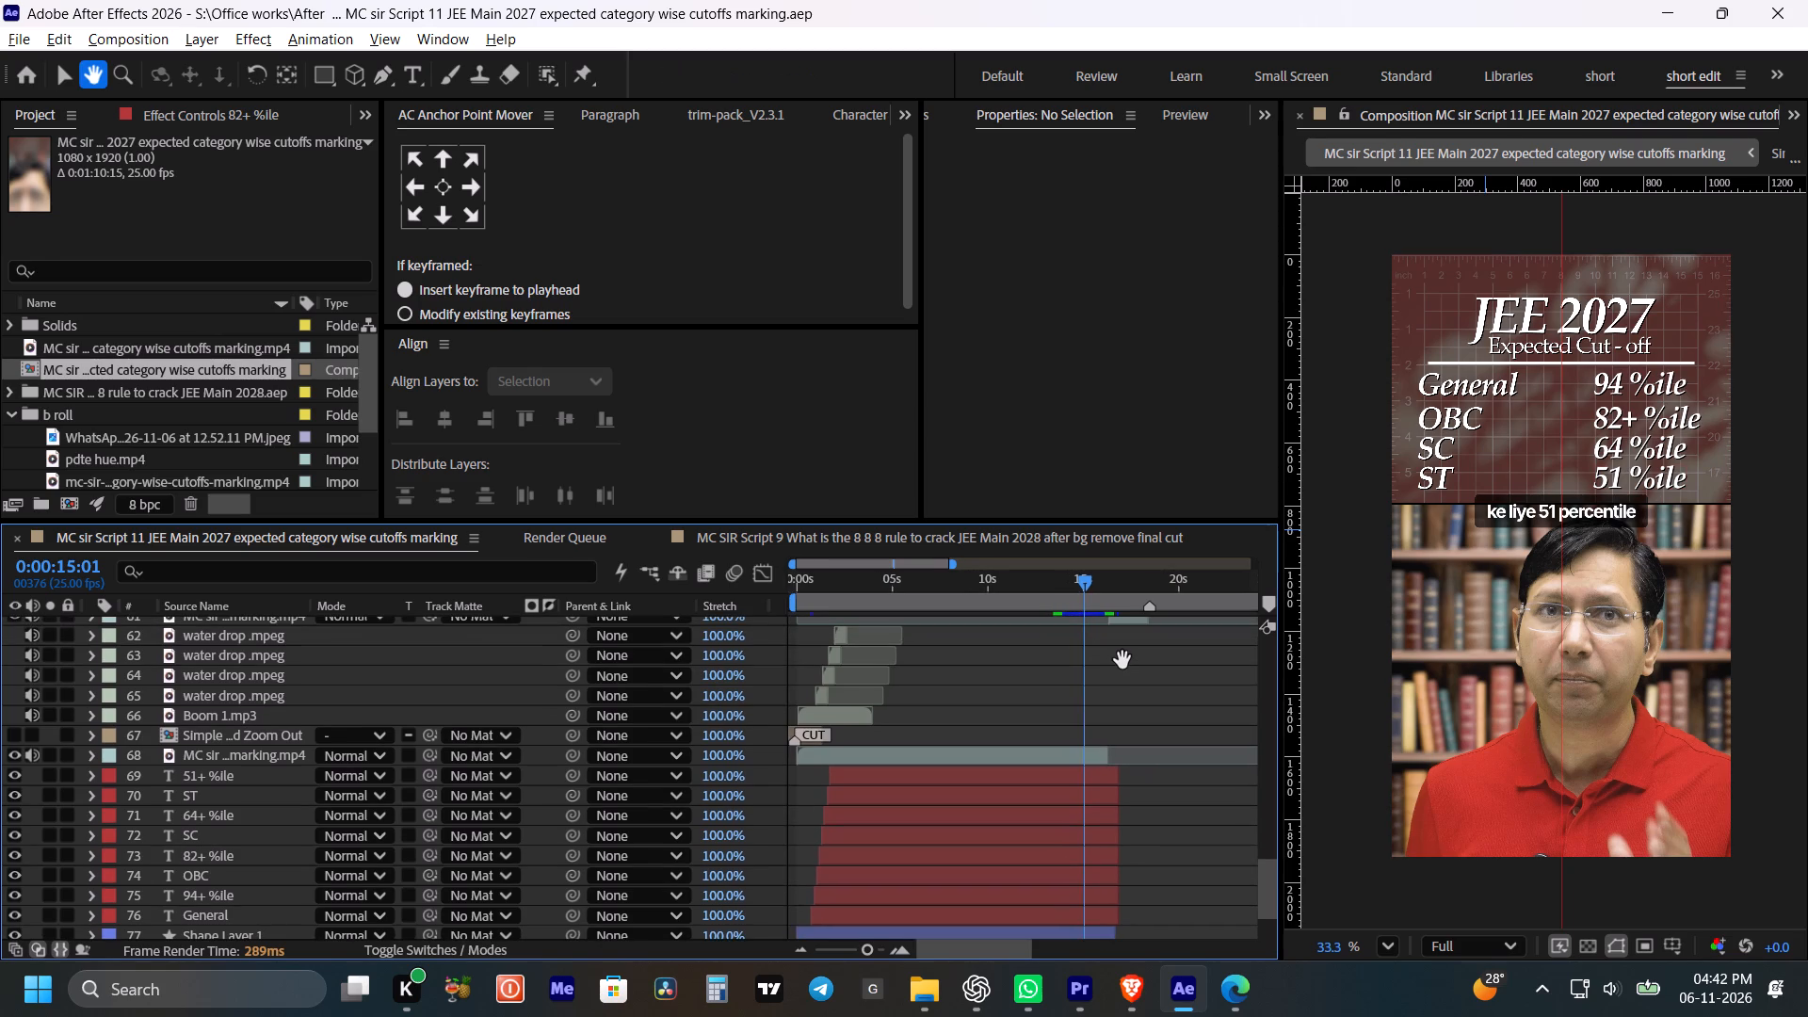
key(ctrl+z)
key(ctrl+z)
key(ctrl+z)
key(ctrl+z)
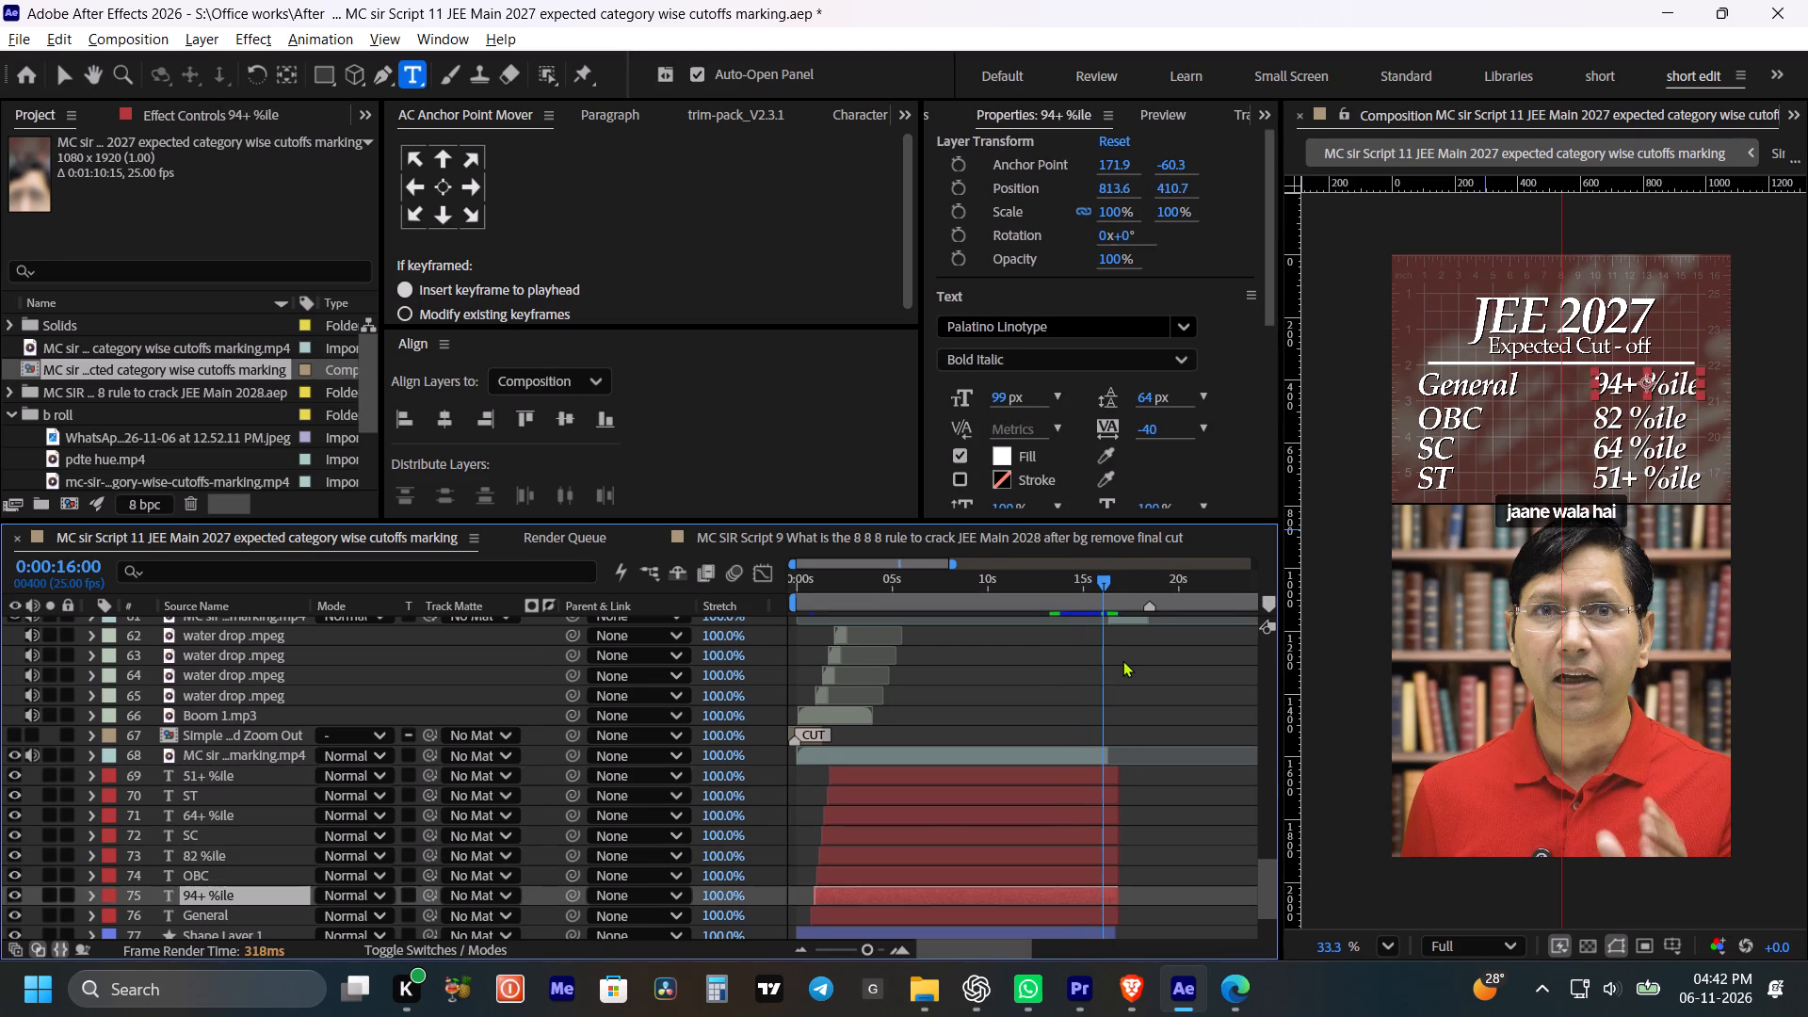
key(ctrl+z)
key(ctrl+z)
key(ctrl+z)
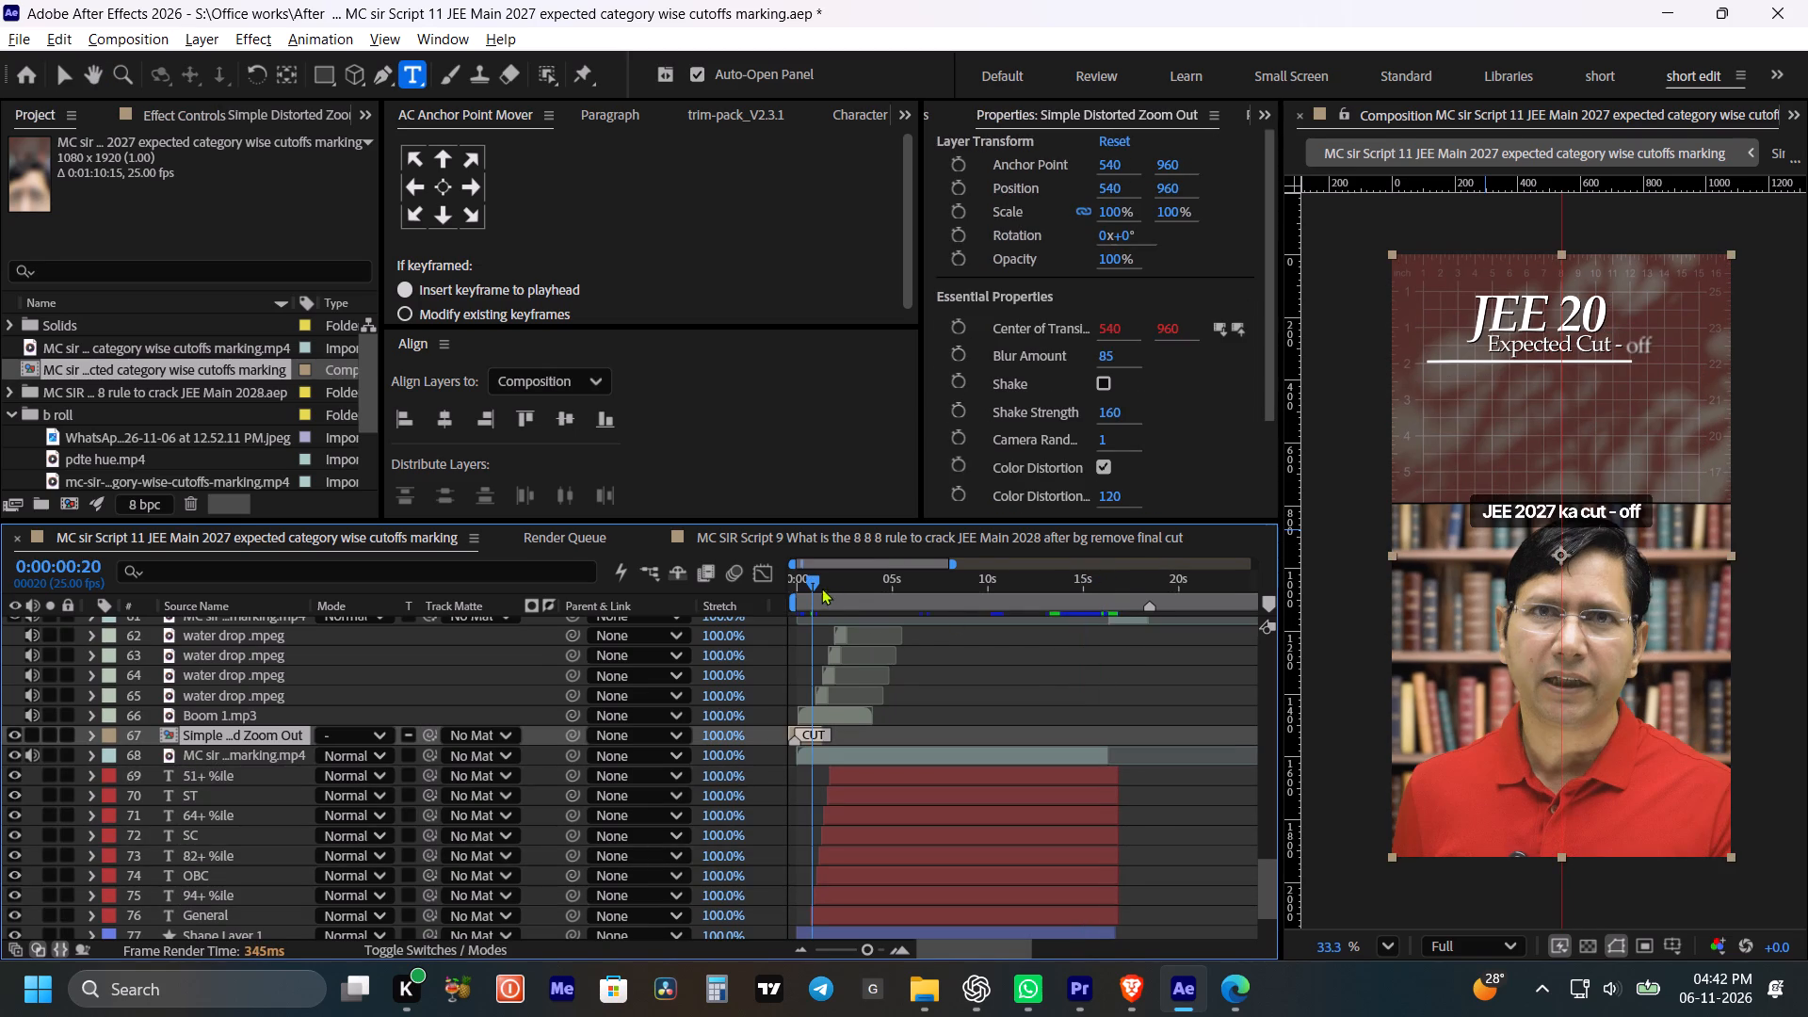
Scrub through the expected cut-off texts and on to the January Easy Shift section to check the restored state.
key(space)
key(space)
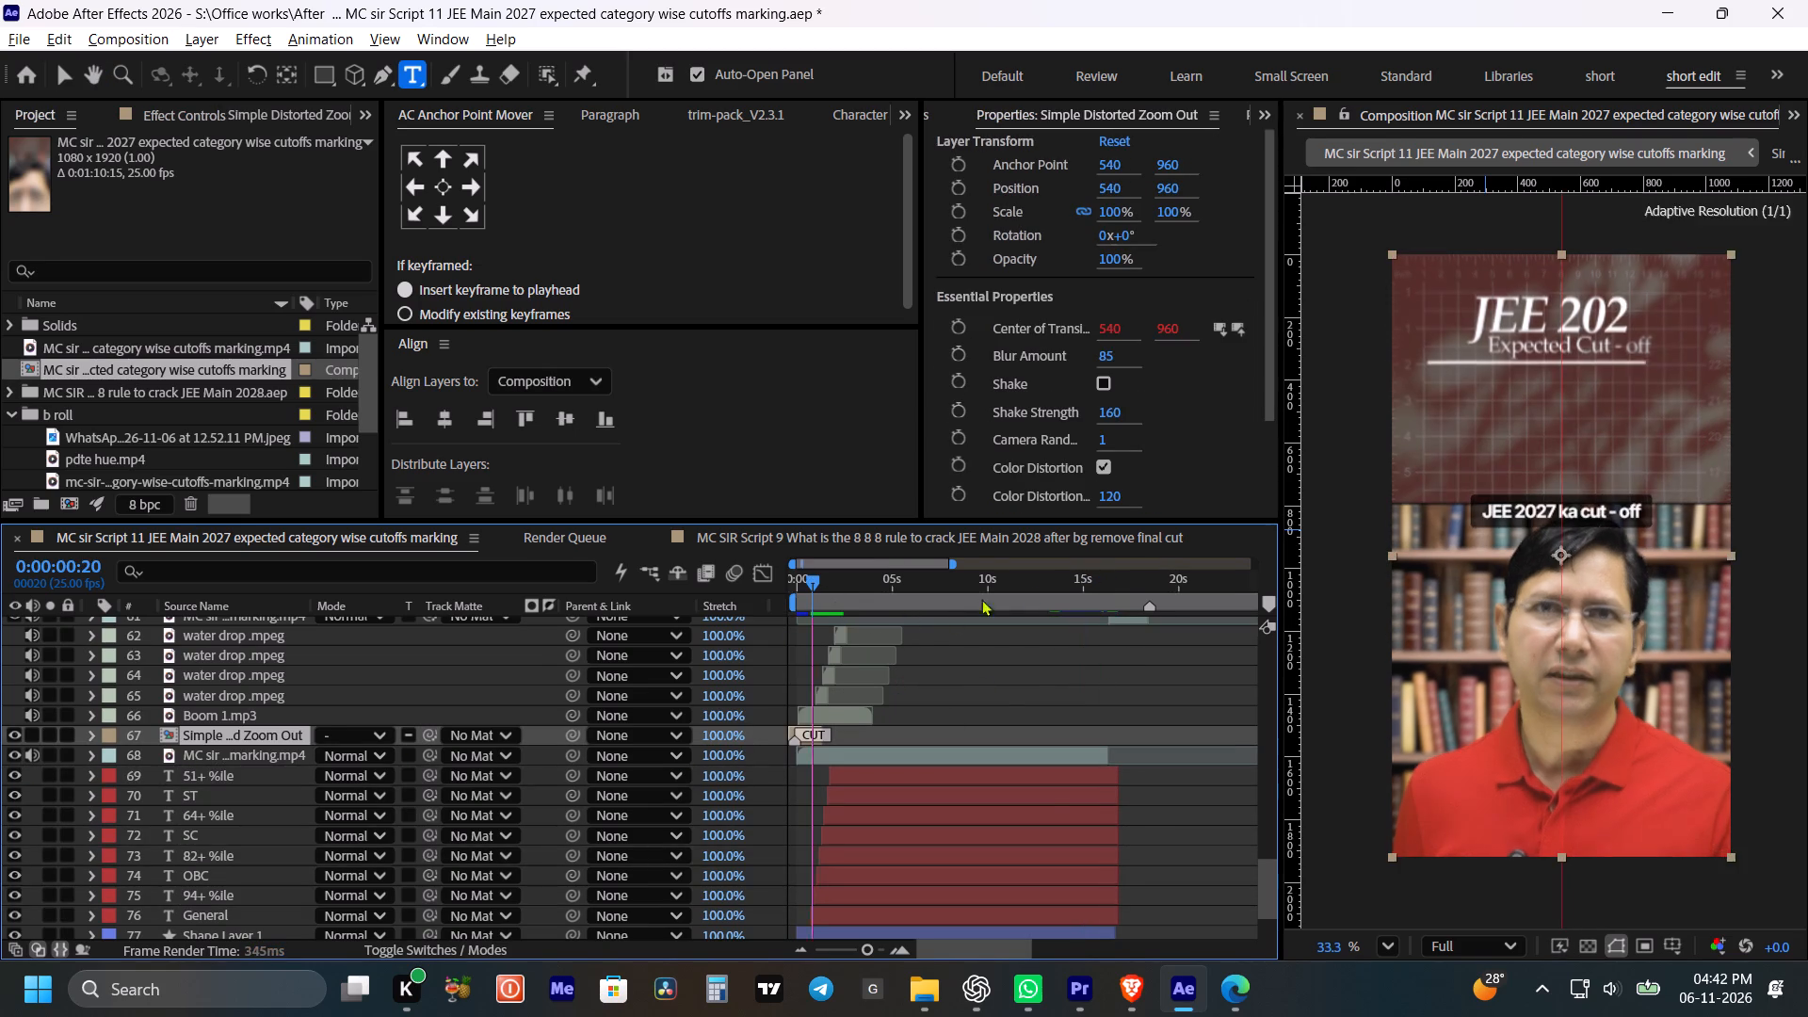
drag(1022, 580, 1080, 600)
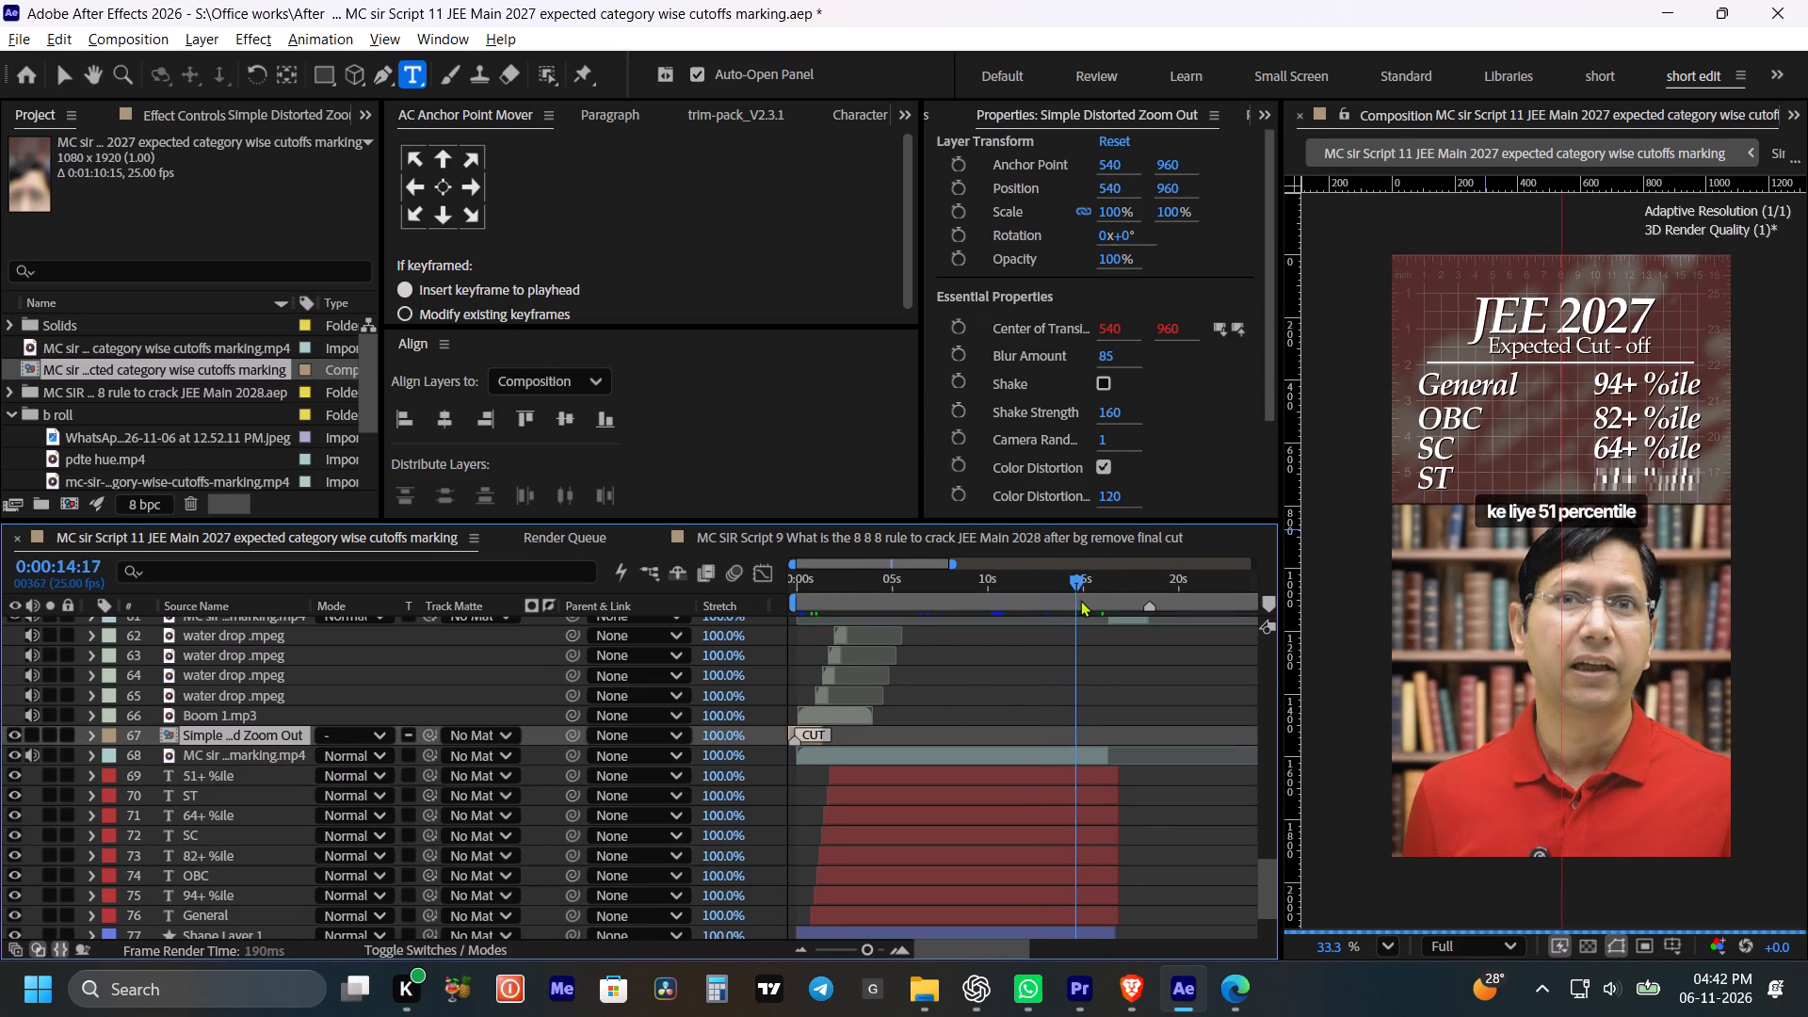
drag(1080, 600, 1091, 600)
alt+scroll(1091, 668, down, 1)
scroll(1084, 670, up, 4)
key(space)
drag(1049, 676, 969, 631)
ctrl+drag(941, 581, 1040, 611)
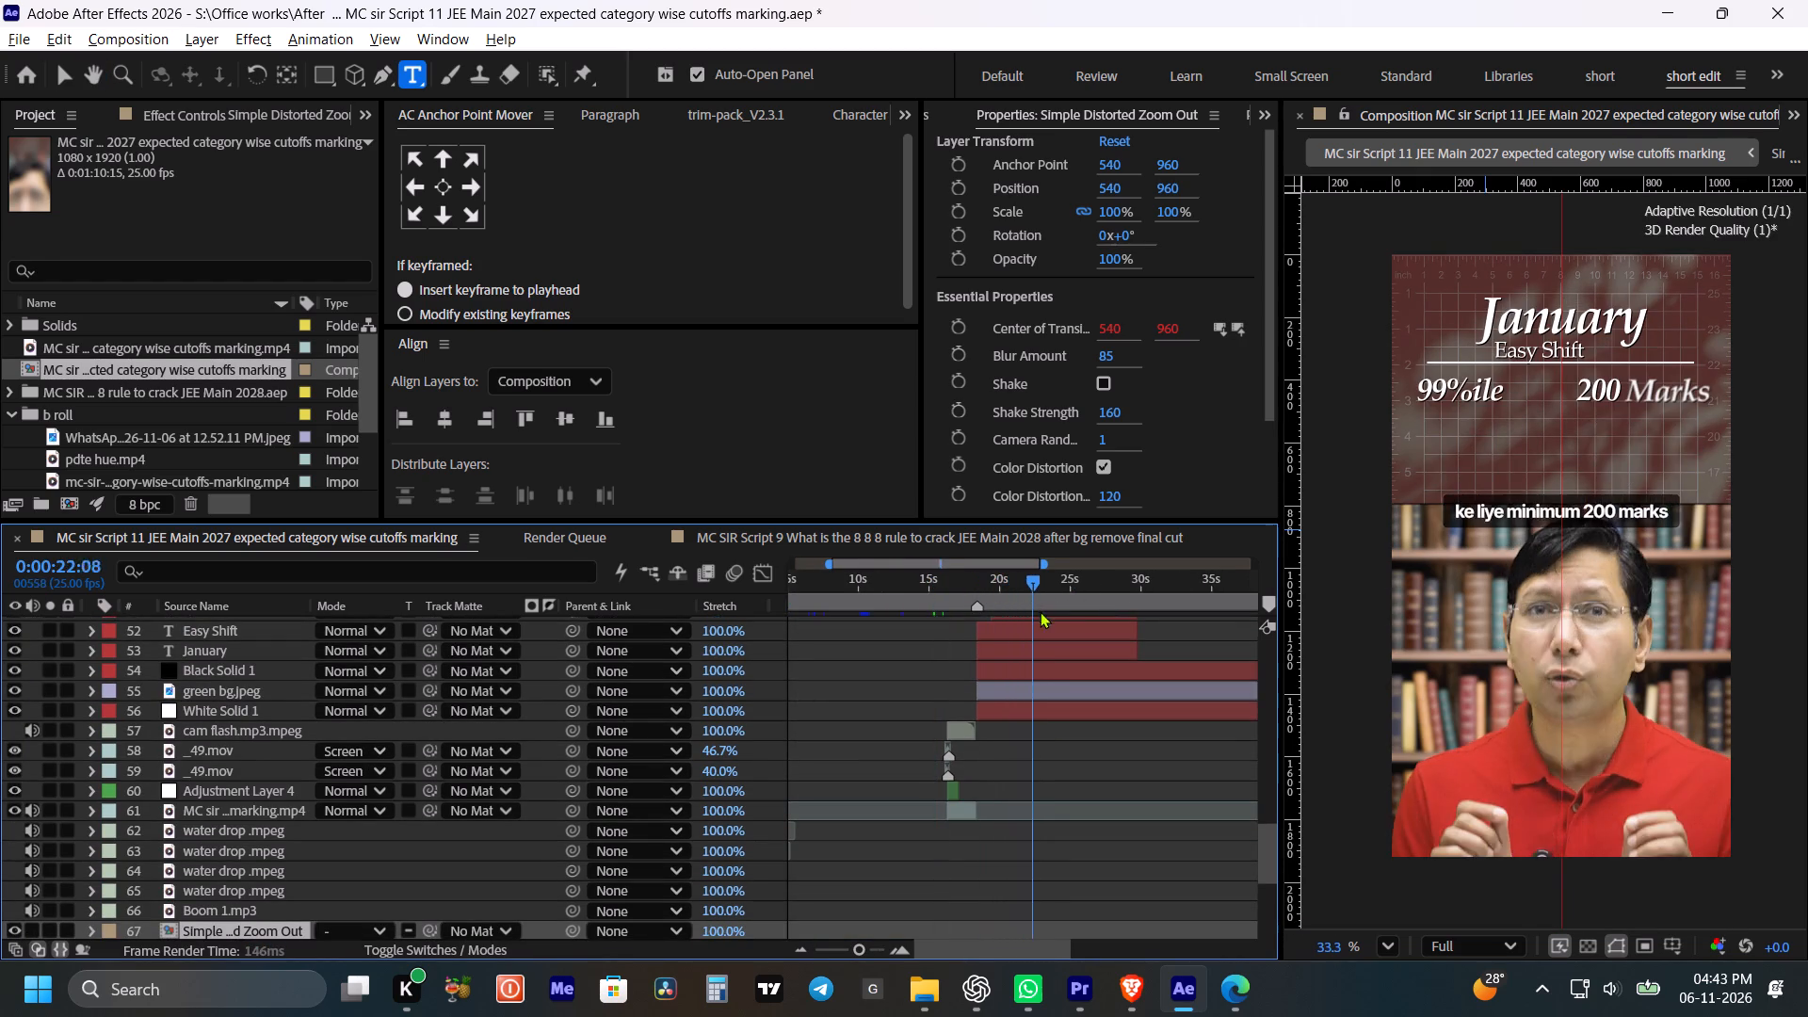
Play the composition from 0:00:12:08 to the Target text at 0:00:53:01, with the Preview settings shown, to review it against the narration.
ctrl+drag(1040, 611, 897, 605)
key(space)
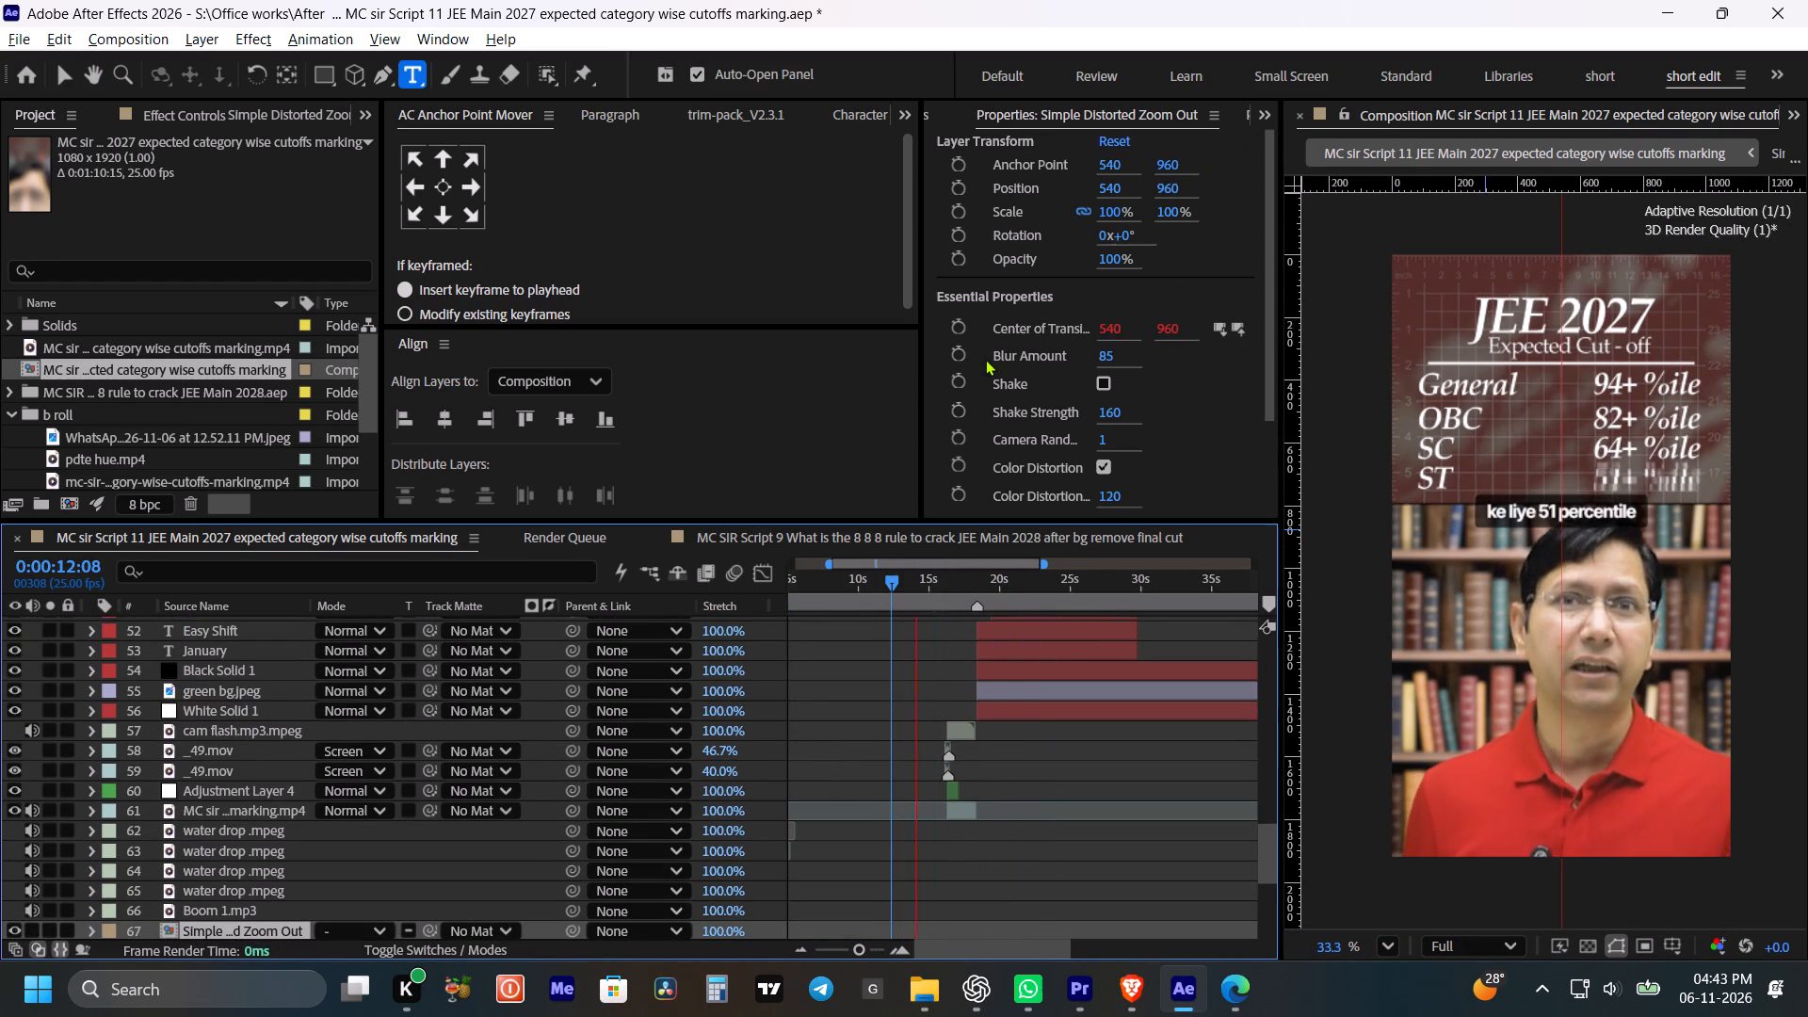
scroll(1009, 395, up, 4)
click(1263, 111)
click(1294, 202)
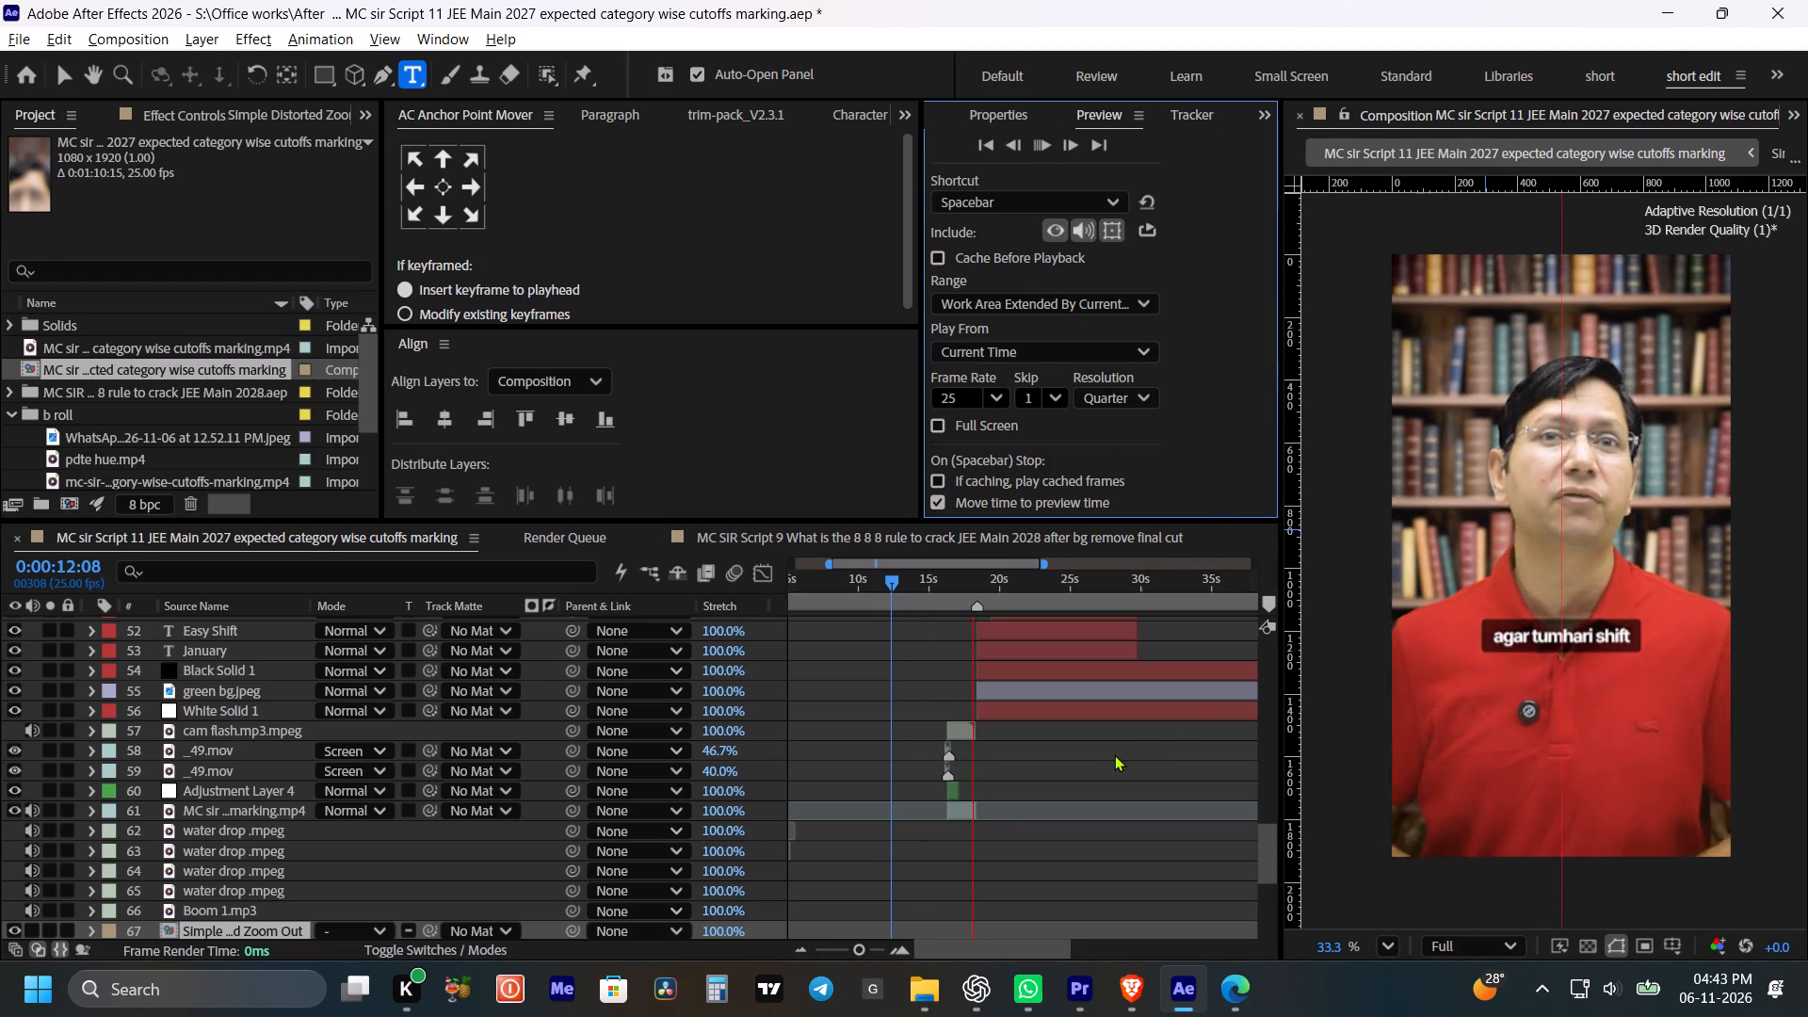
scroll(1128, 694, up, 4)
key(space)
key(space)
key(space)
key(space)
key(space)
key(space)
key(space)
key(space)
key(space)
key(space)
key(space)
key(space)
key(space)
key(space)
key(space)
key(space)
key(space)
key(space)
key(space)
key(space)
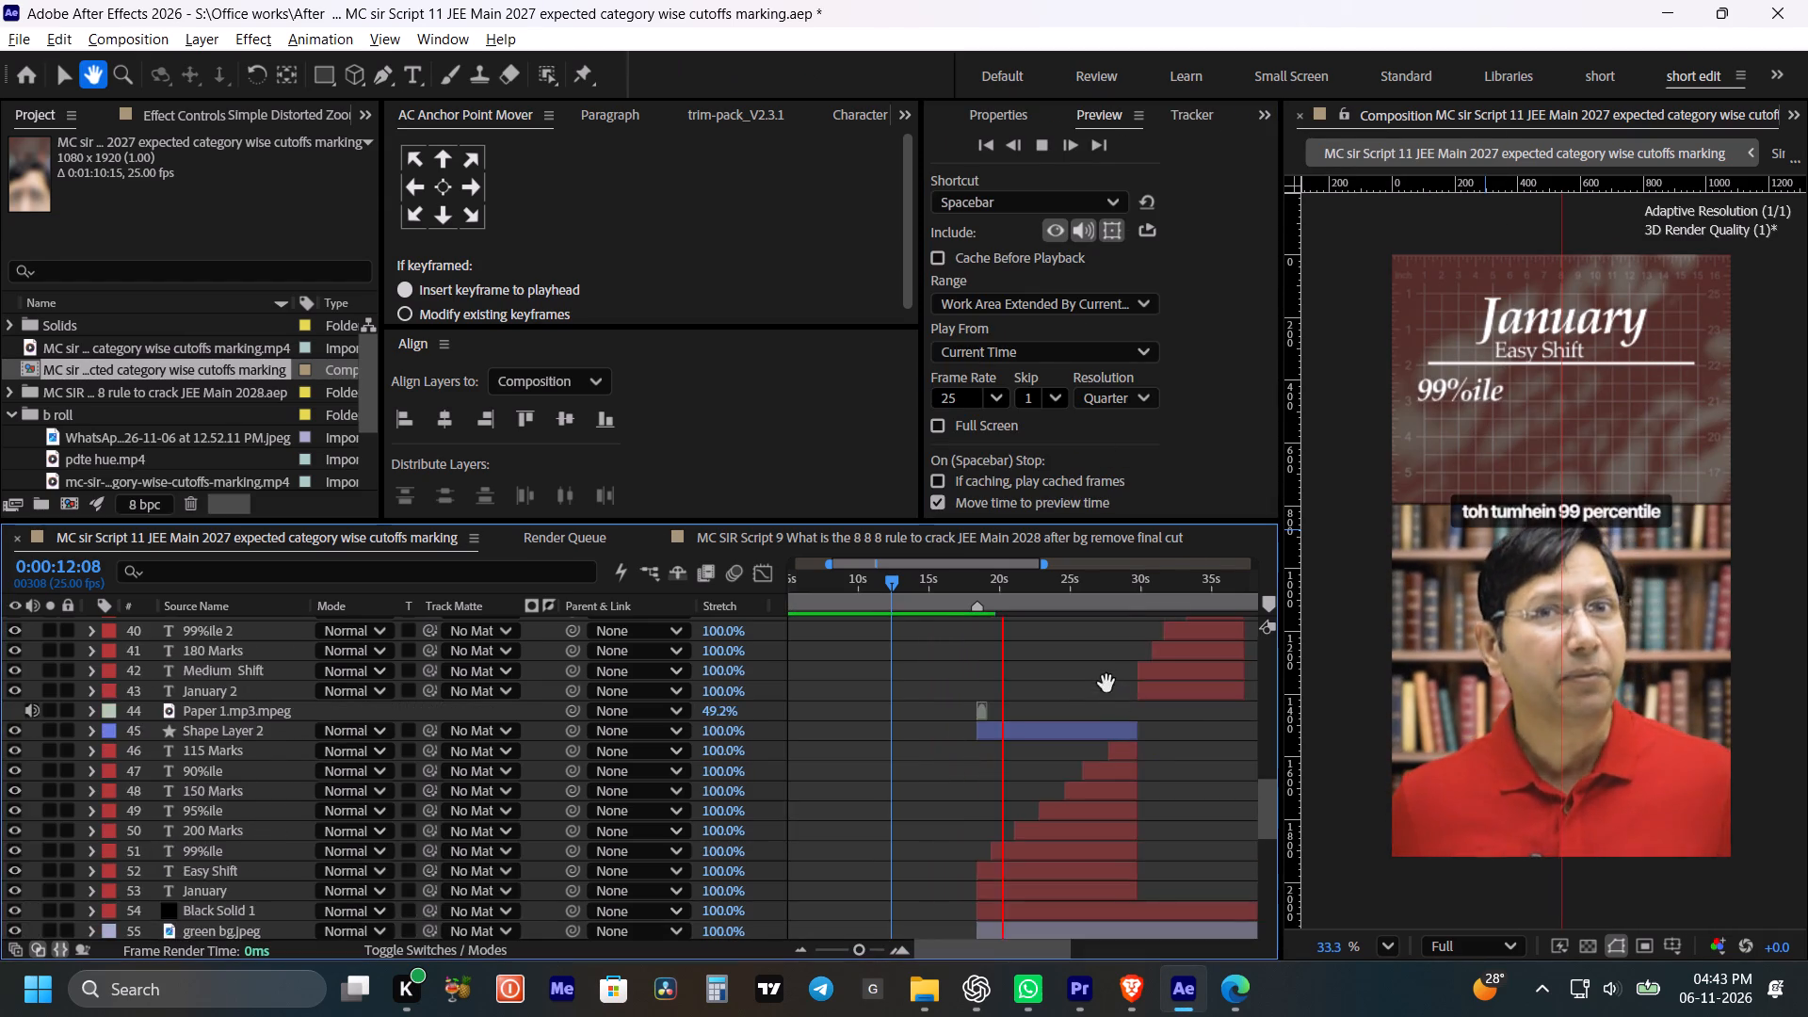
drag(1084, 684, 999, 675)
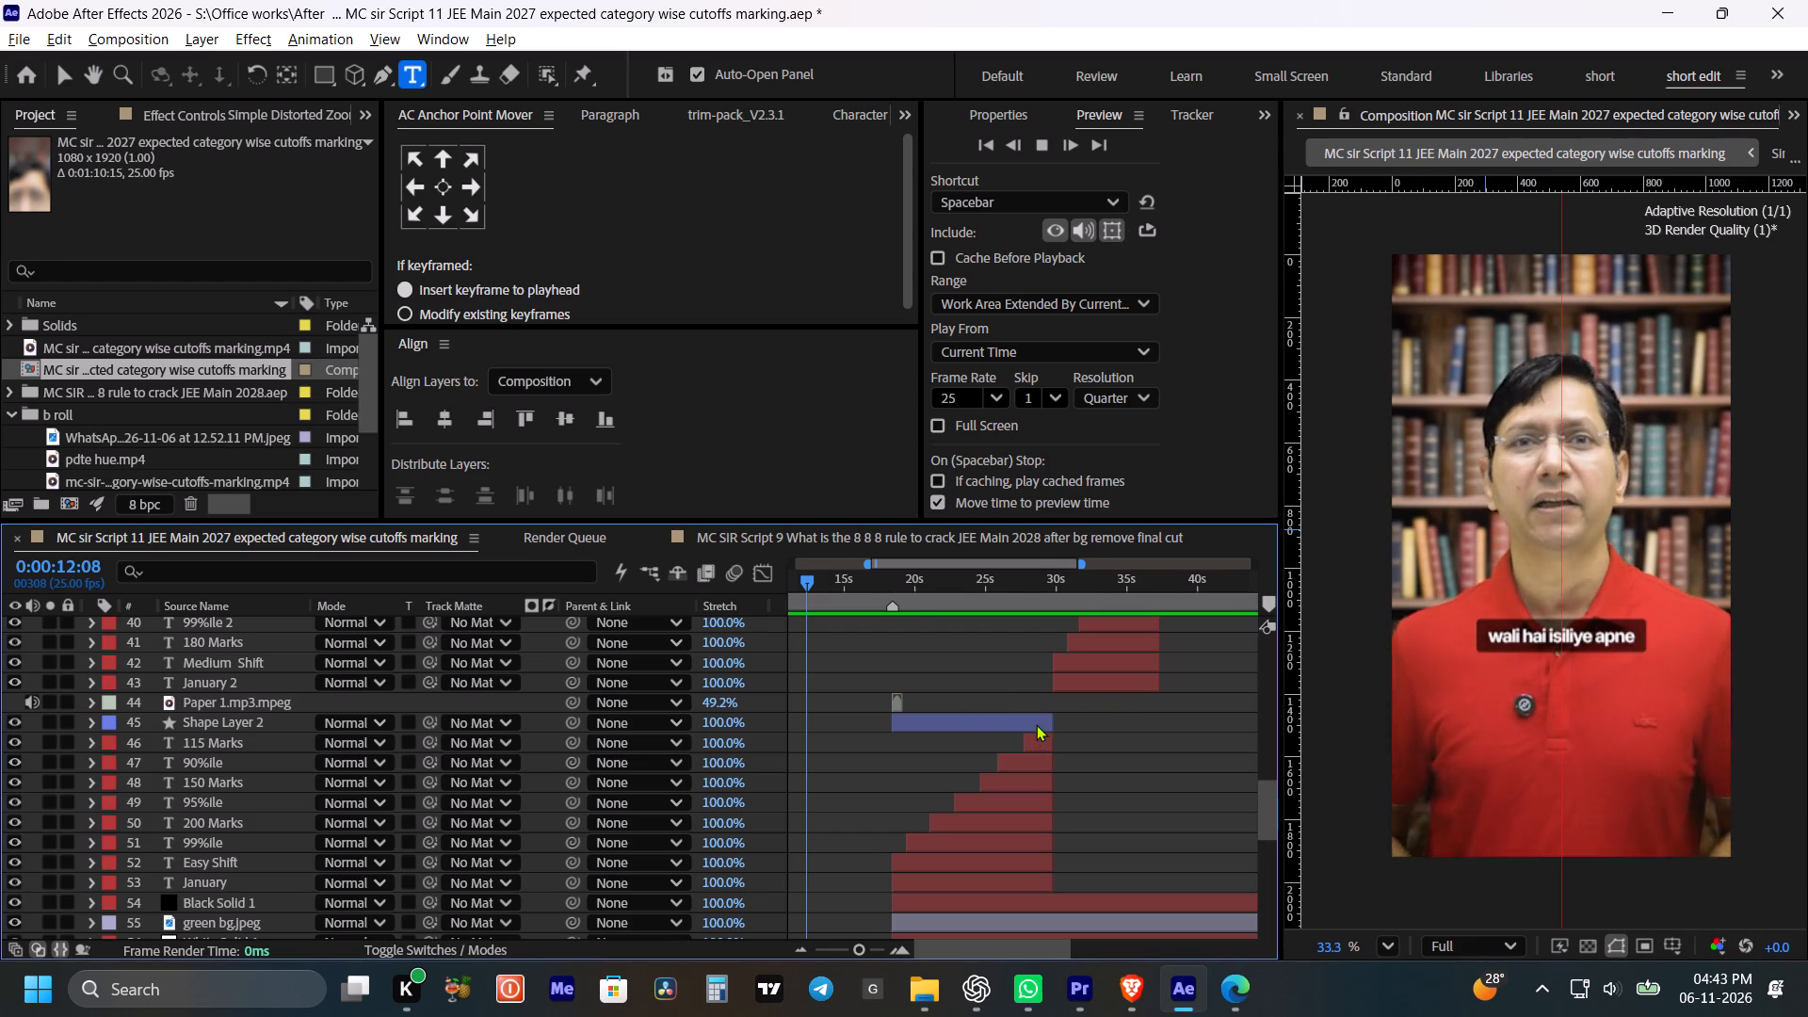
alt+scroll(1036, 724, down, 4)
scroll(1061, 721, up, 17)
scroll(1175, 750, down, 6)
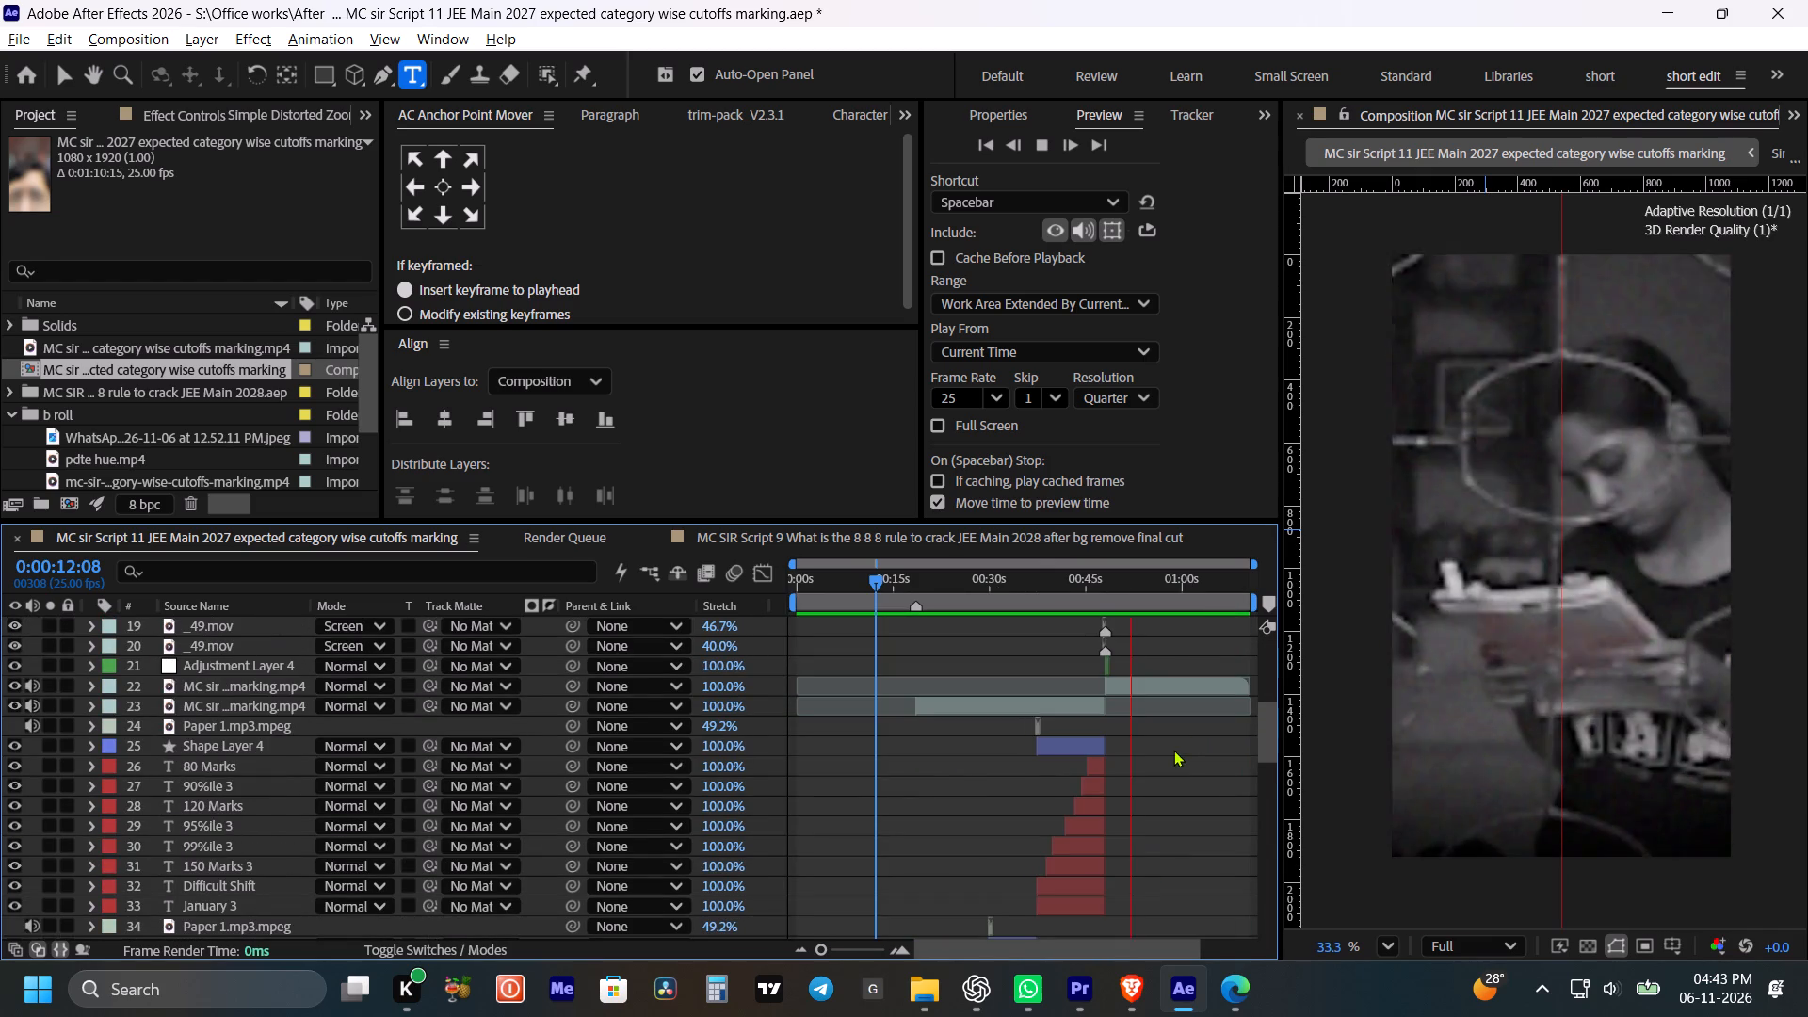
key(space)
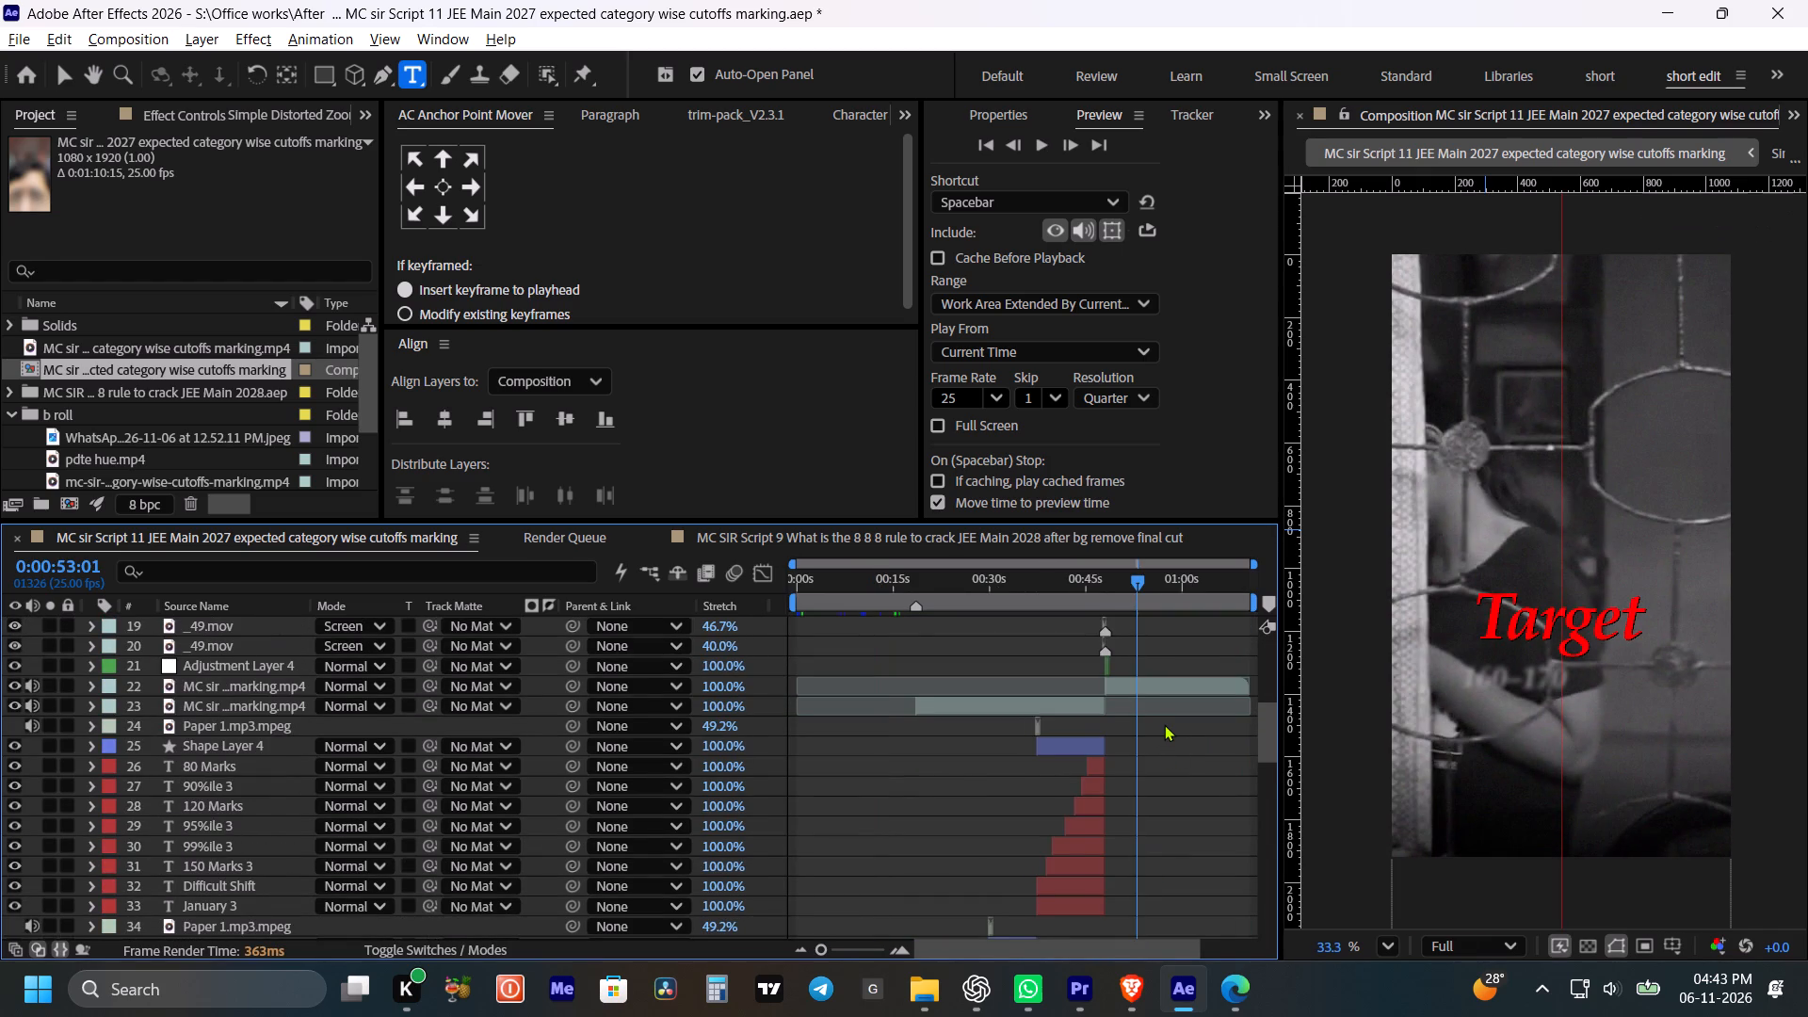
Play the Target and 160–170 Marks b-roll section from 0:00:51:12 to check the timing of its texts.
alt+scroll(1164, 724, up, 1)
scroll(1164, 724, up, 2)
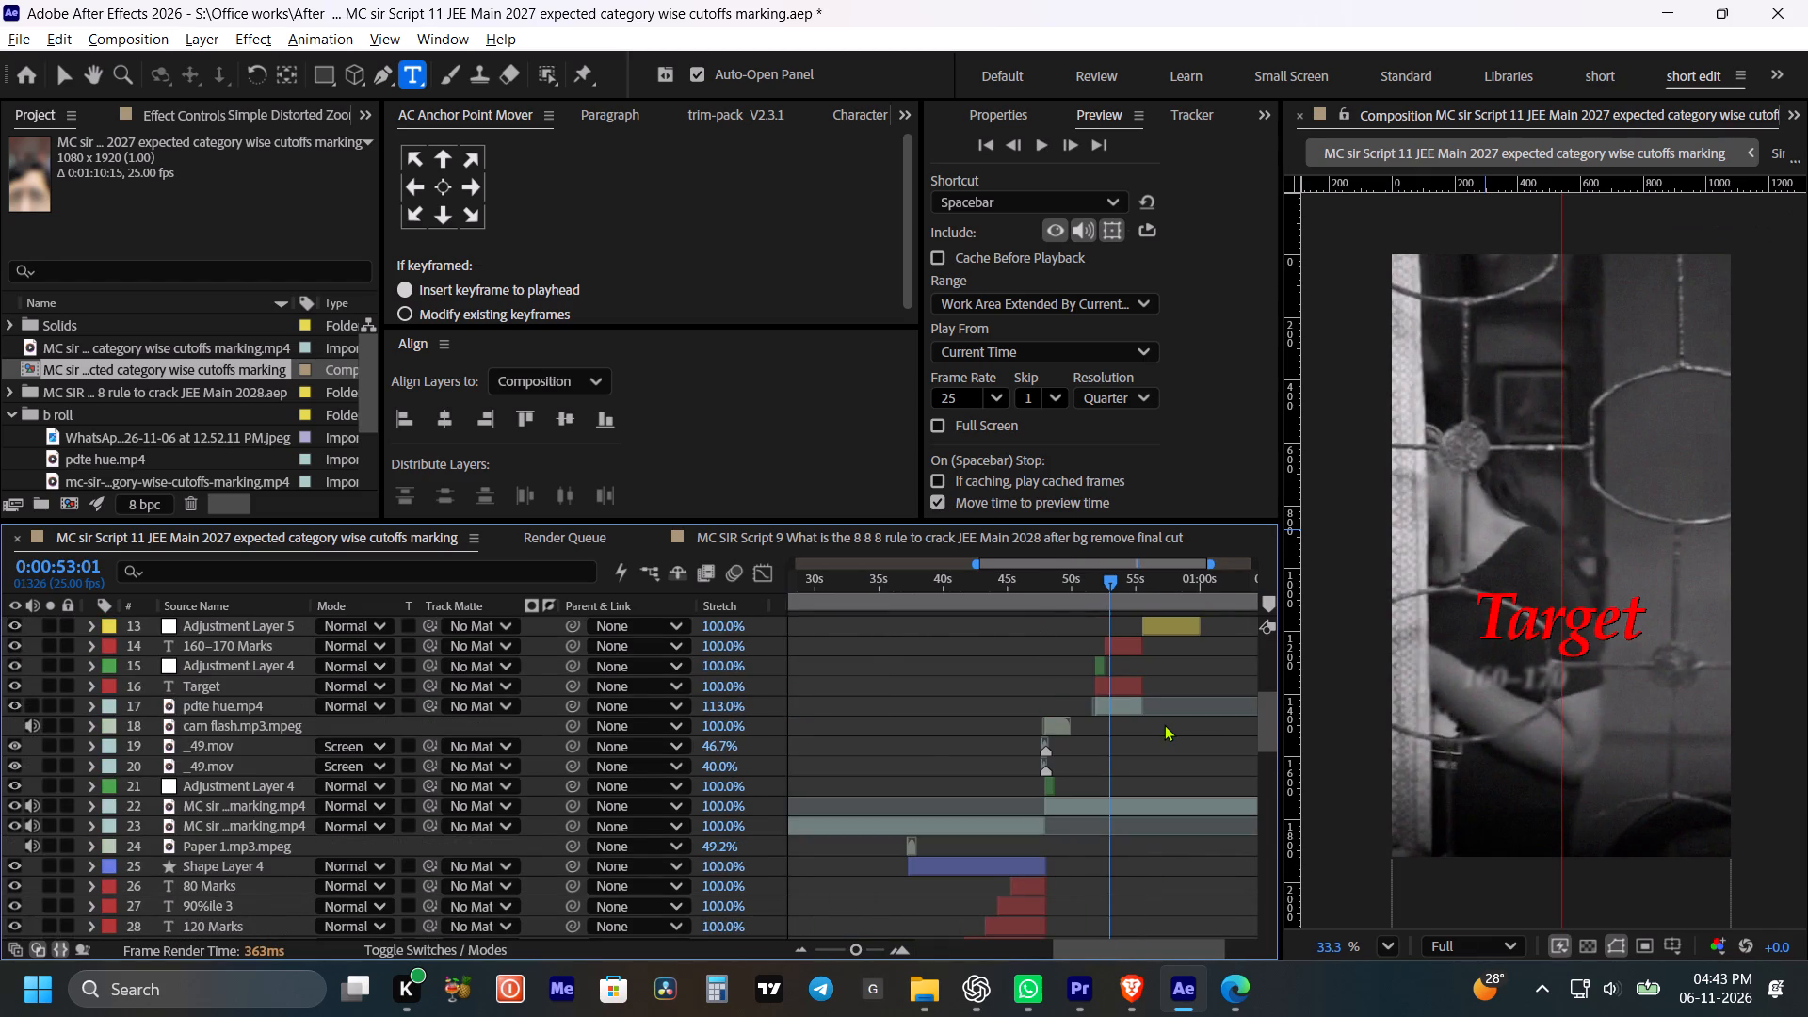
alt+scroll(1164, 724, up, 1)
key(space)
drag(1125, 676, 1083, 726)
alt+scroll(1016, 669, up, 1)
key(space)
drag(978, 687, 938, 660)
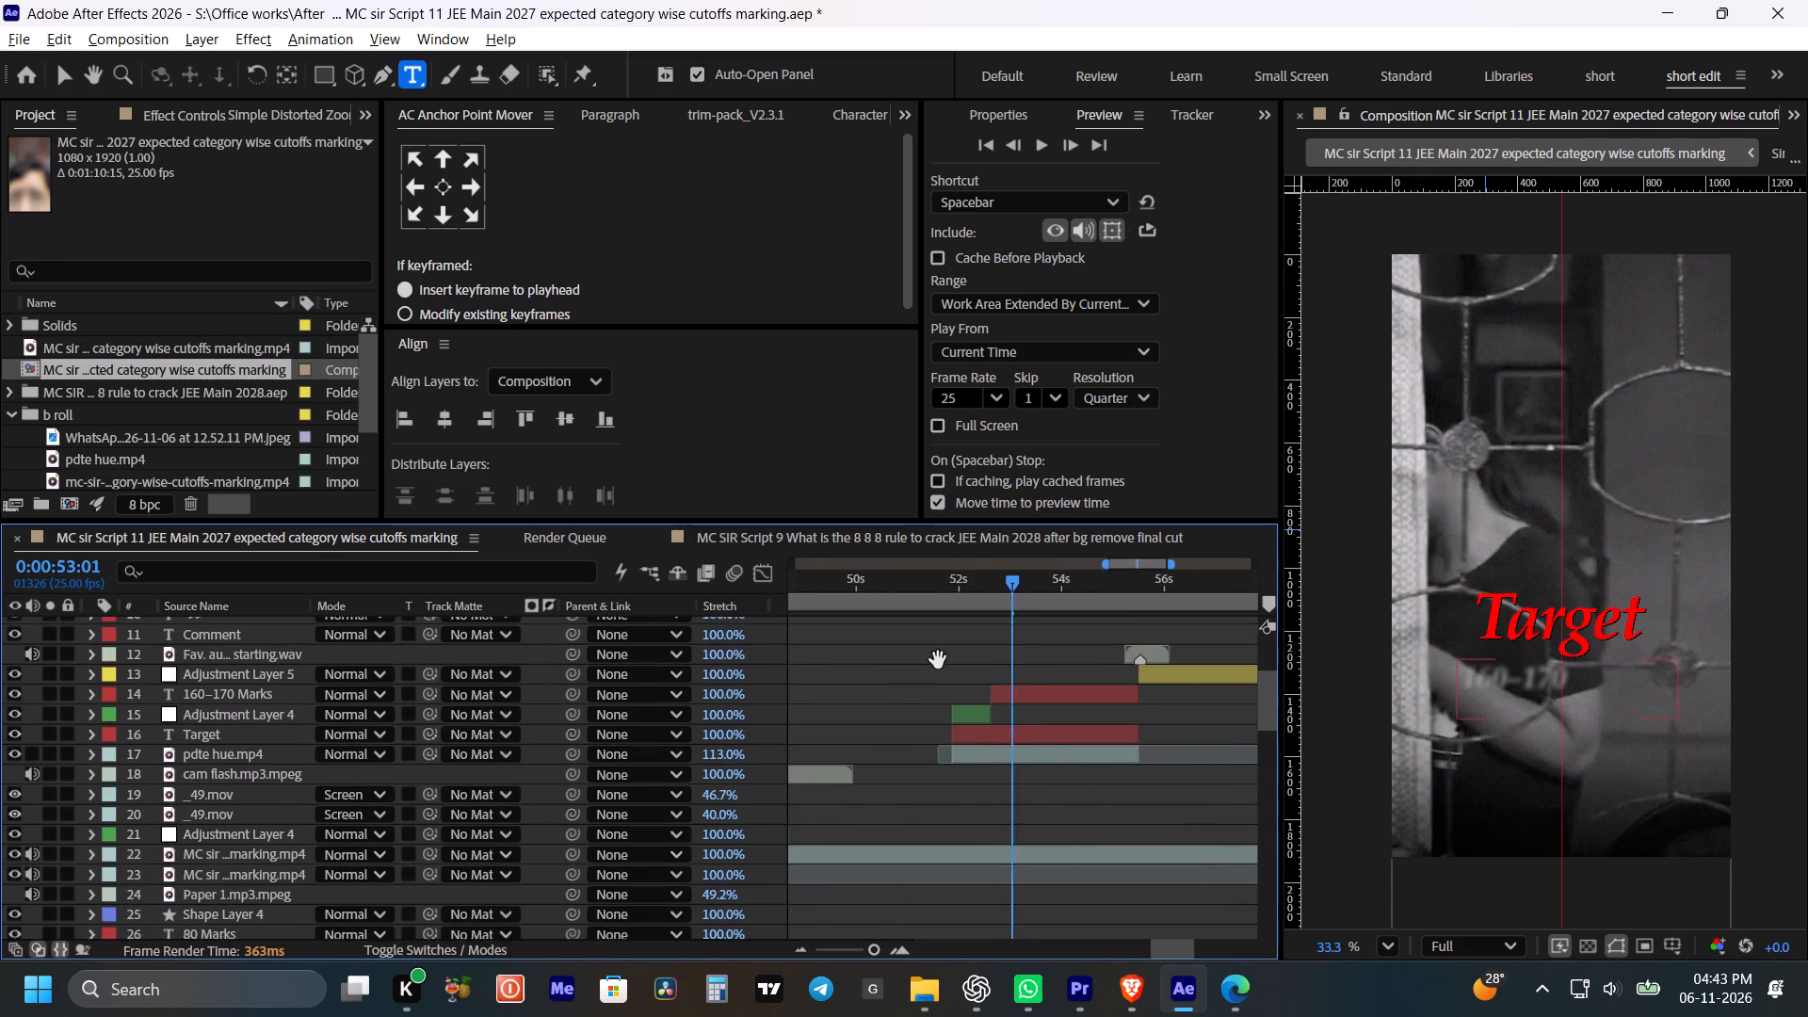
drag(938, 660, 931, 658)
click(896, 574)
key(space)
key(space)
drag(949, 653, 925, 654)
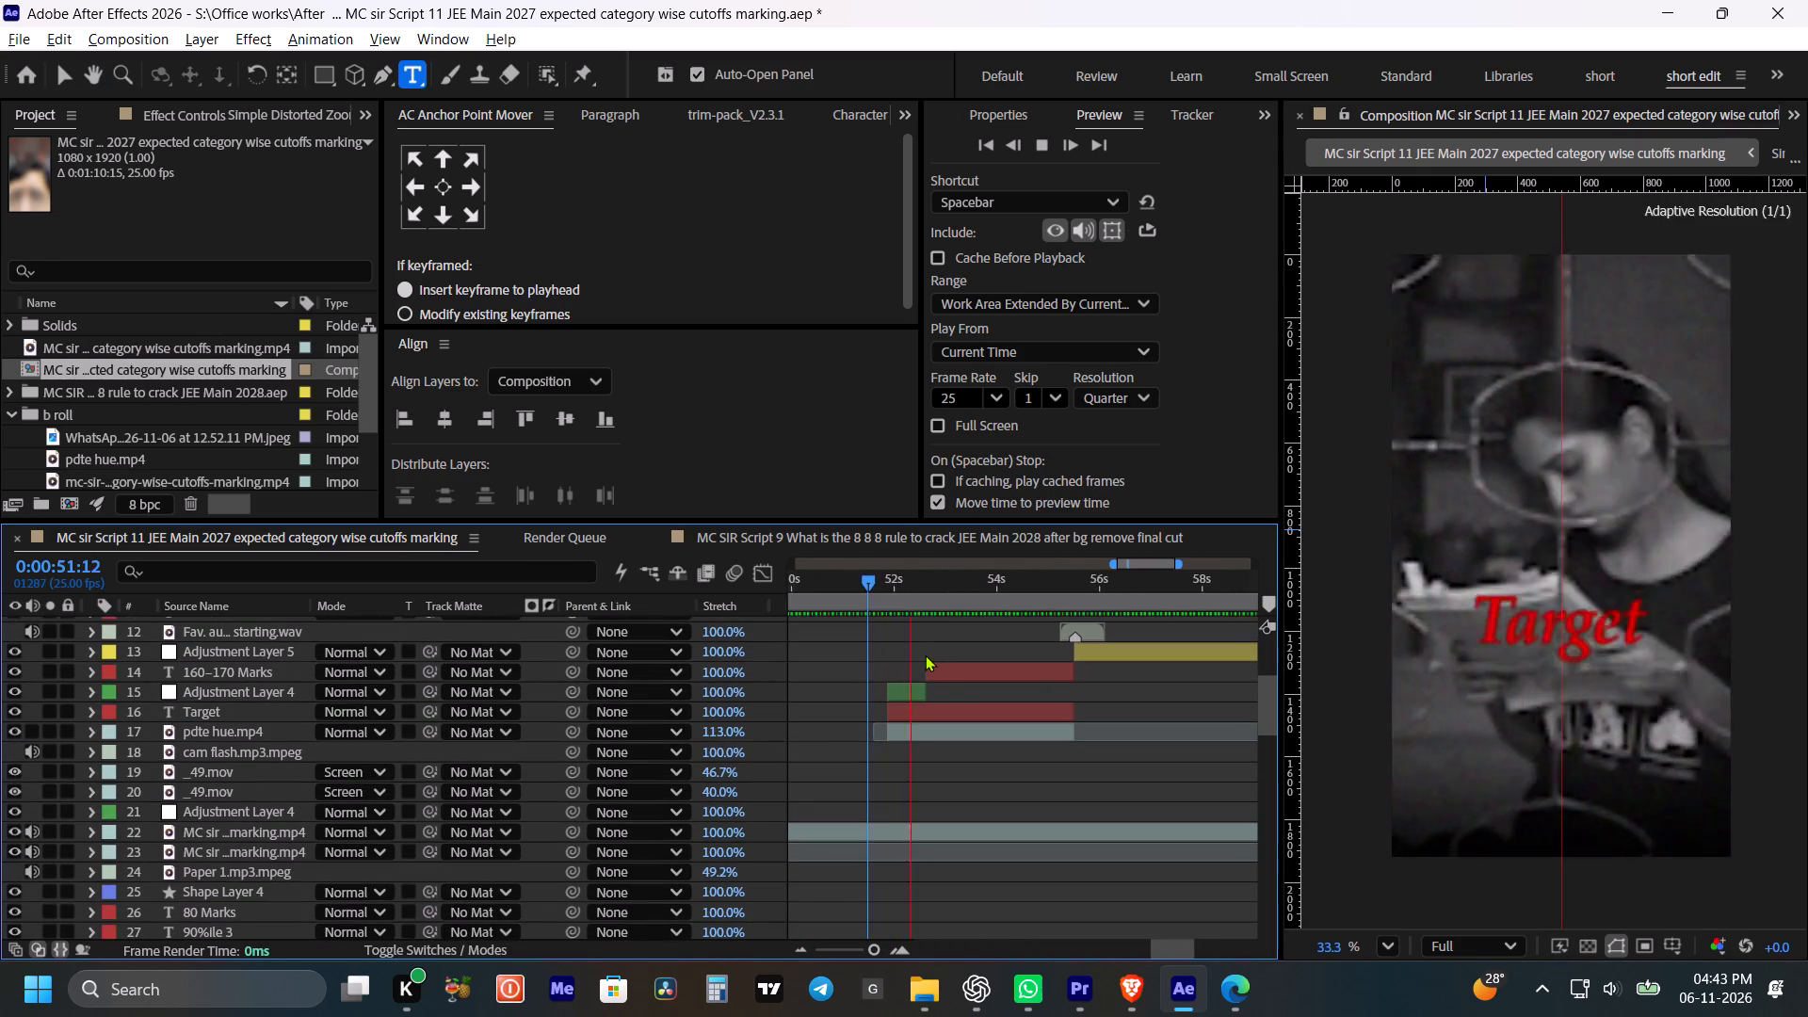
key(space)
Move the Adjustment Layer 4 just above the Target text to below it in the layer stack, and save the project.
click(960, 712)
shift+click(966, 678)
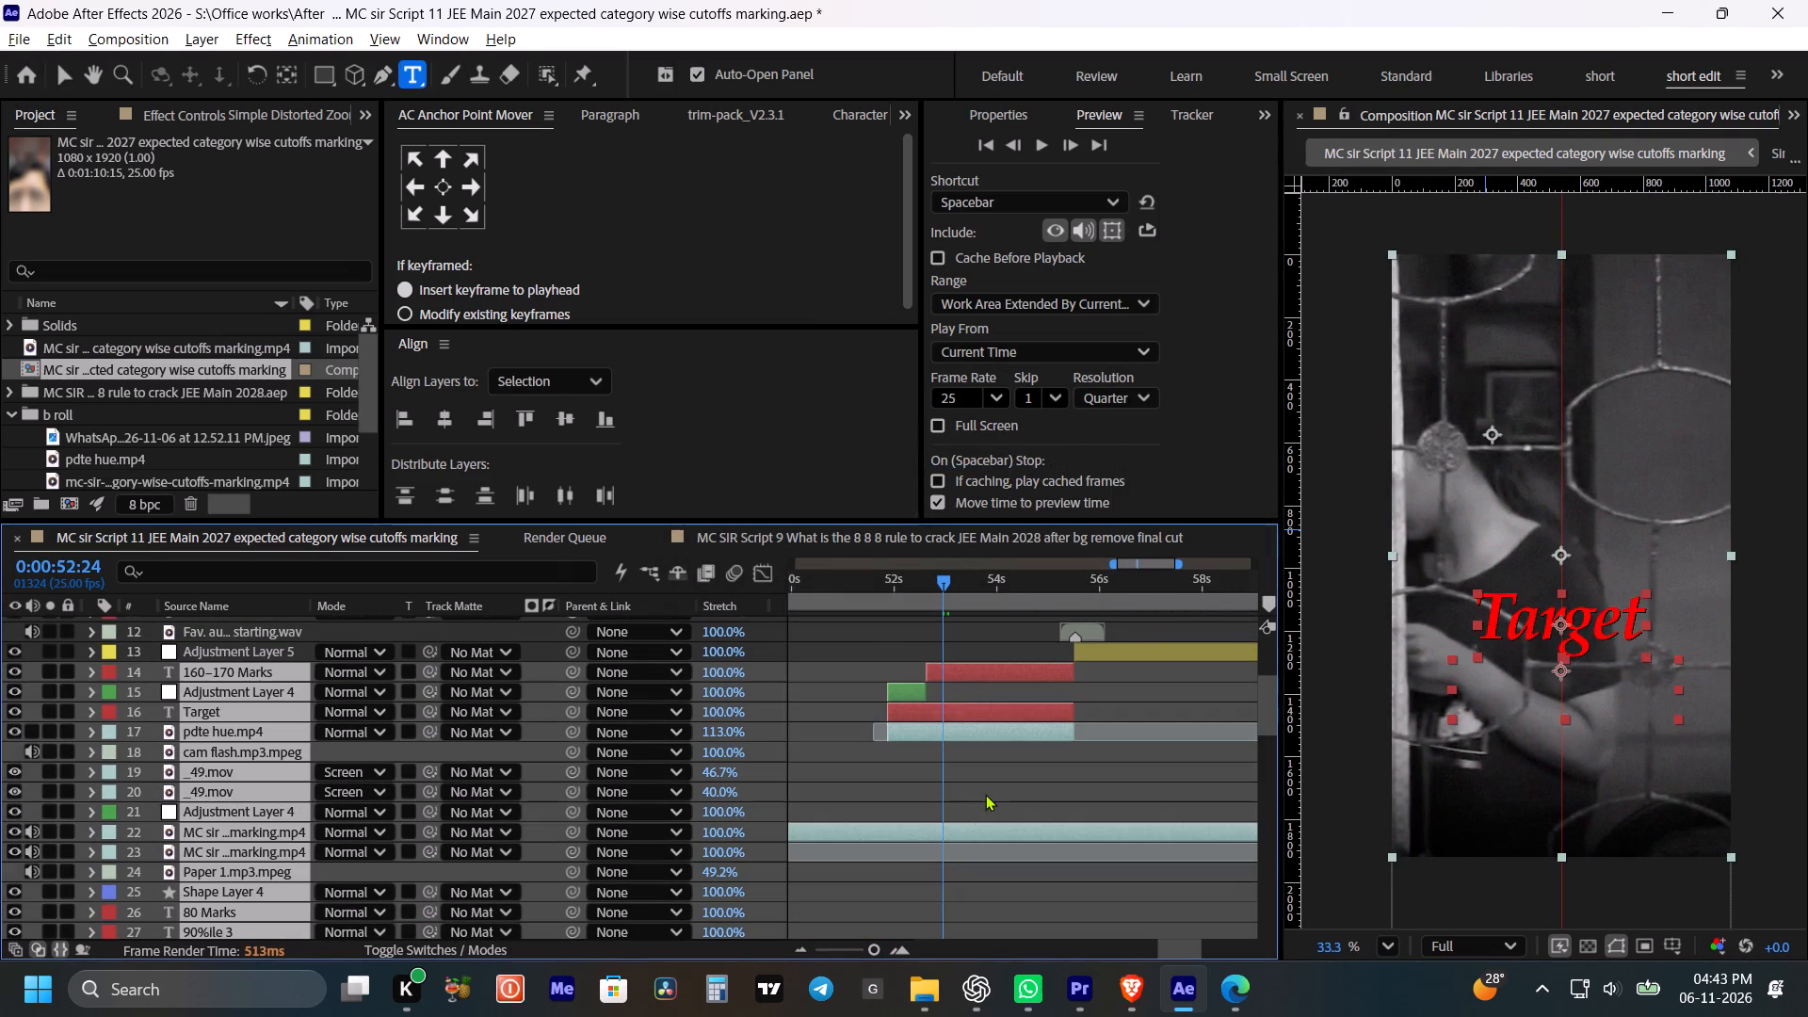
click(985, 794)
click(976, 724)
click(971, 715)
click(916, 688)
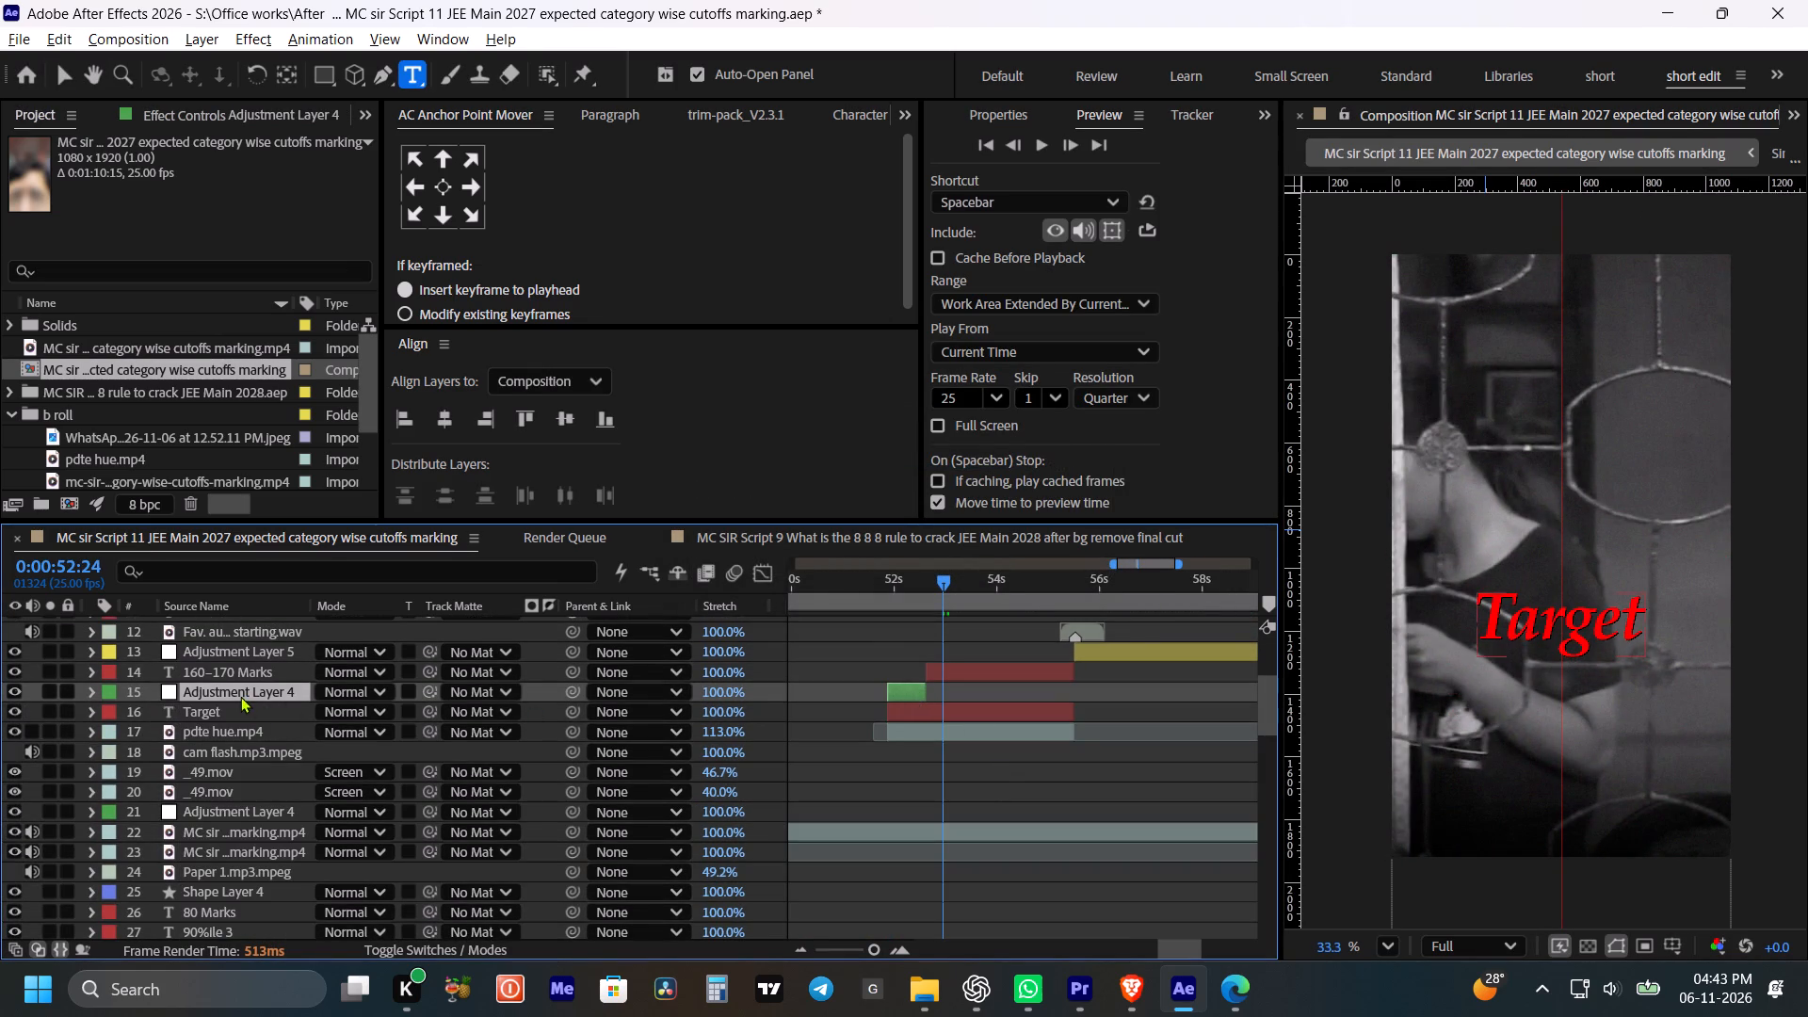
drag(240, 696, 244, 722)
key(ctrl+s)
Shift the Target and 160–170 Marks layers later so Target starts where Adjustment Layer 4 ends, and preview the section.
click(958, 699)
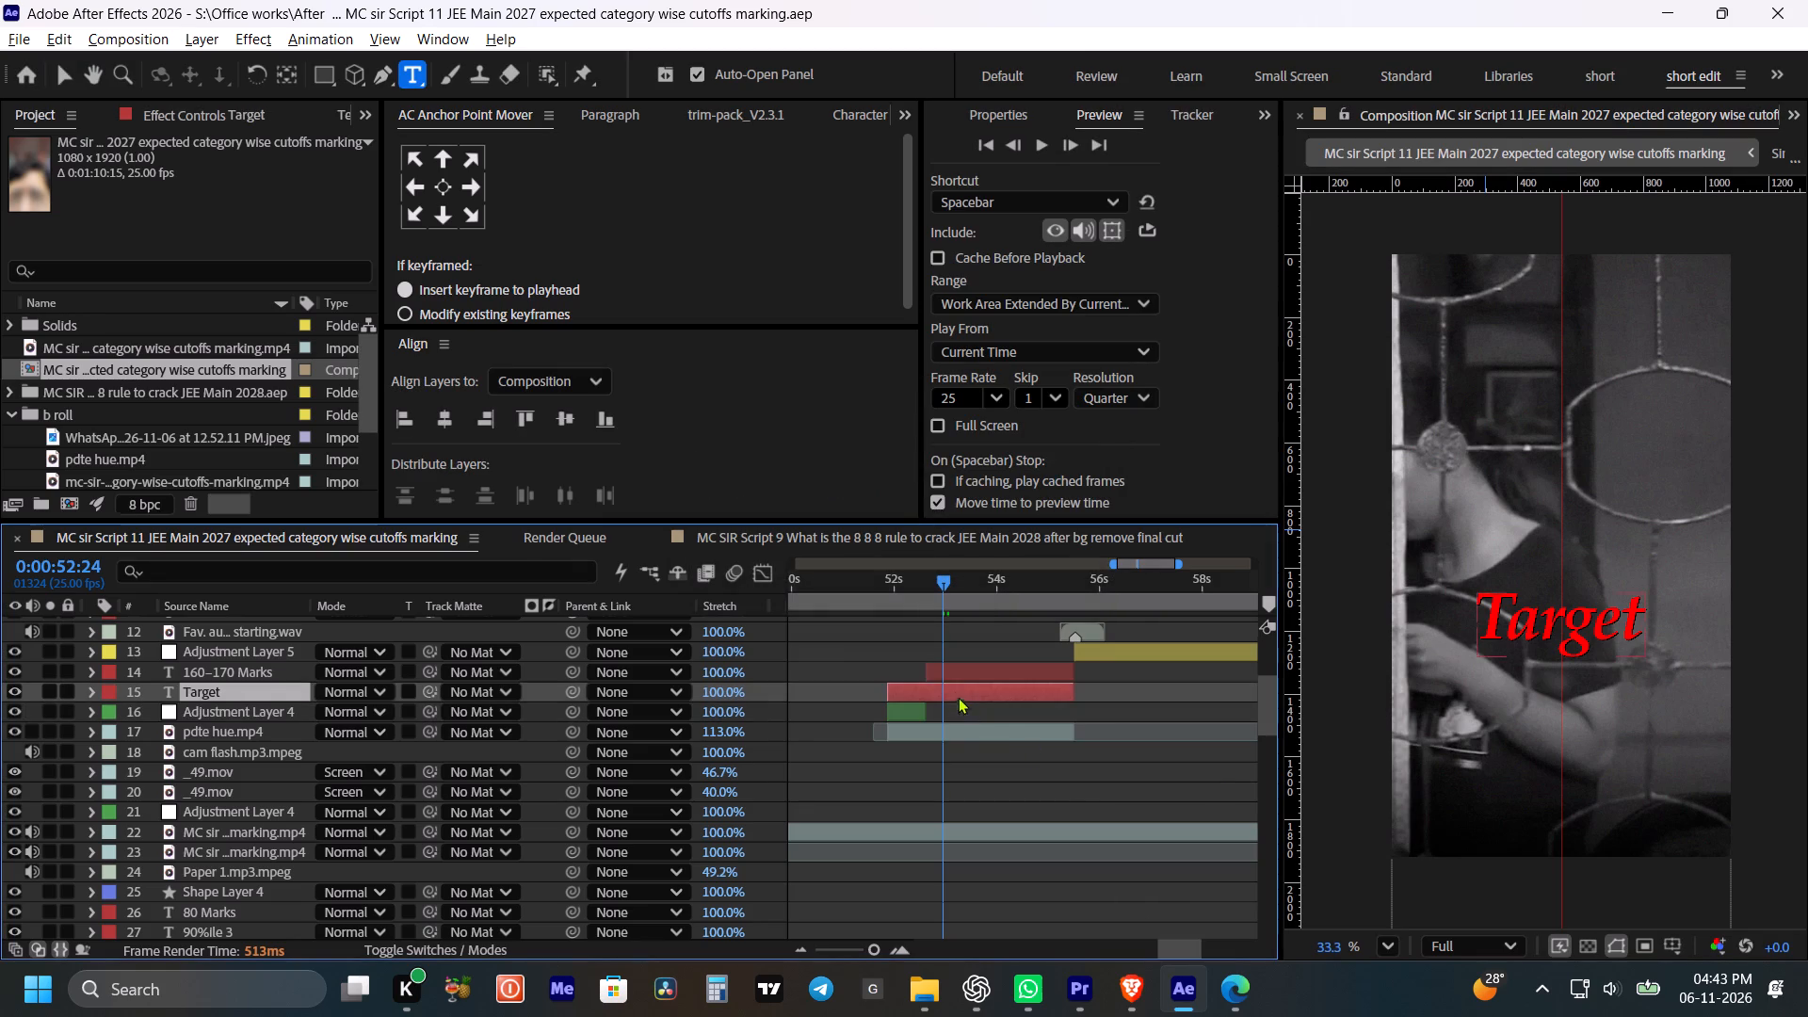
shift+click(955, 678)
drag(957, 692, 996, 700)
click(896, 597)
key(space)
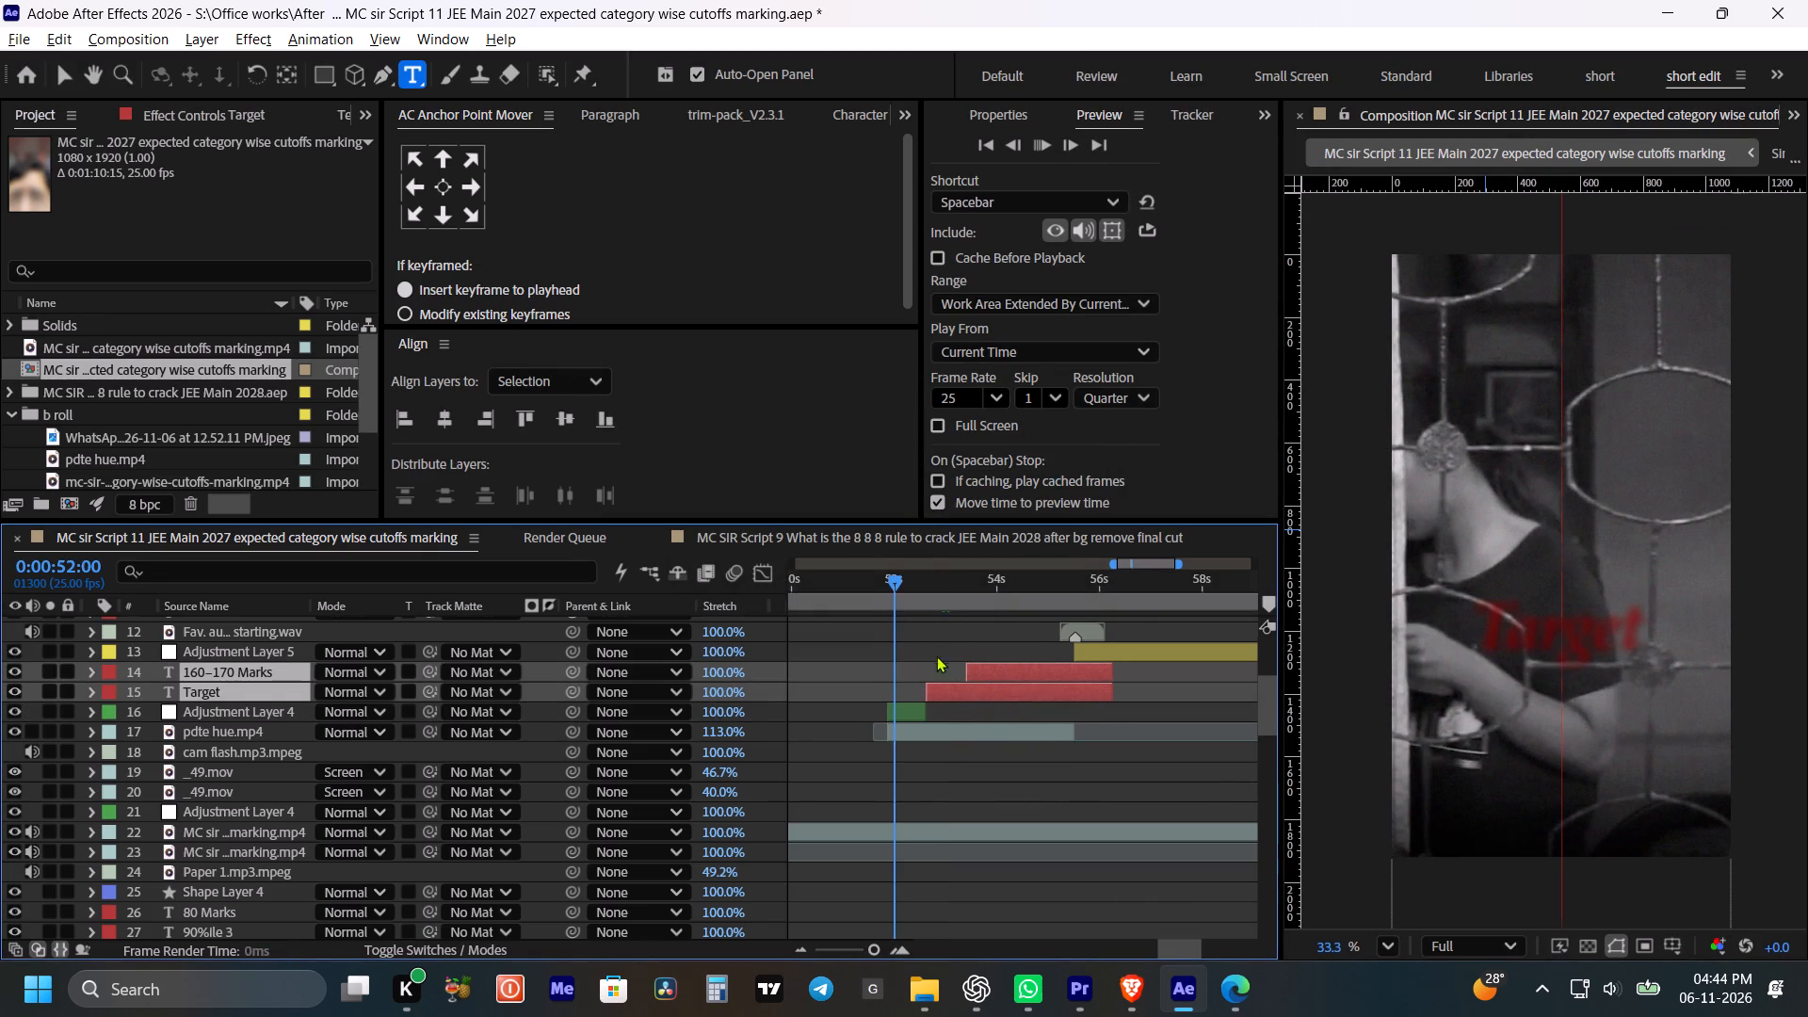
key(space)
drag(945, 648, 931, 646)
key(space)
key(space)
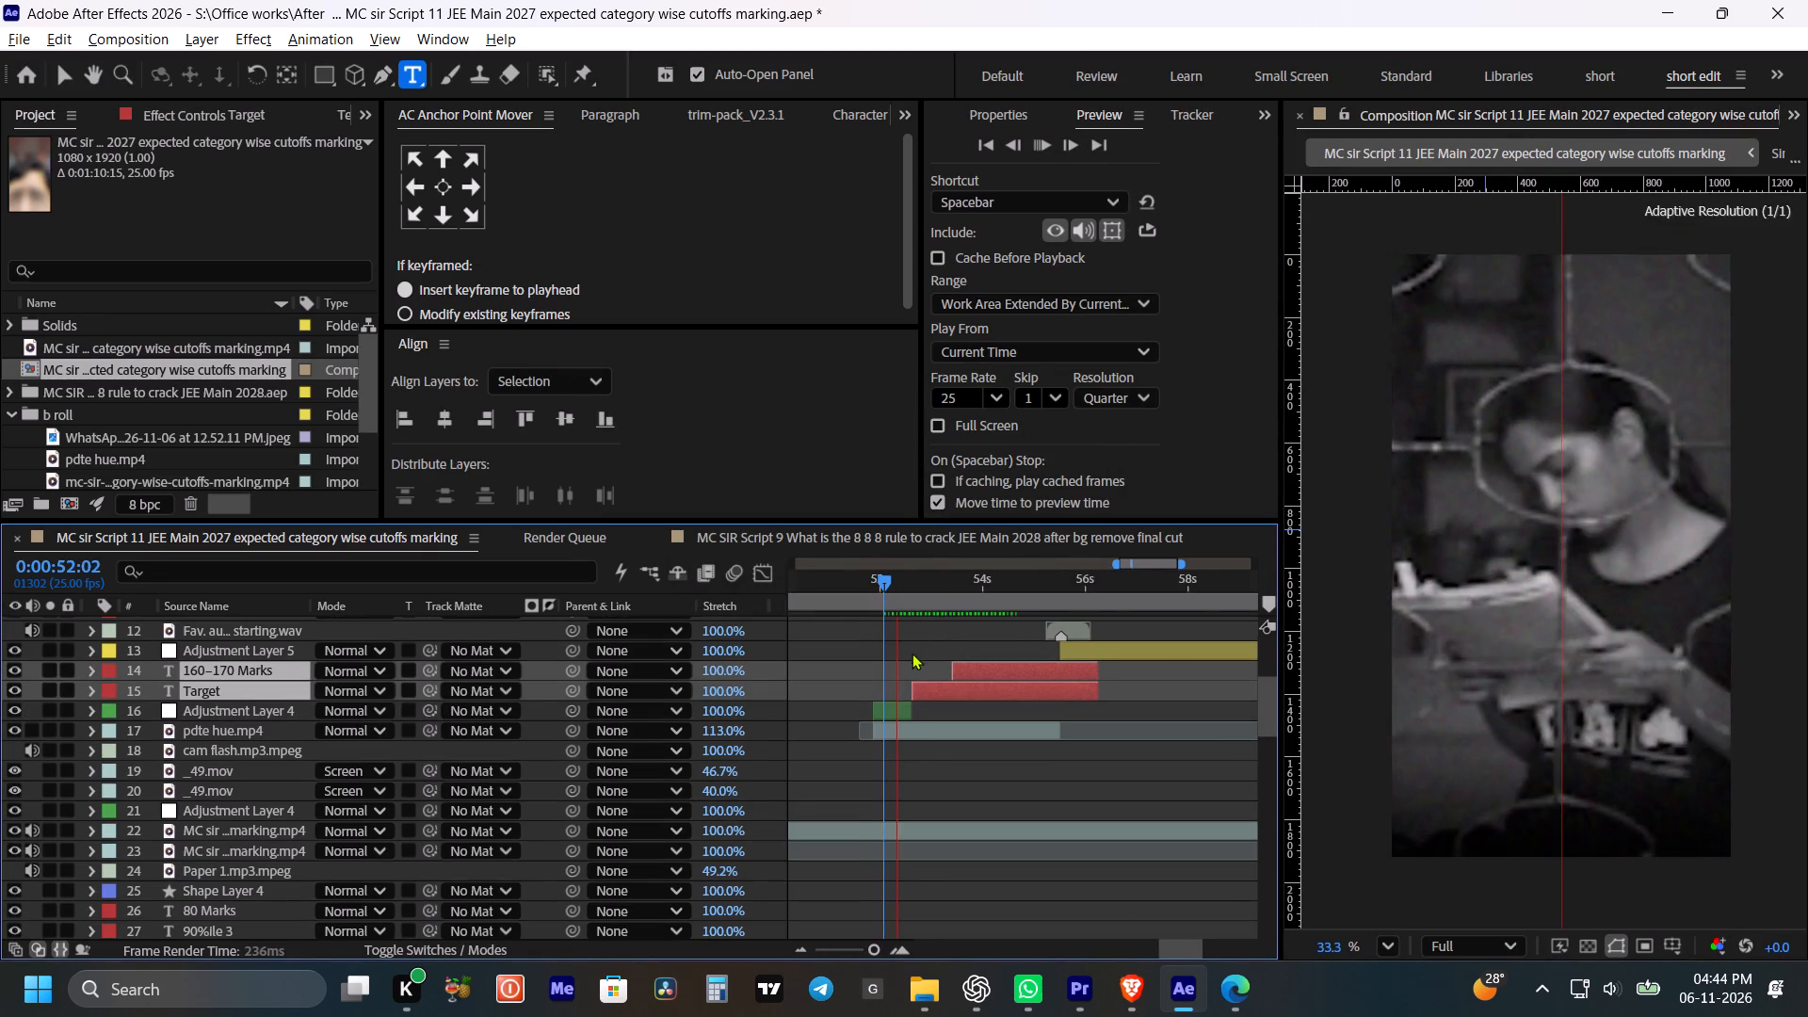
key(space)
Move the 160–170 Marks text layer earlier so that it starts at 0:00:51:22, before Target.
click(941, 643)
drag(979, 674, 929, 679)
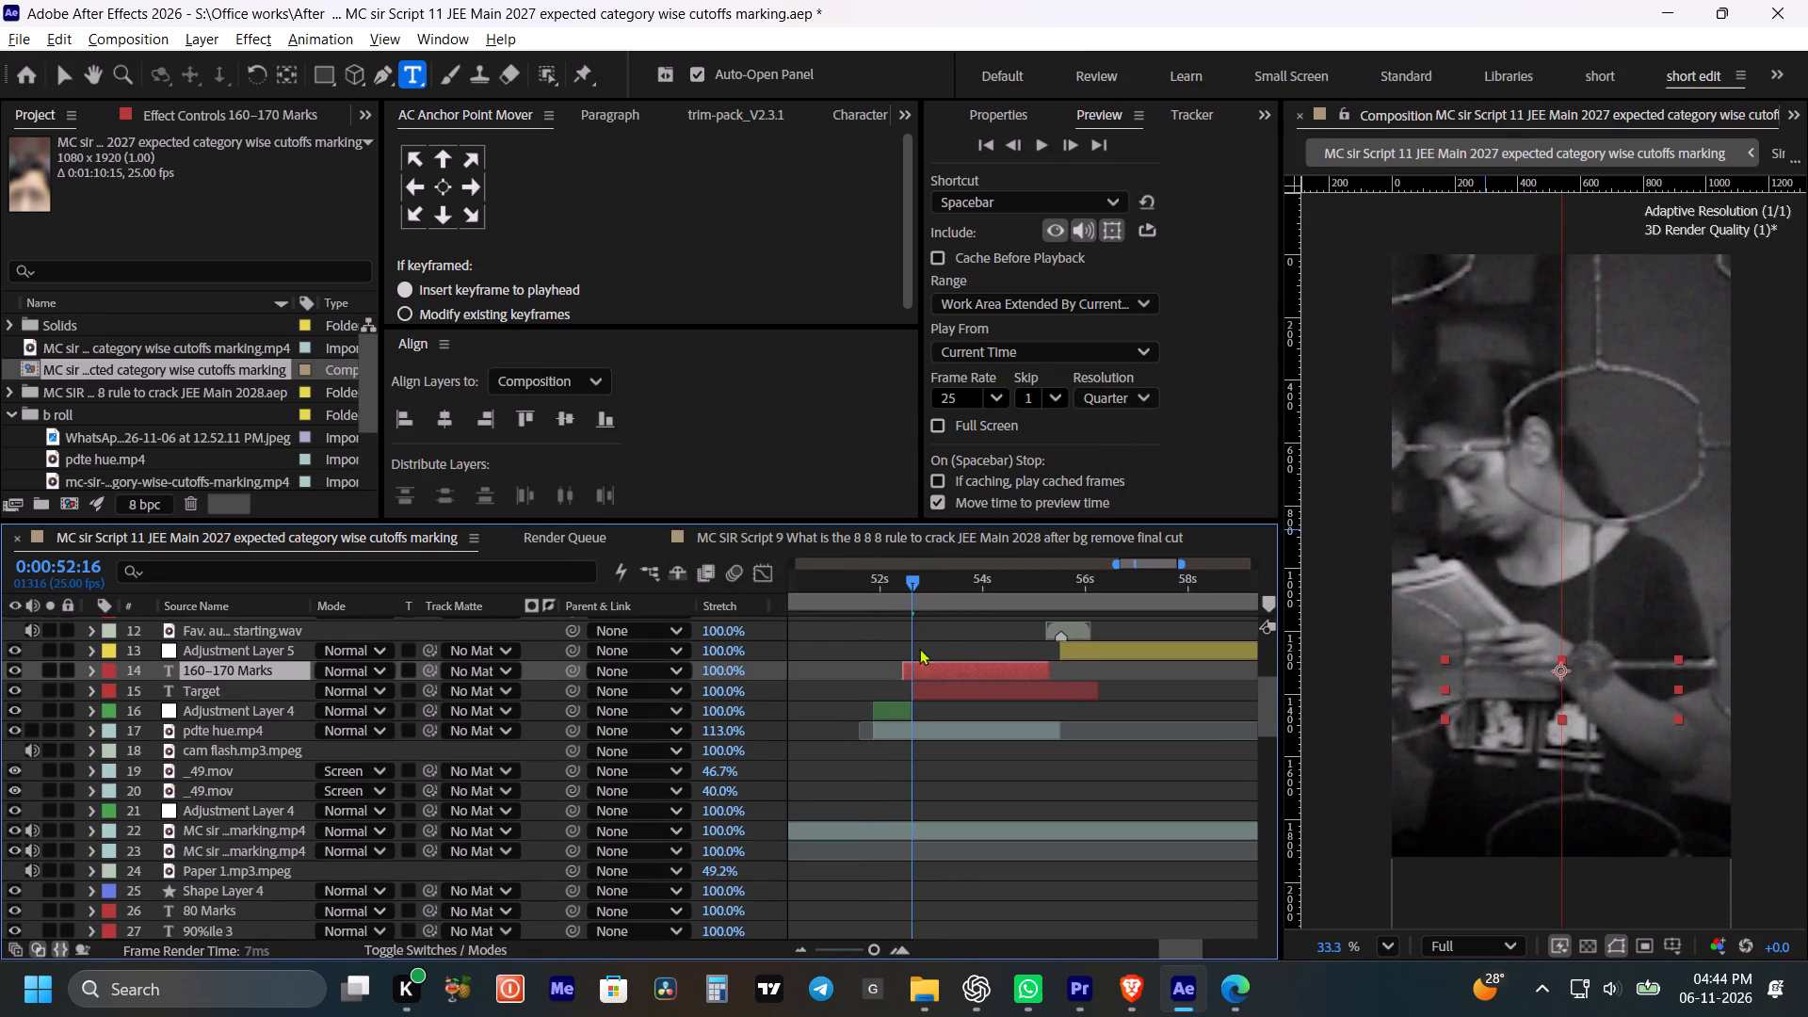
drag(902, 587, 897, 598)
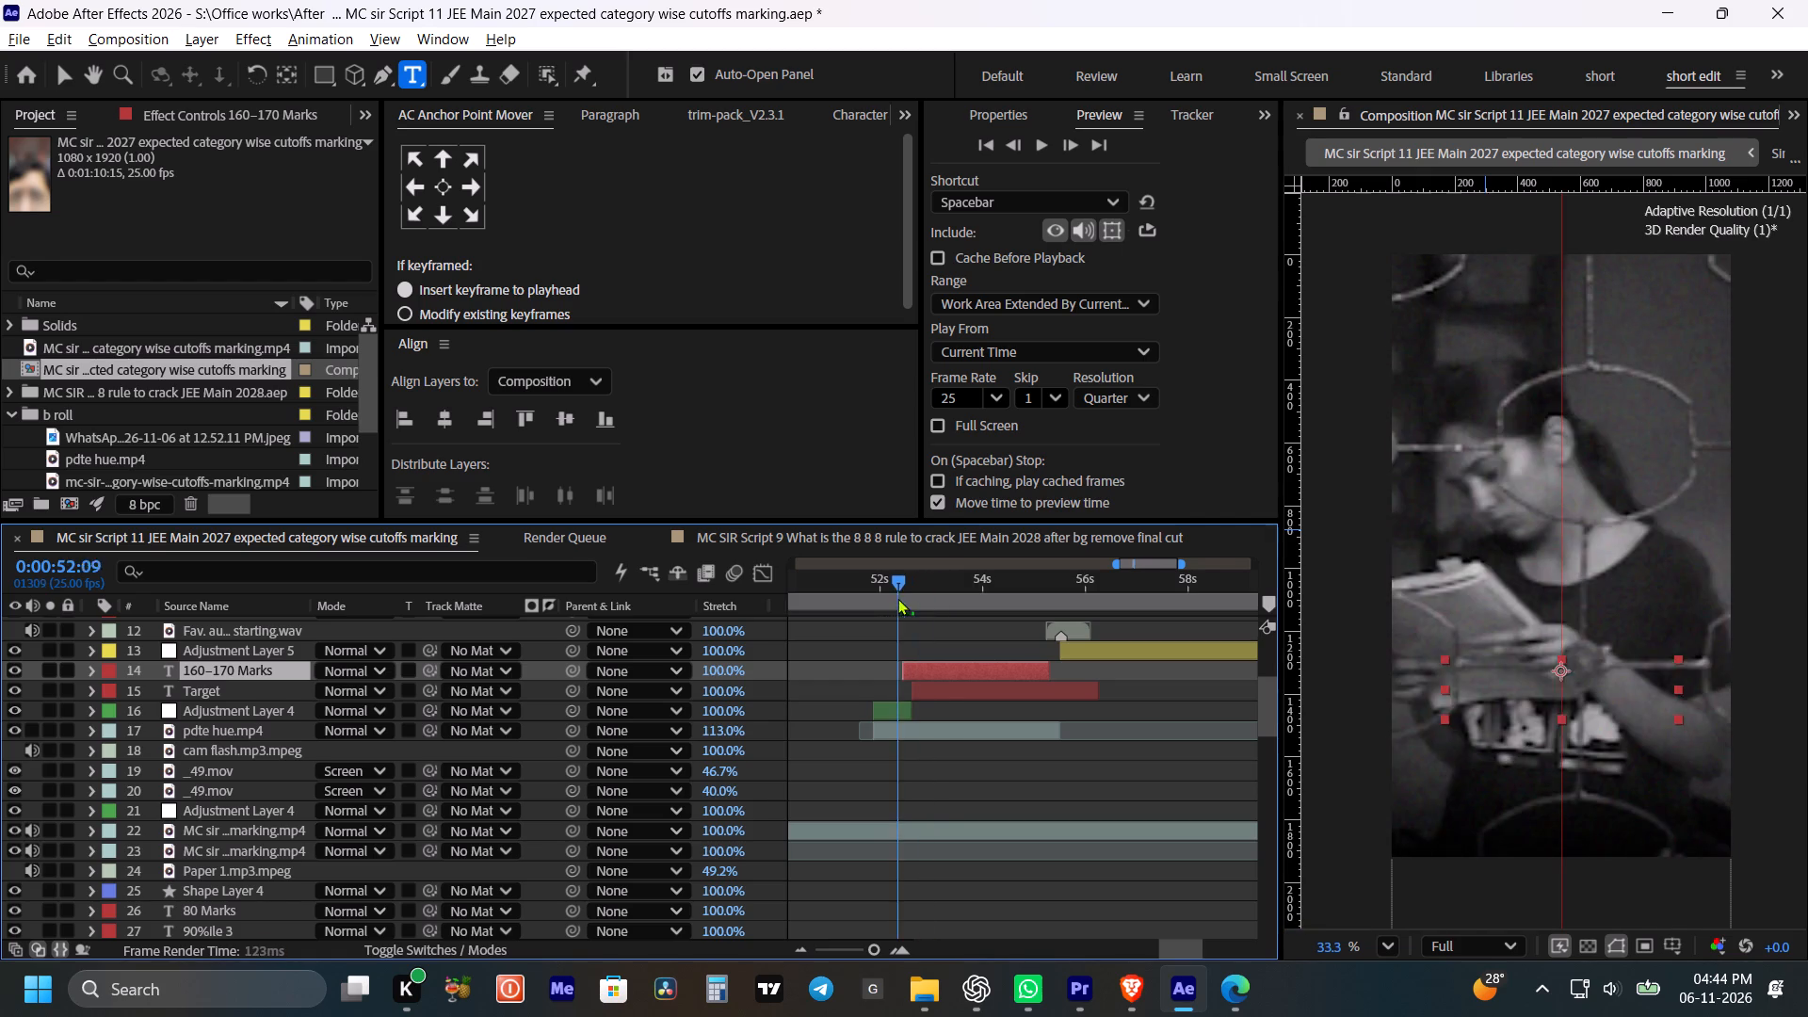
drag(897, 598, 873, 622)
key(space)
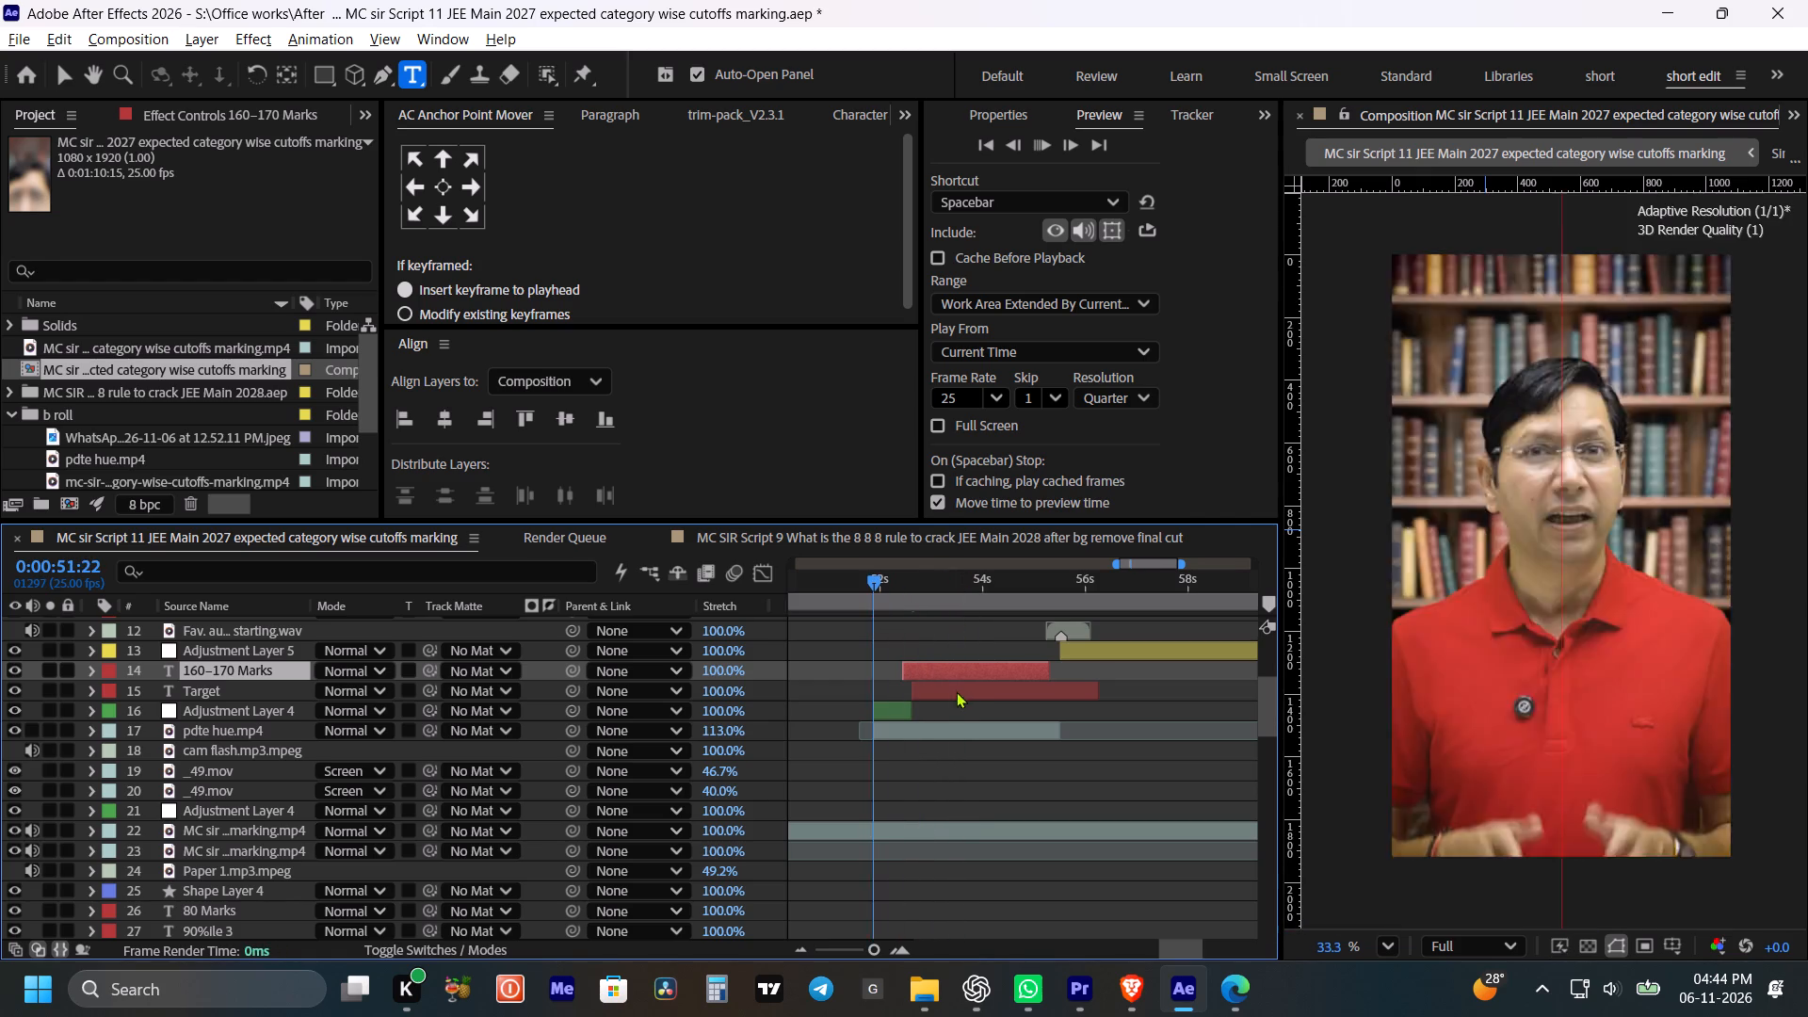
key(space)
shift+drag(895, 577, 869, 582)
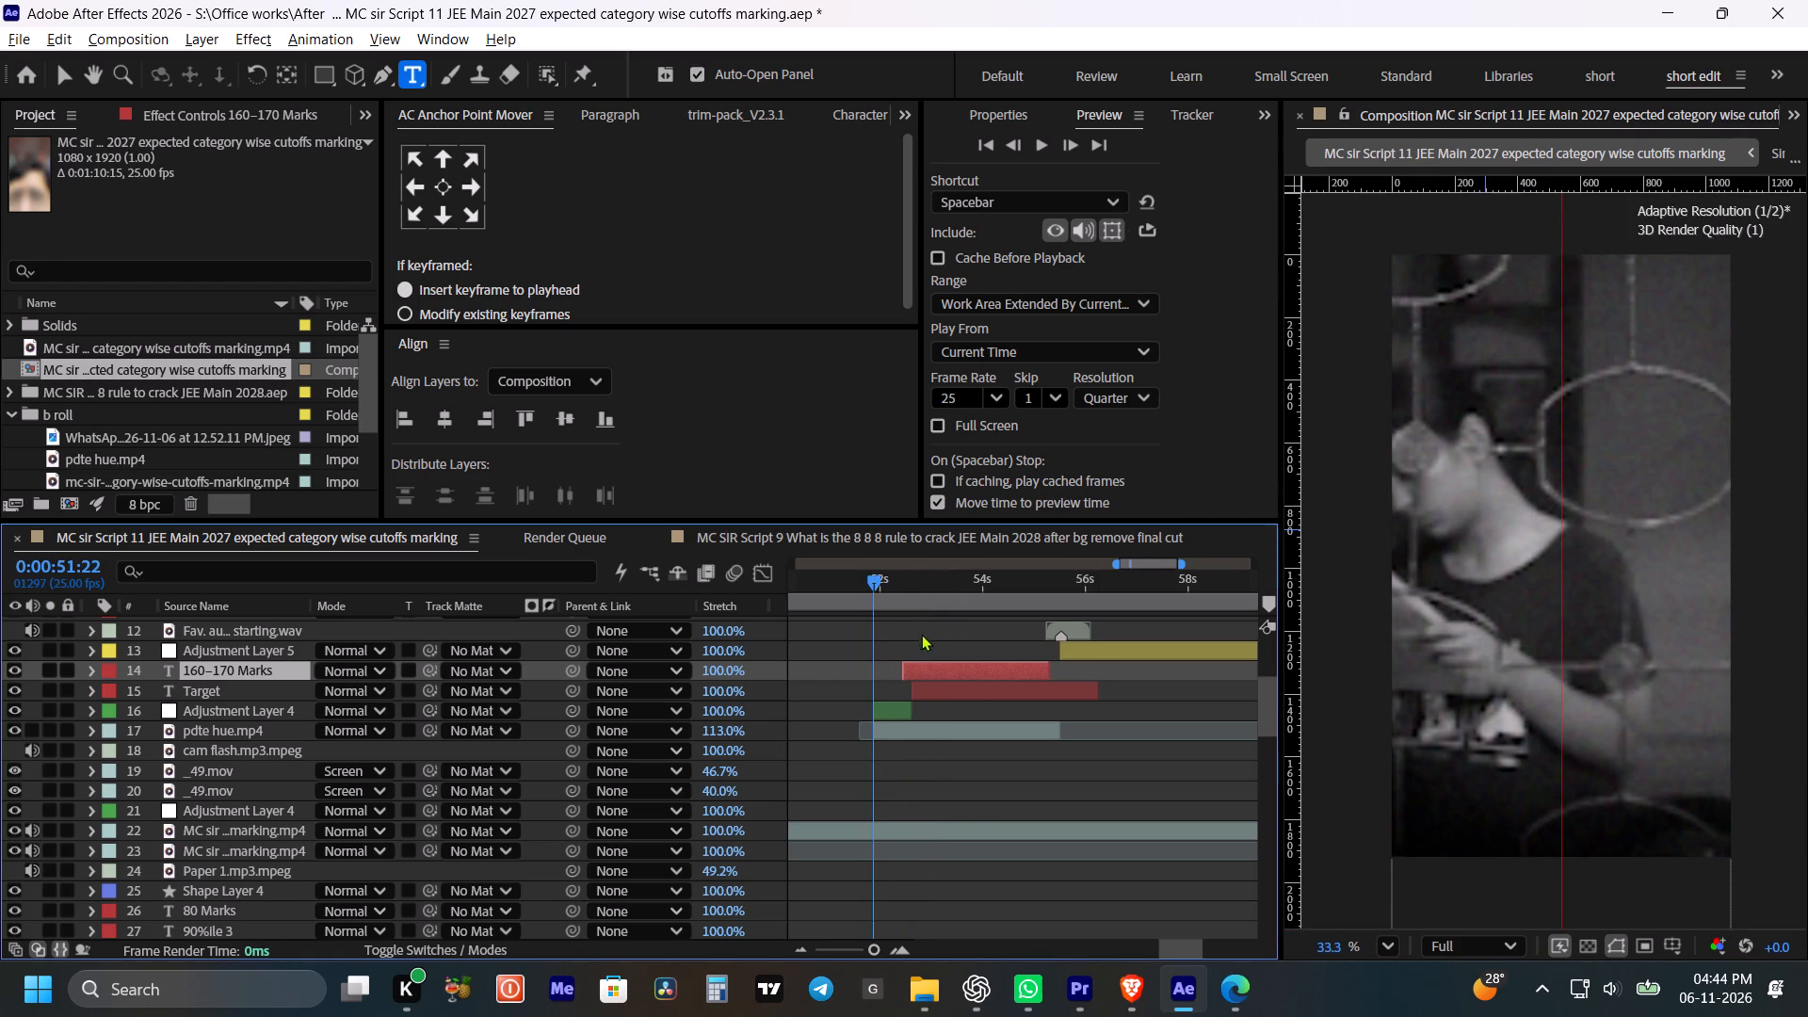
key(bracketleft)
Play from 0:00:51:15 to 0:00:53:07 to review the order in which 160–170 Marks and Target appear.
click(864, 563)
click(859, 583)
key(space)
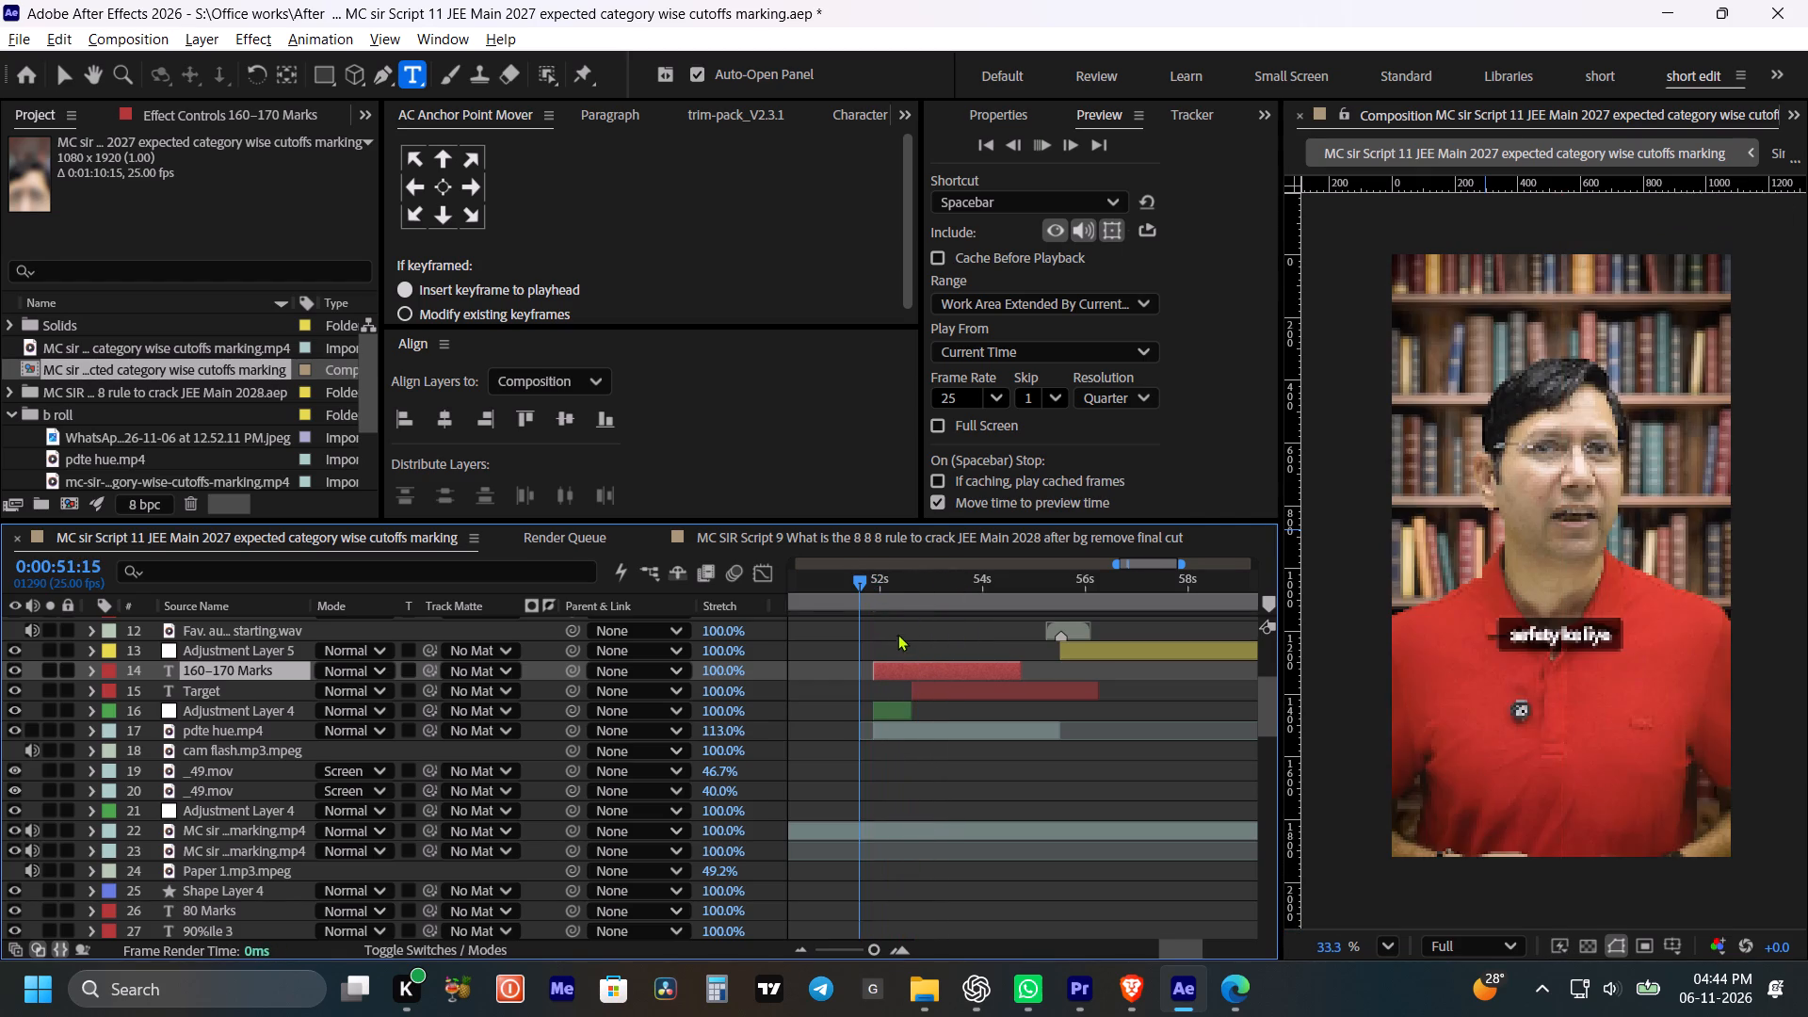
key(space)
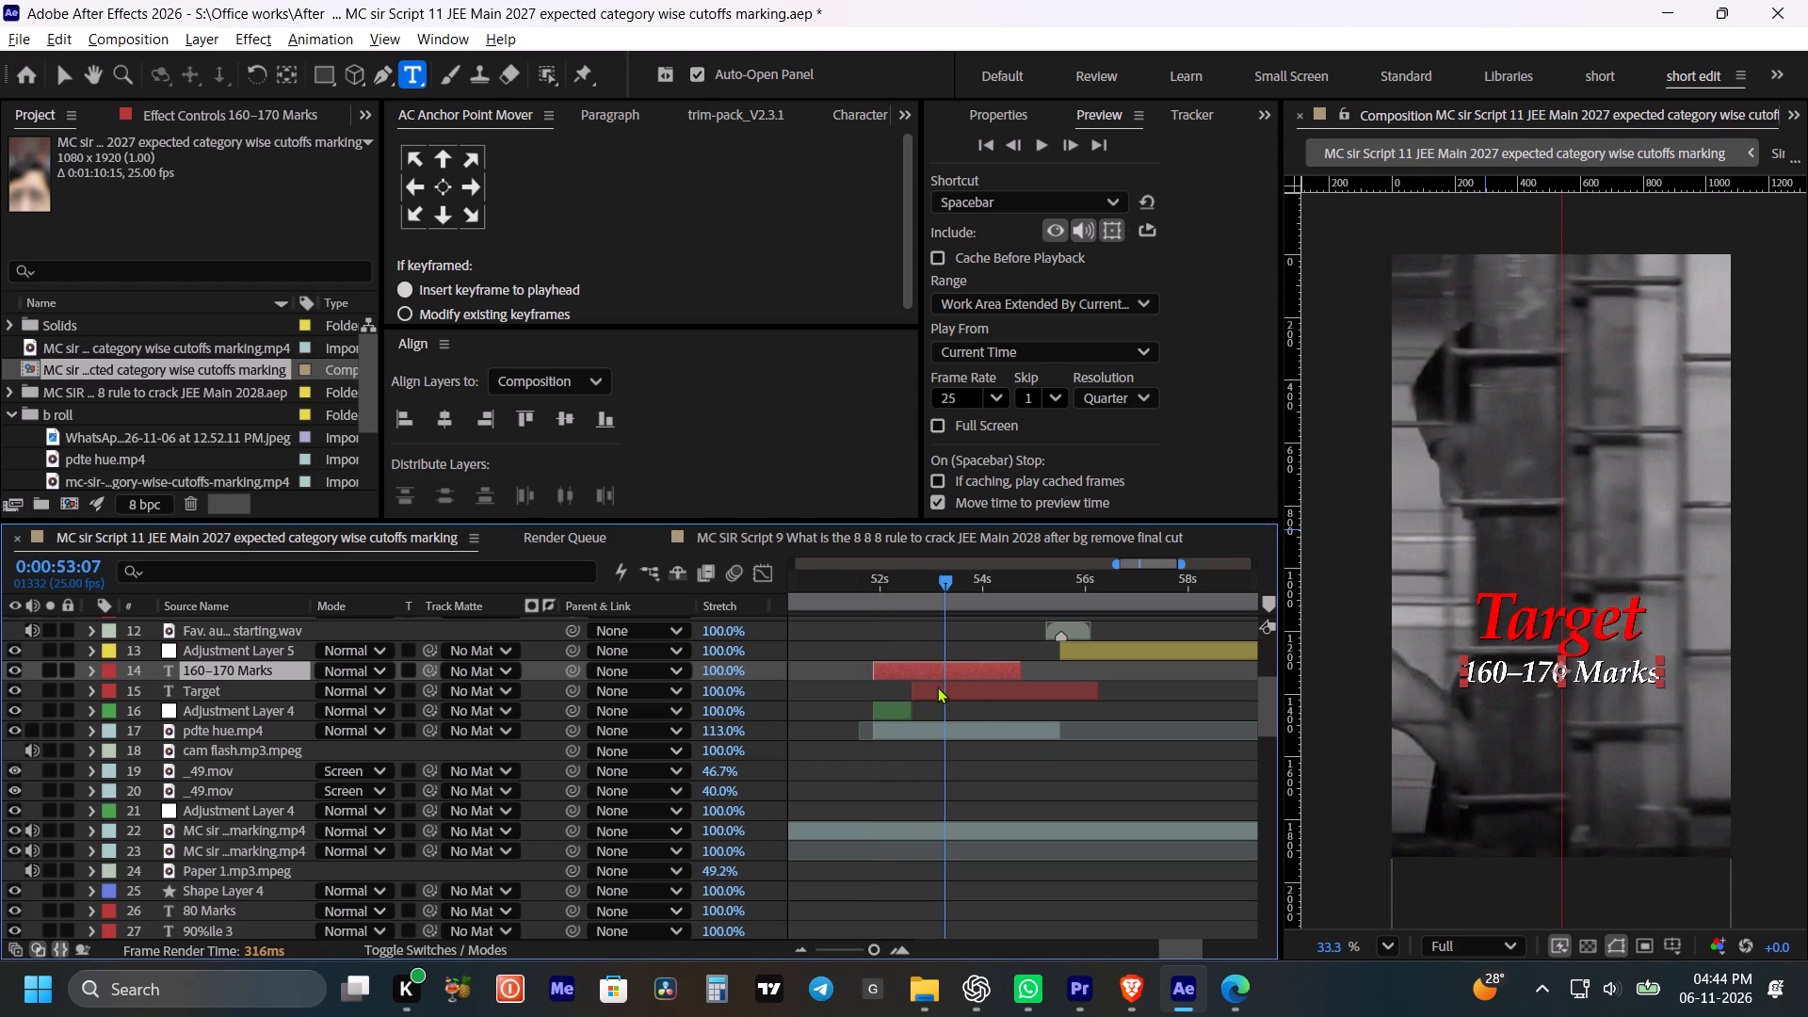
Move the final Range Selector Offset keyframe of the 160–170 Marks text later, to about 0:00:53:18.
key(u)
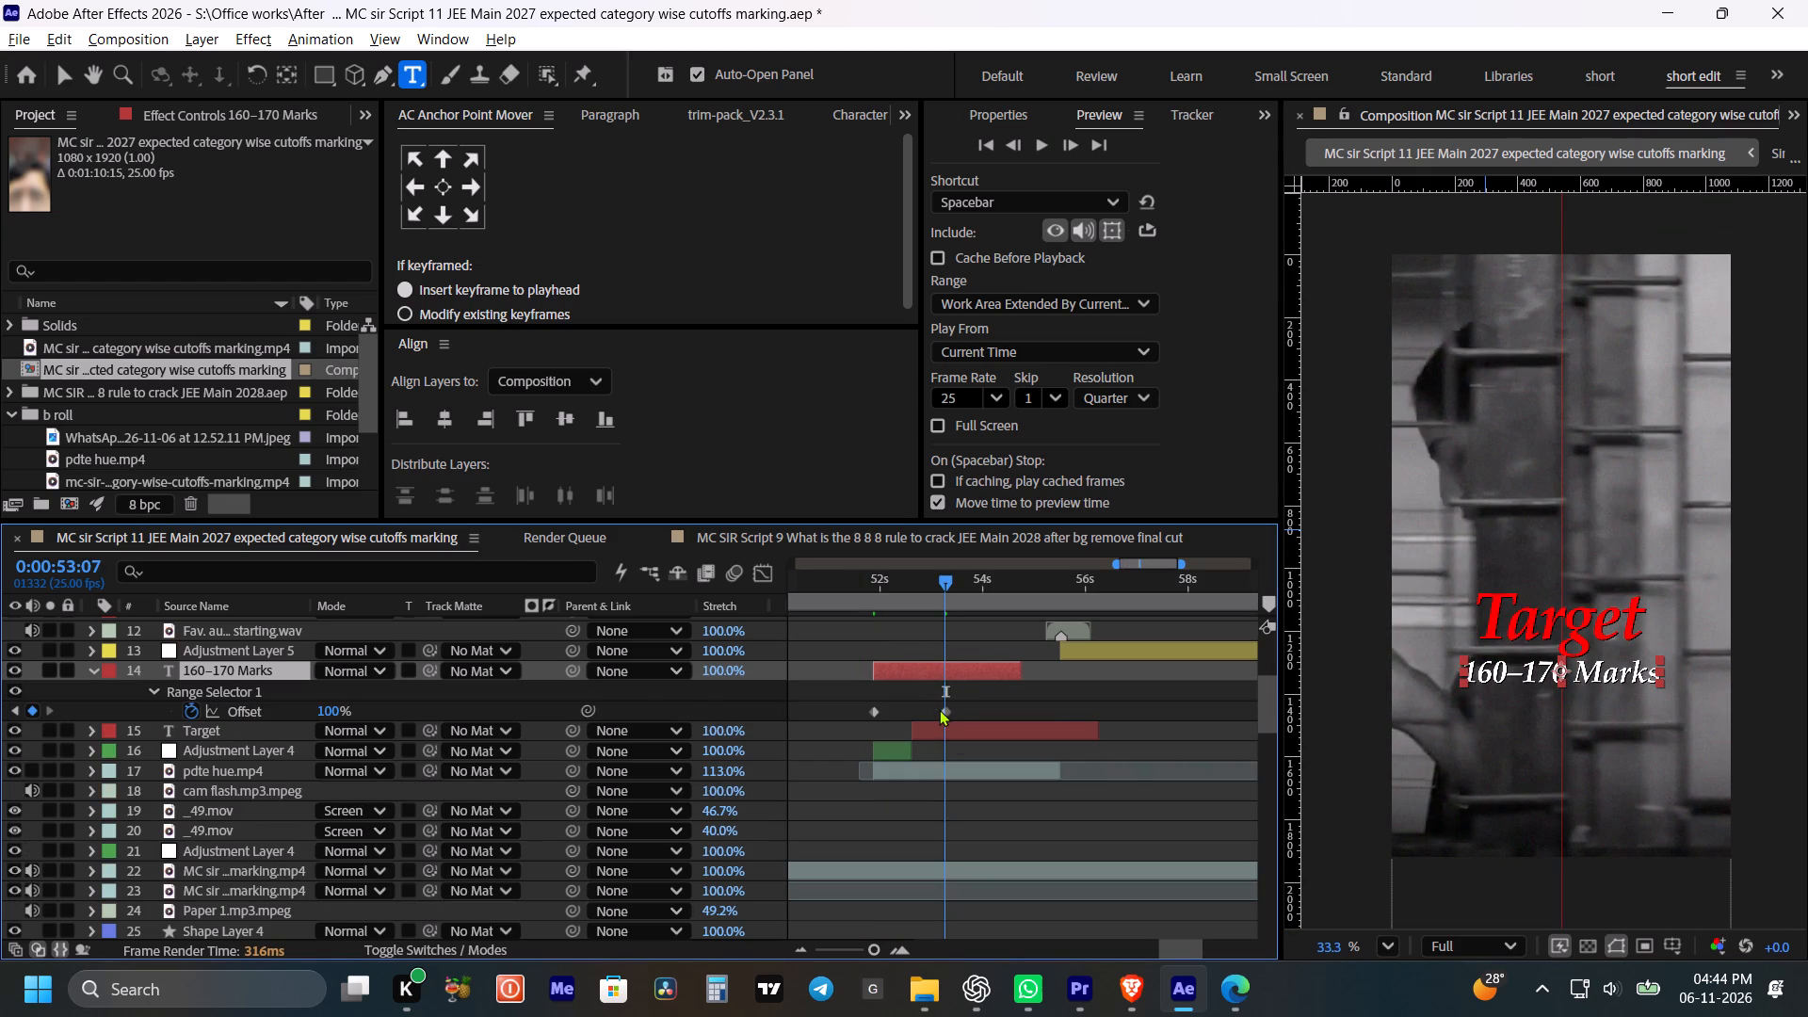
drag(943, 709, 949, 709)
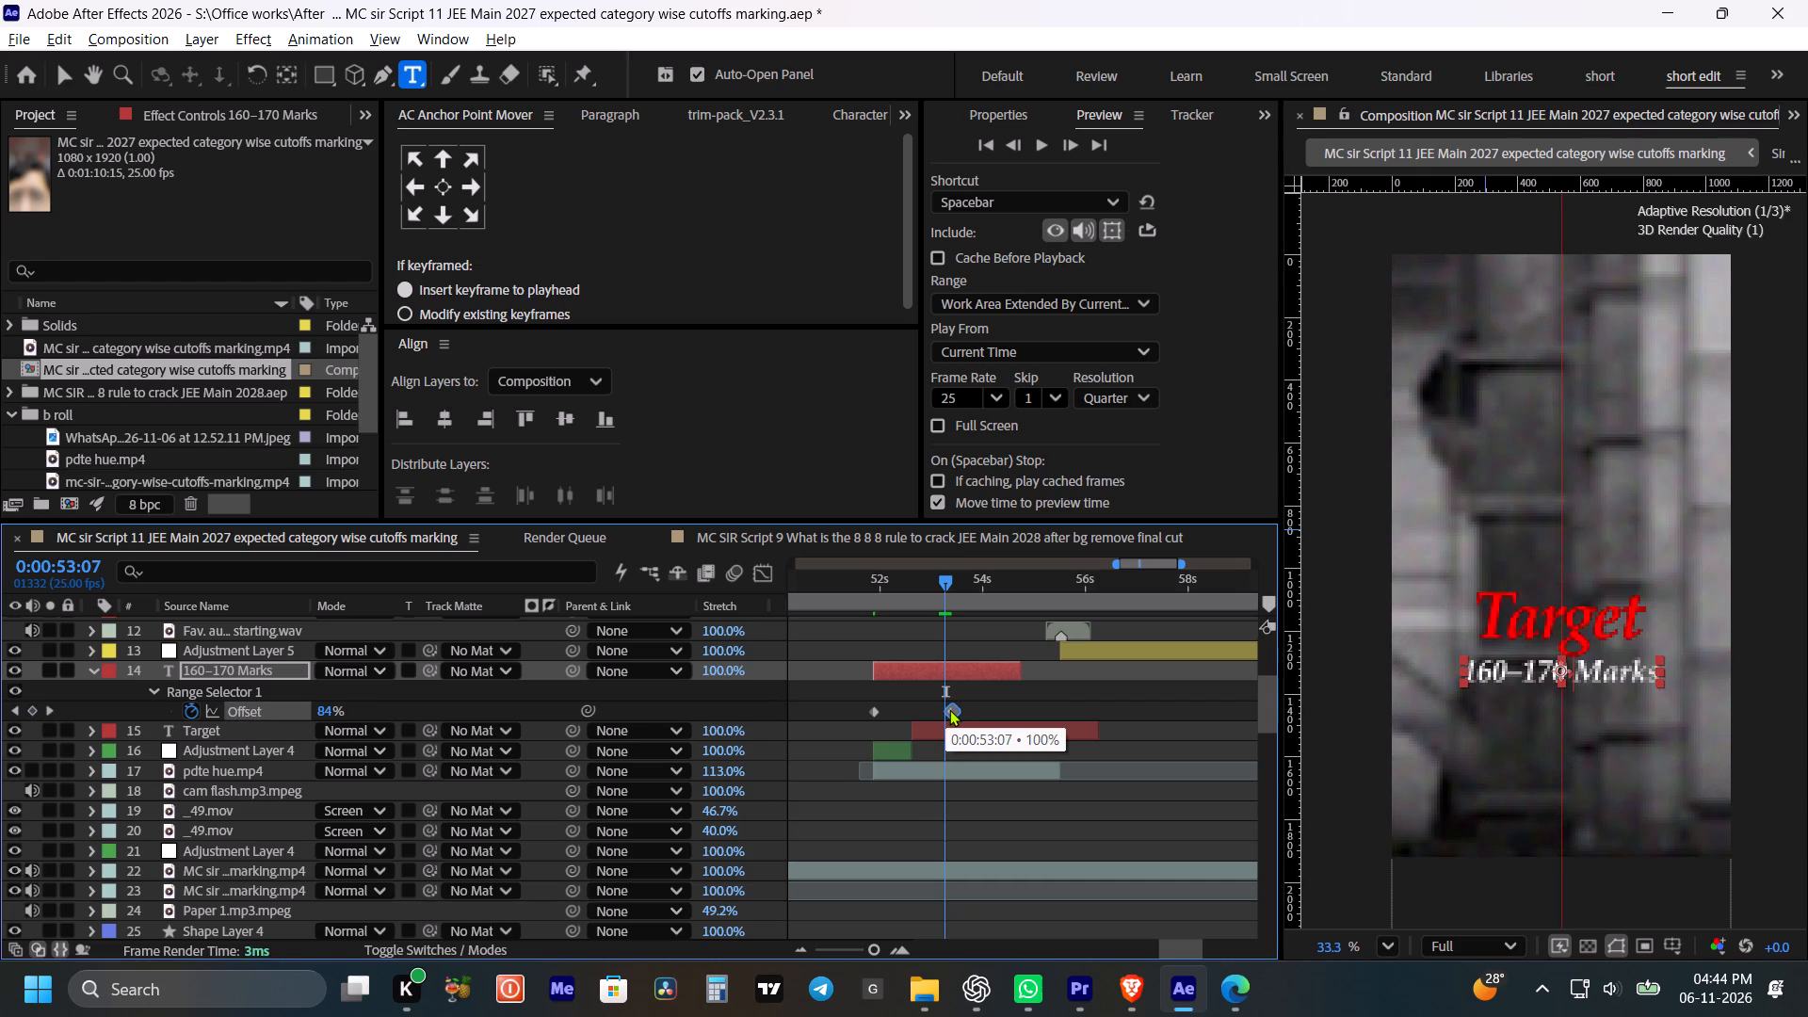
drag(949, 709, 953, 709)
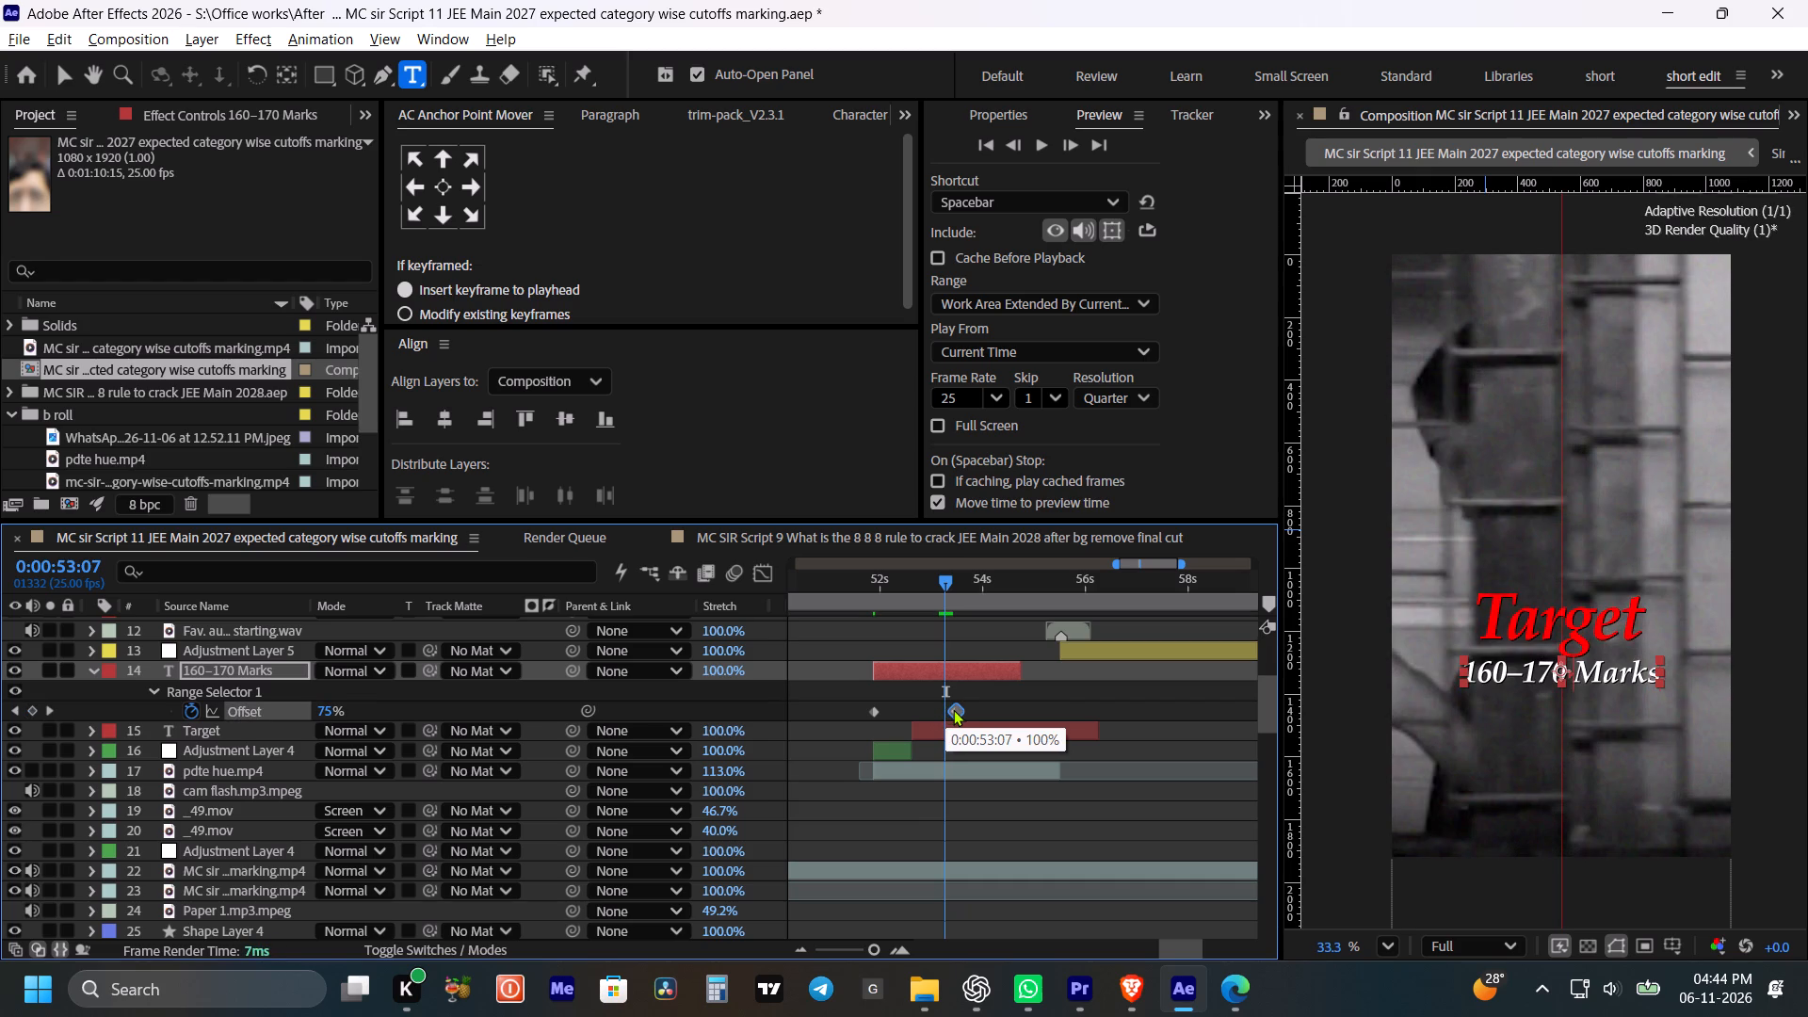
drag(953, 709, 965, 709)
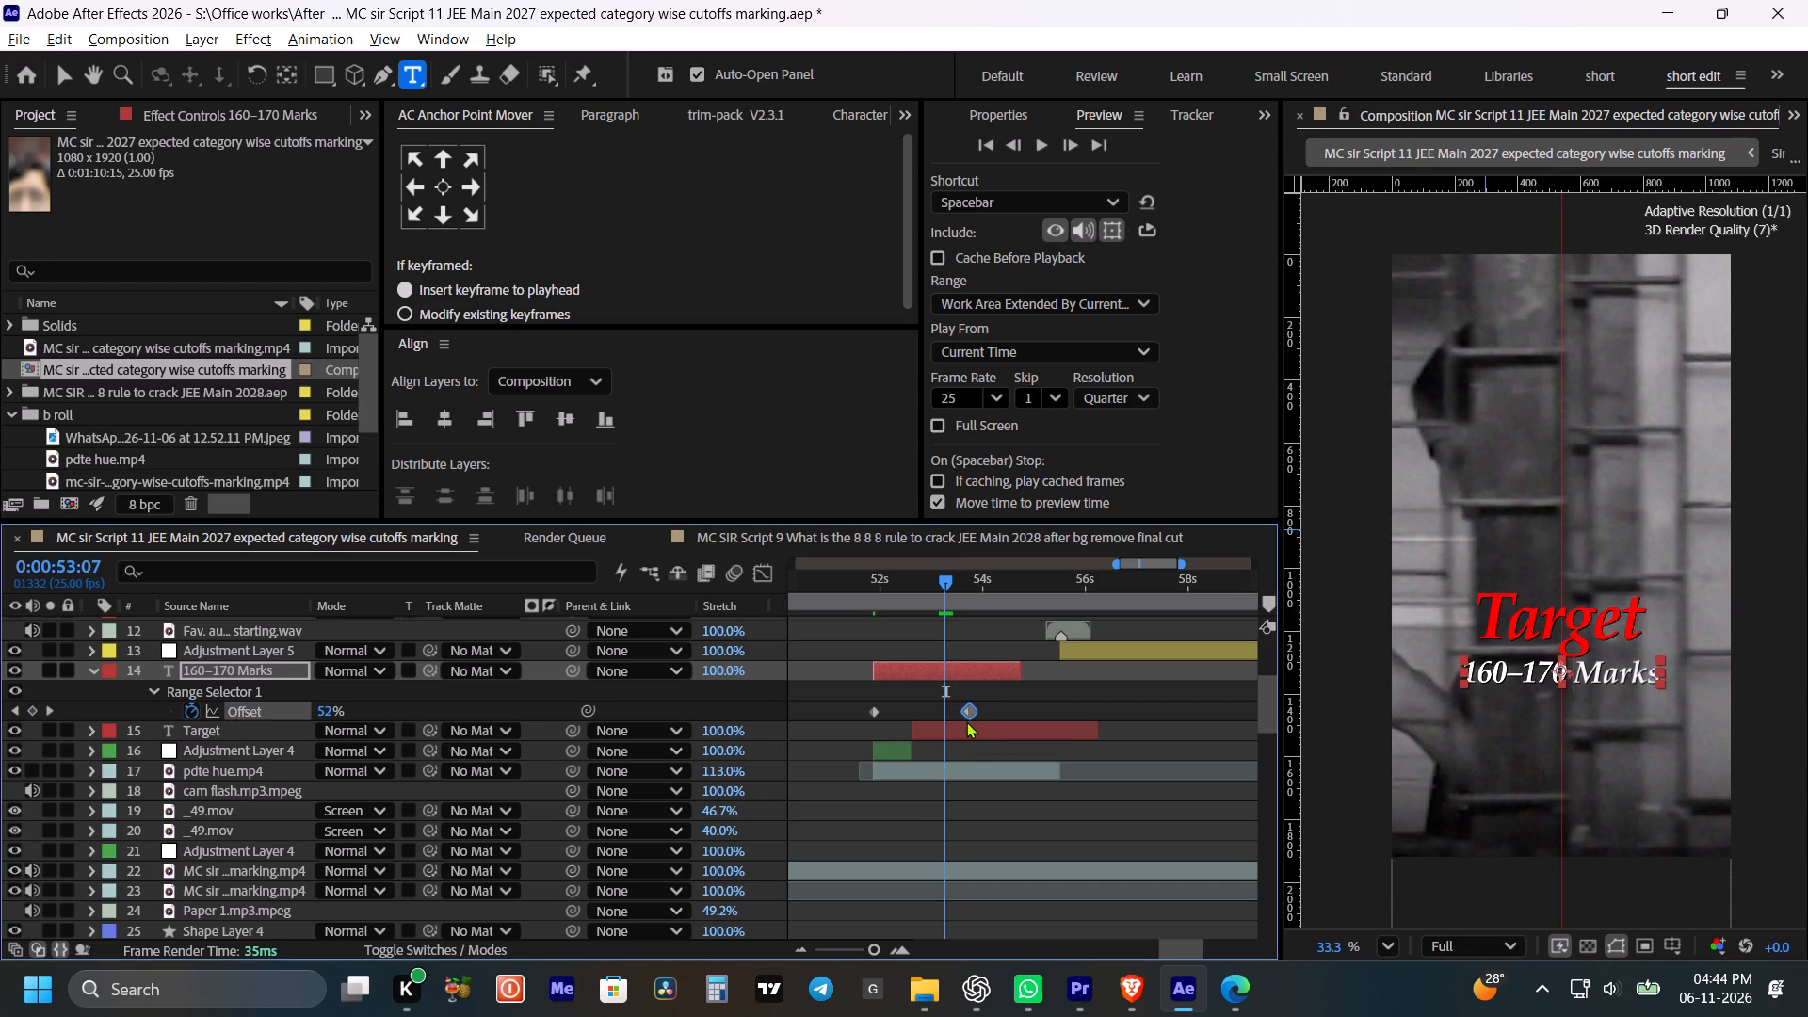
click(966, 721)
Place the Target layer above 160–170 Marks in the layer stack and collapse the 160–170 Marks keyframe properties.
drag(277, 730, 274, 664)
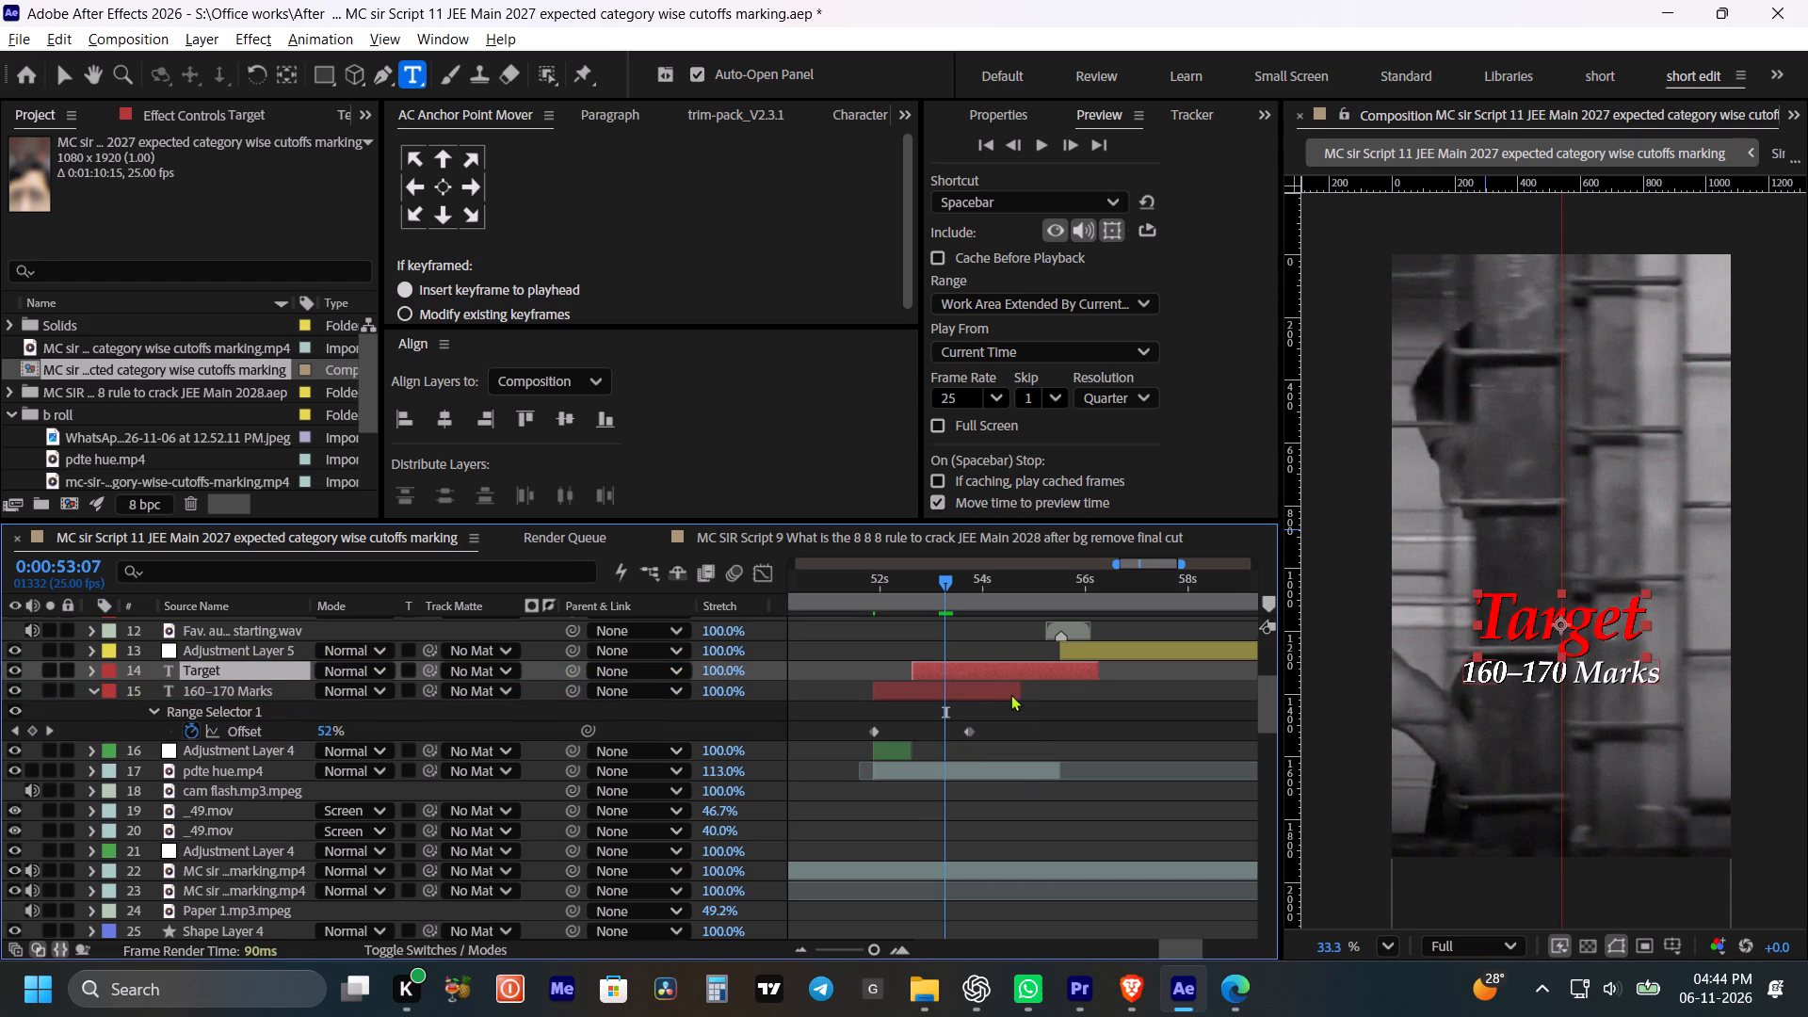
click(986, 690)
key(m)
key(space)
click(984, 770)
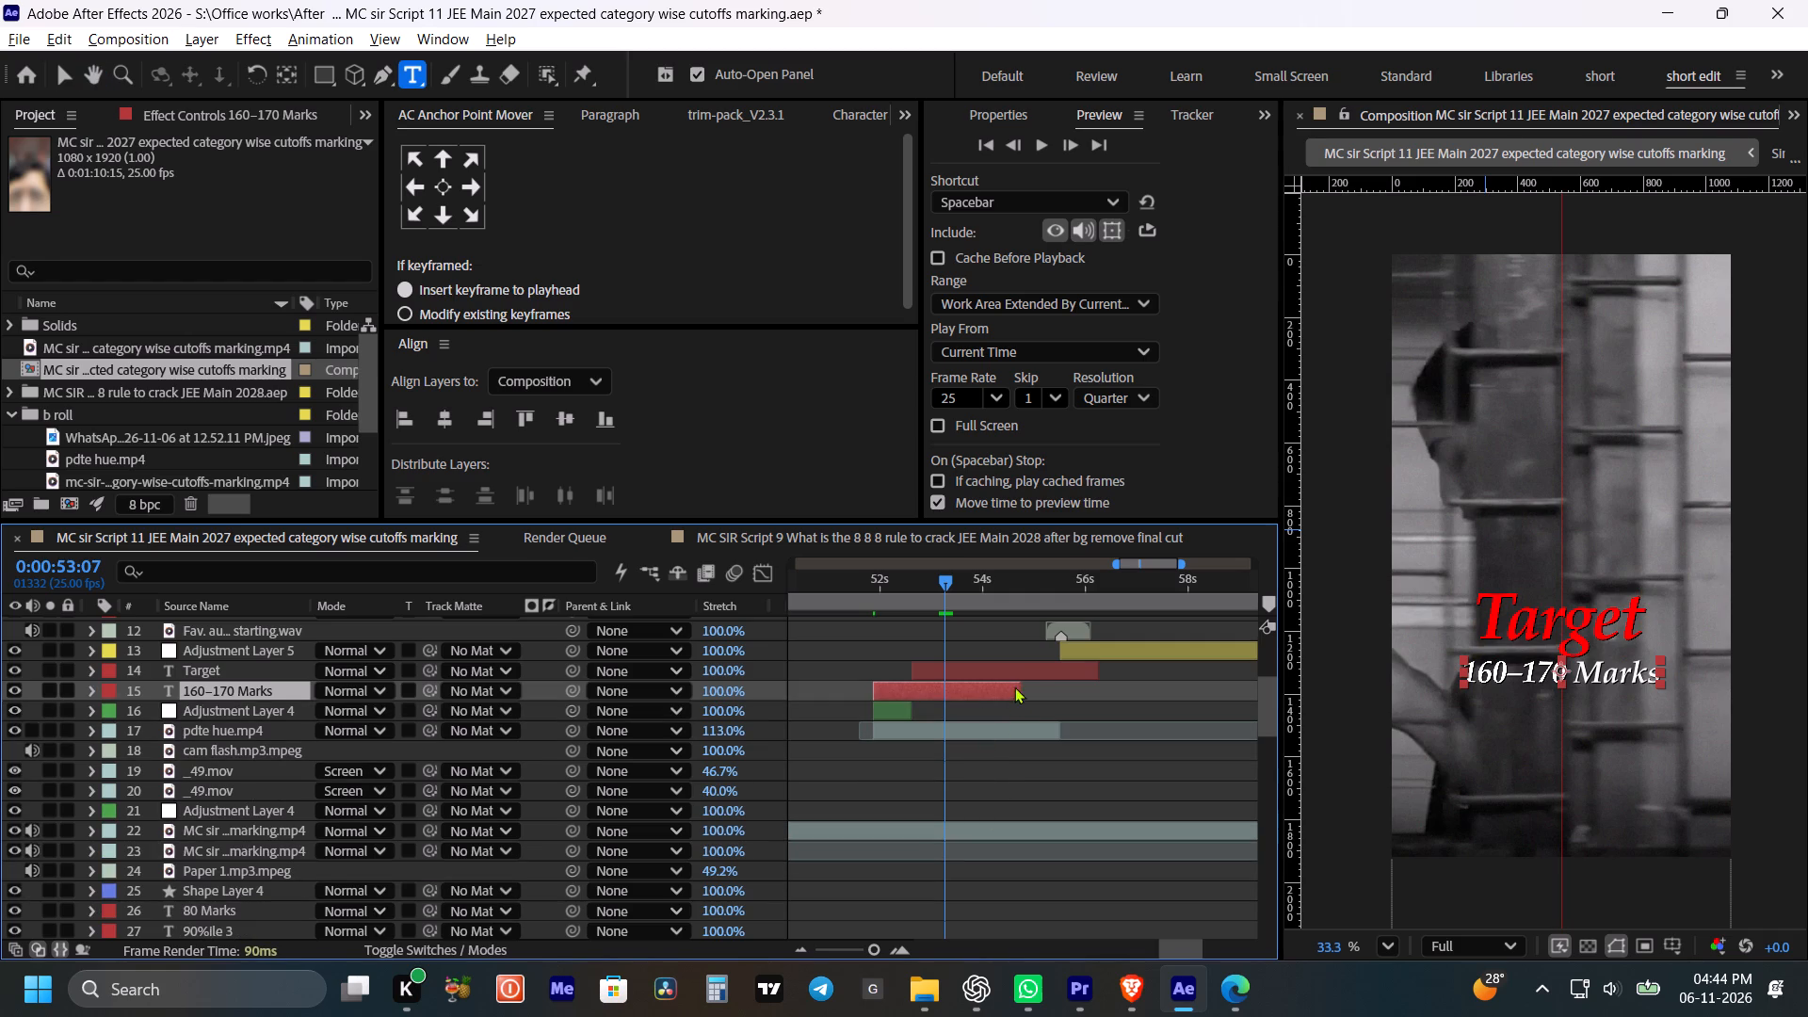
Extend 160–170 Marks to the end of the pdte hue.mp4 clip, trim Target to about the same end, and save the project.
shift+drag(1015, 686, 1026, 687)
key(ctrl+z)
shift+drag(1020, 695, 1054, 702)
shift+drag(1054, 702, 1061, 705)
click(1091, 667)
shift+drag(1100, 667, 1067, 670)
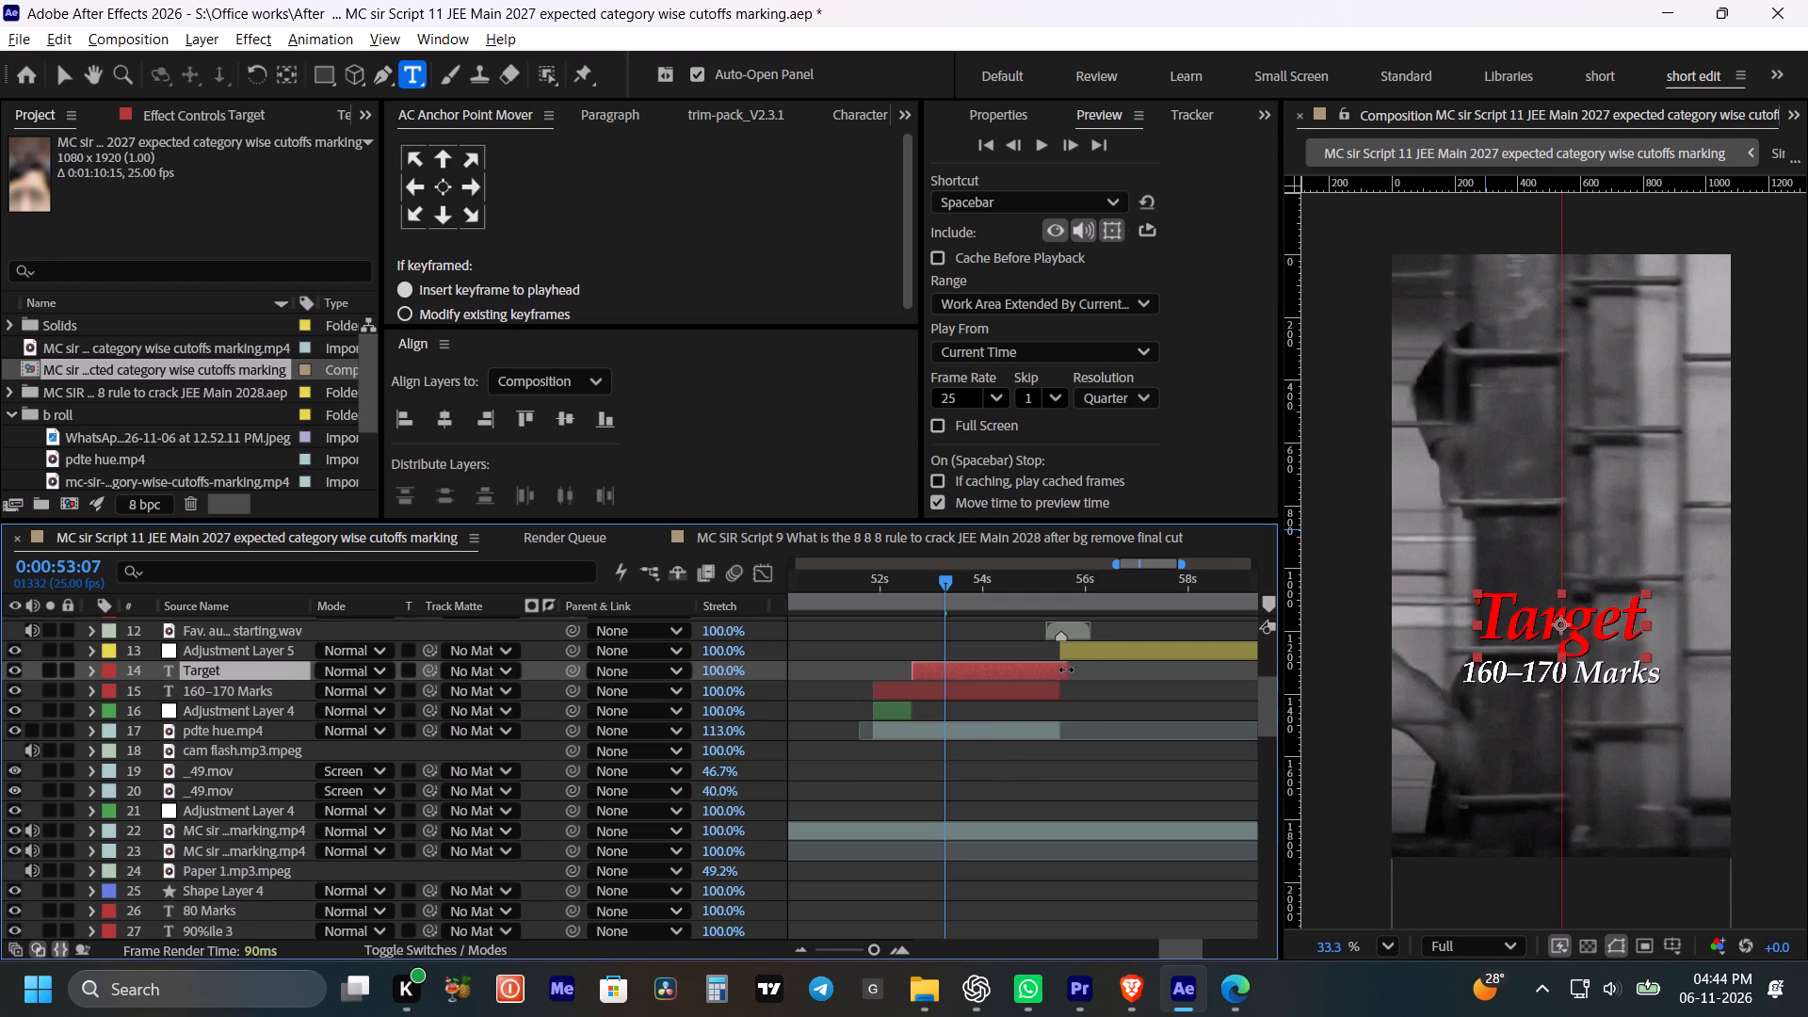
key(ctrl+s)
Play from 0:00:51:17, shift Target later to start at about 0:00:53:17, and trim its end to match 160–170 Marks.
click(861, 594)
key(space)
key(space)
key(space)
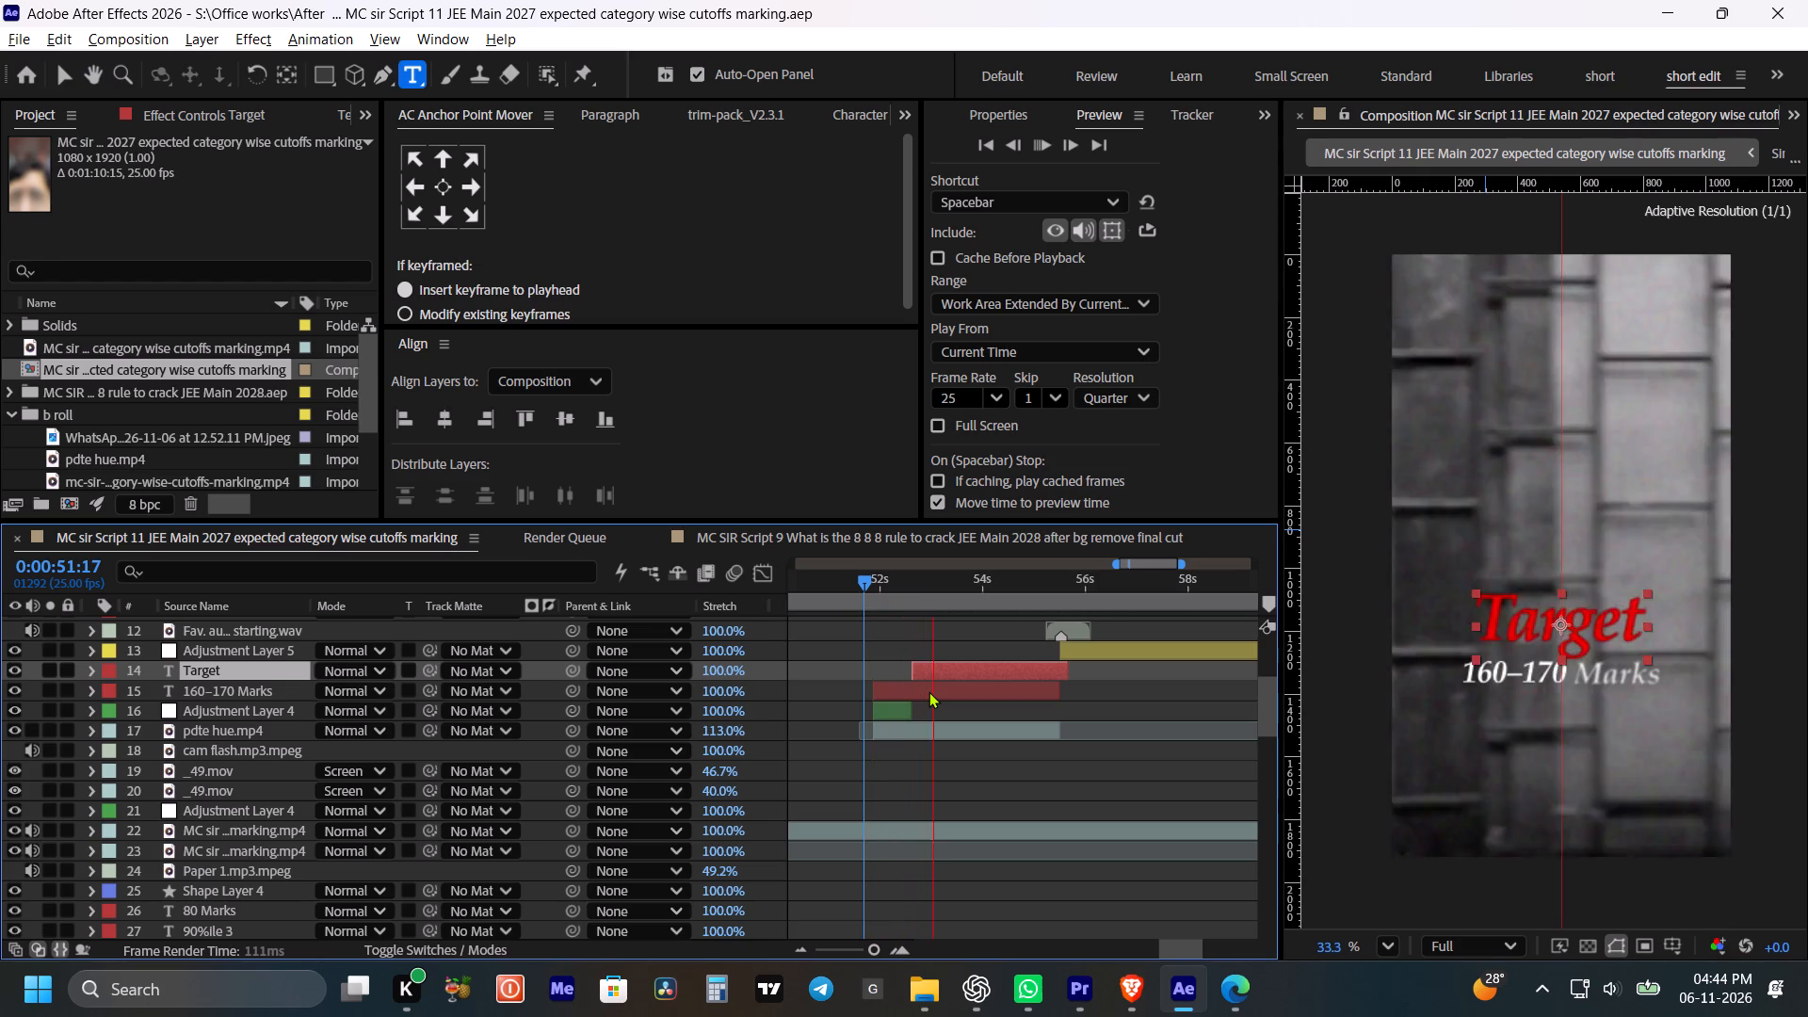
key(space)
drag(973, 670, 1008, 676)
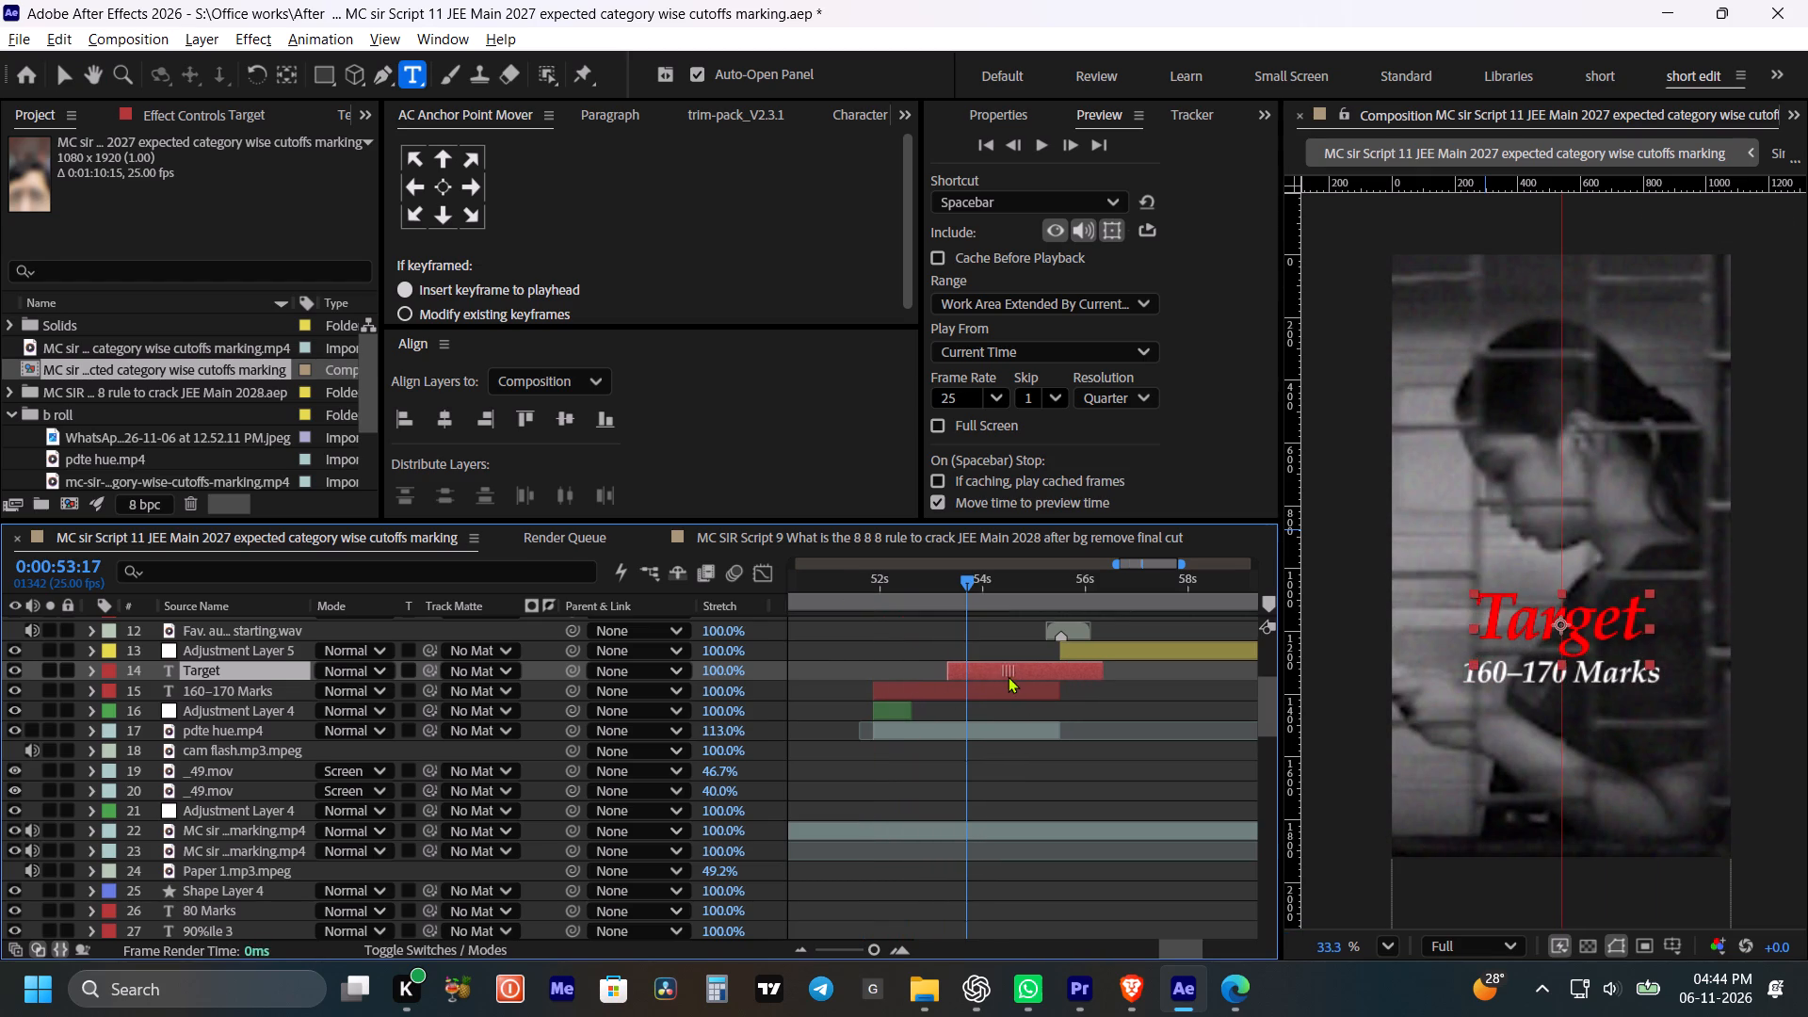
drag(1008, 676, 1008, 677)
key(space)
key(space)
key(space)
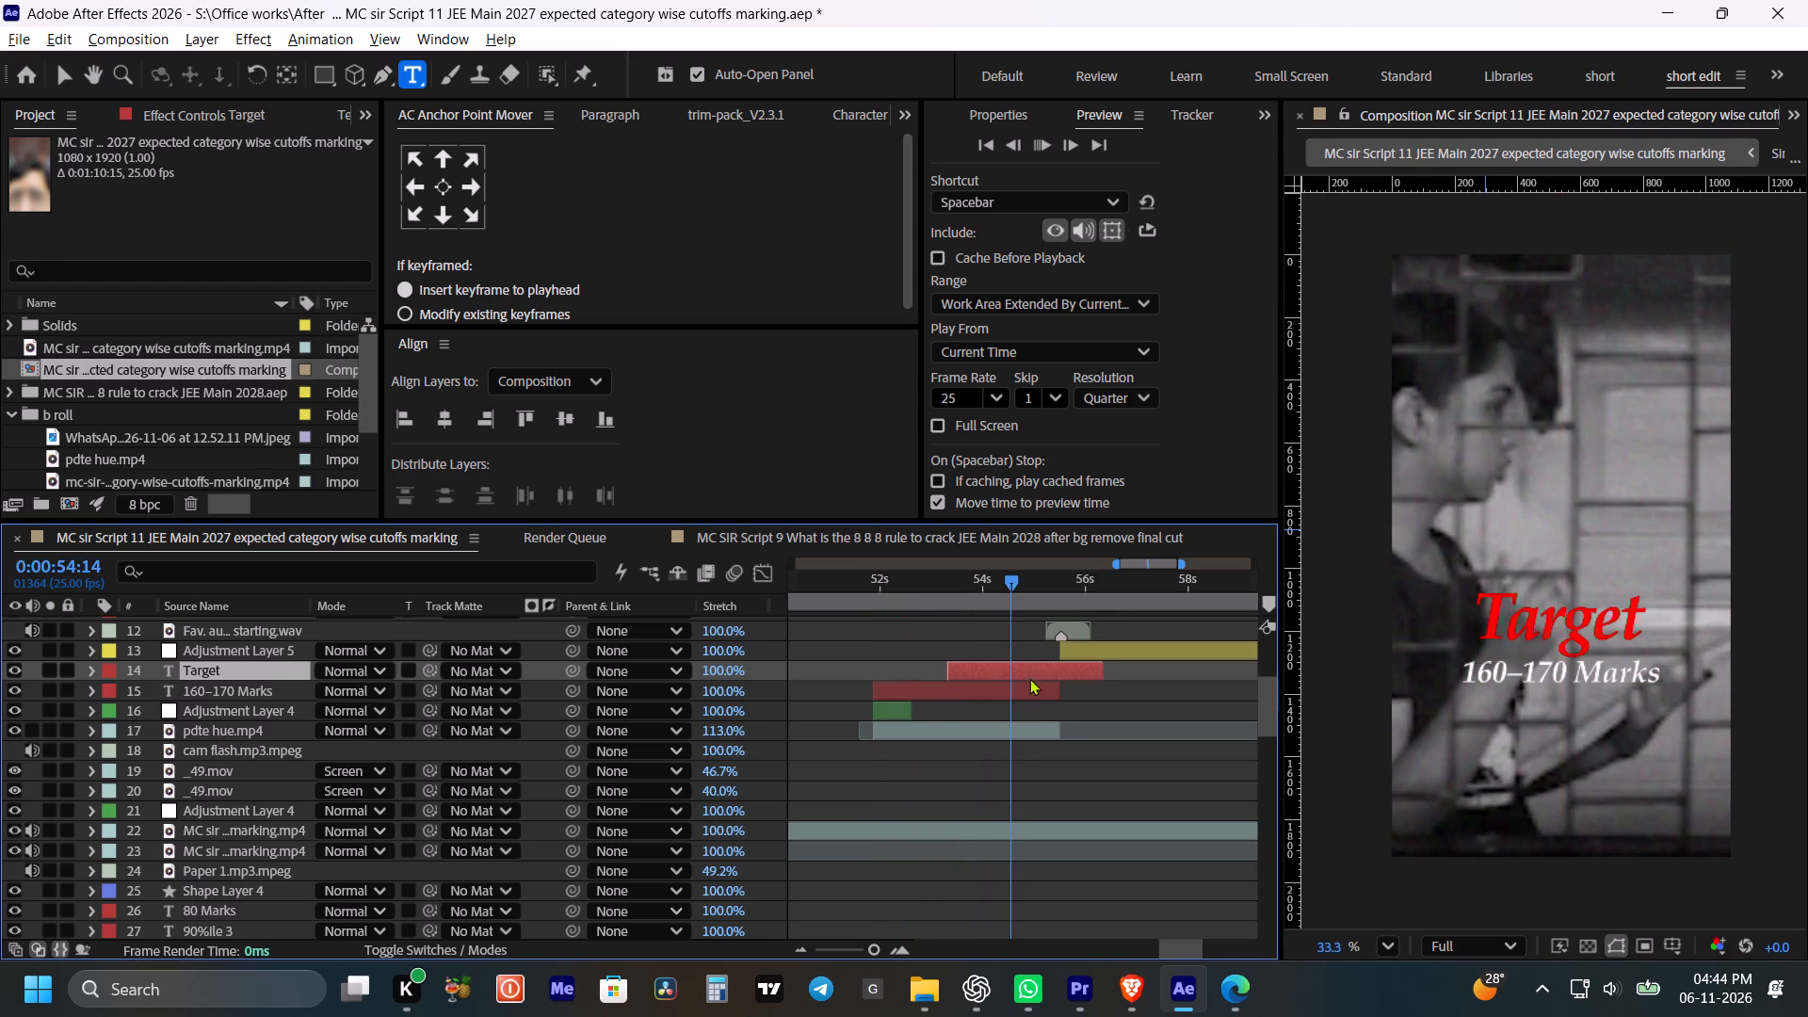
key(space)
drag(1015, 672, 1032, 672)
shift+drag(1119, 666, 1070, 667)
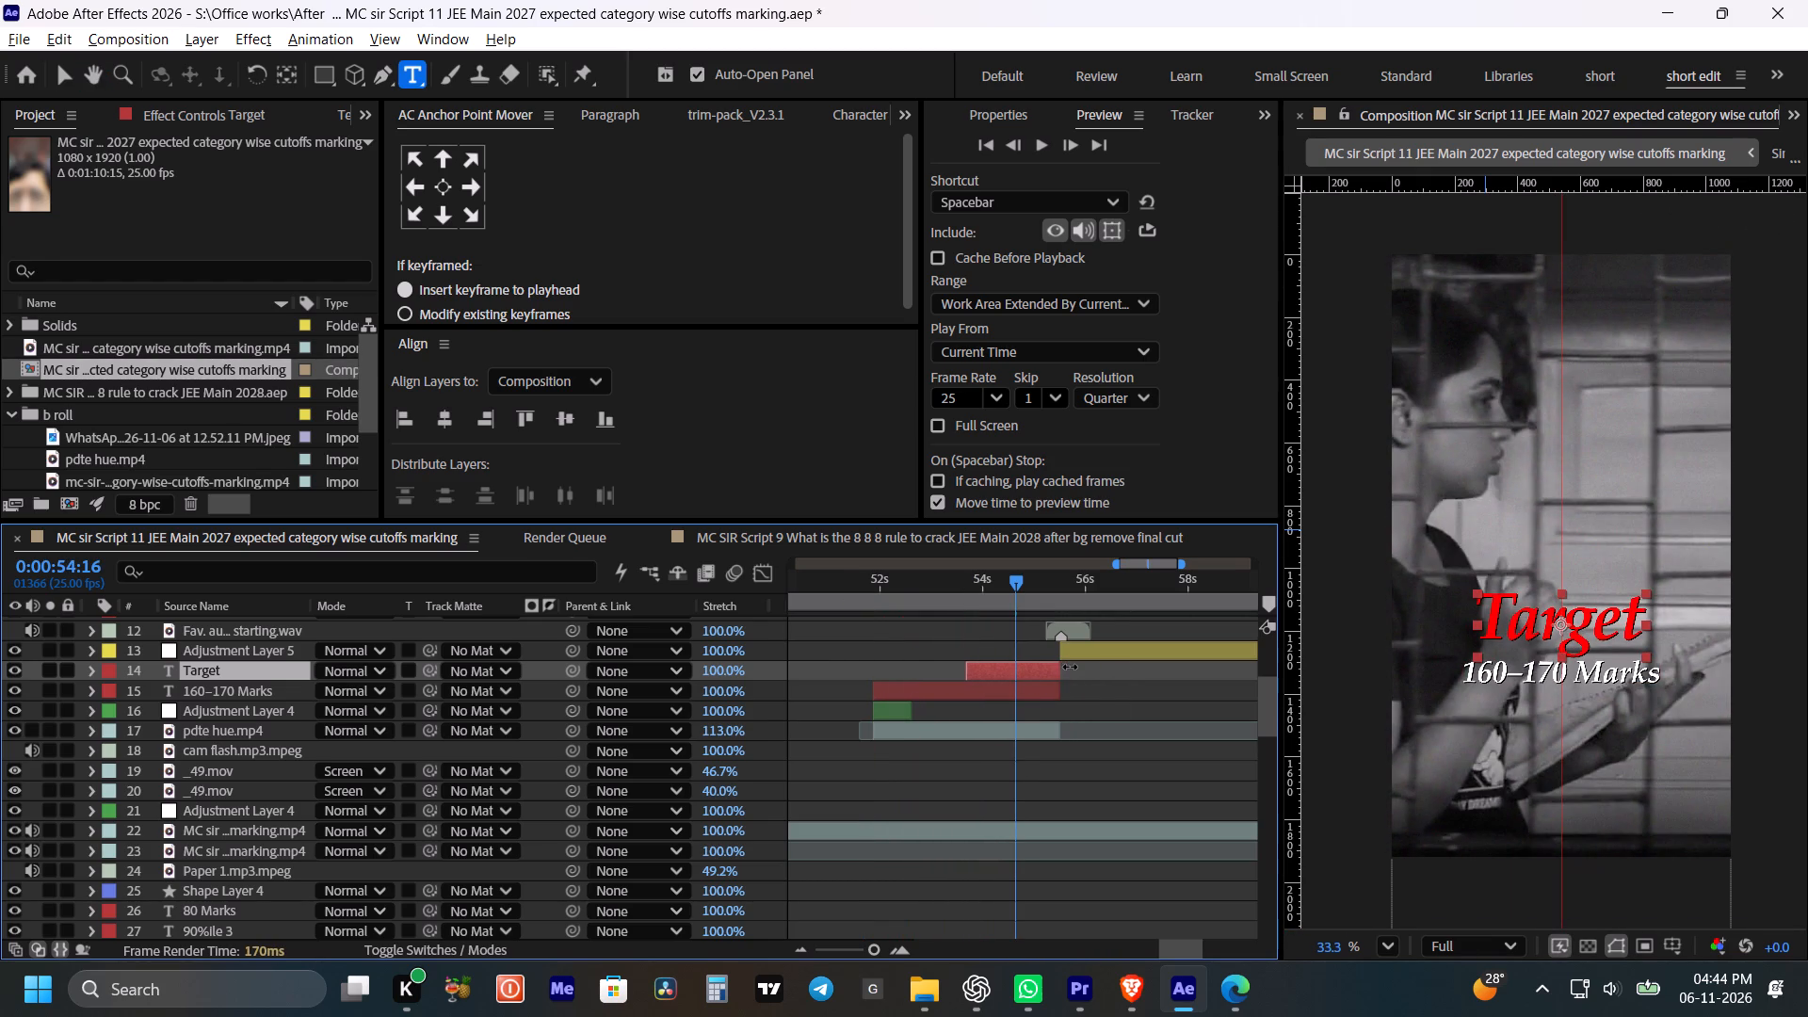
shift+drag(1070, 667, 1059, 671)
Reveal Target's keyframes, shift the layer to start at about 0:00:54:05, and end it with the pdte hue.mp4 clip.
key(u)
drag(1024, 668, 1048, 670)
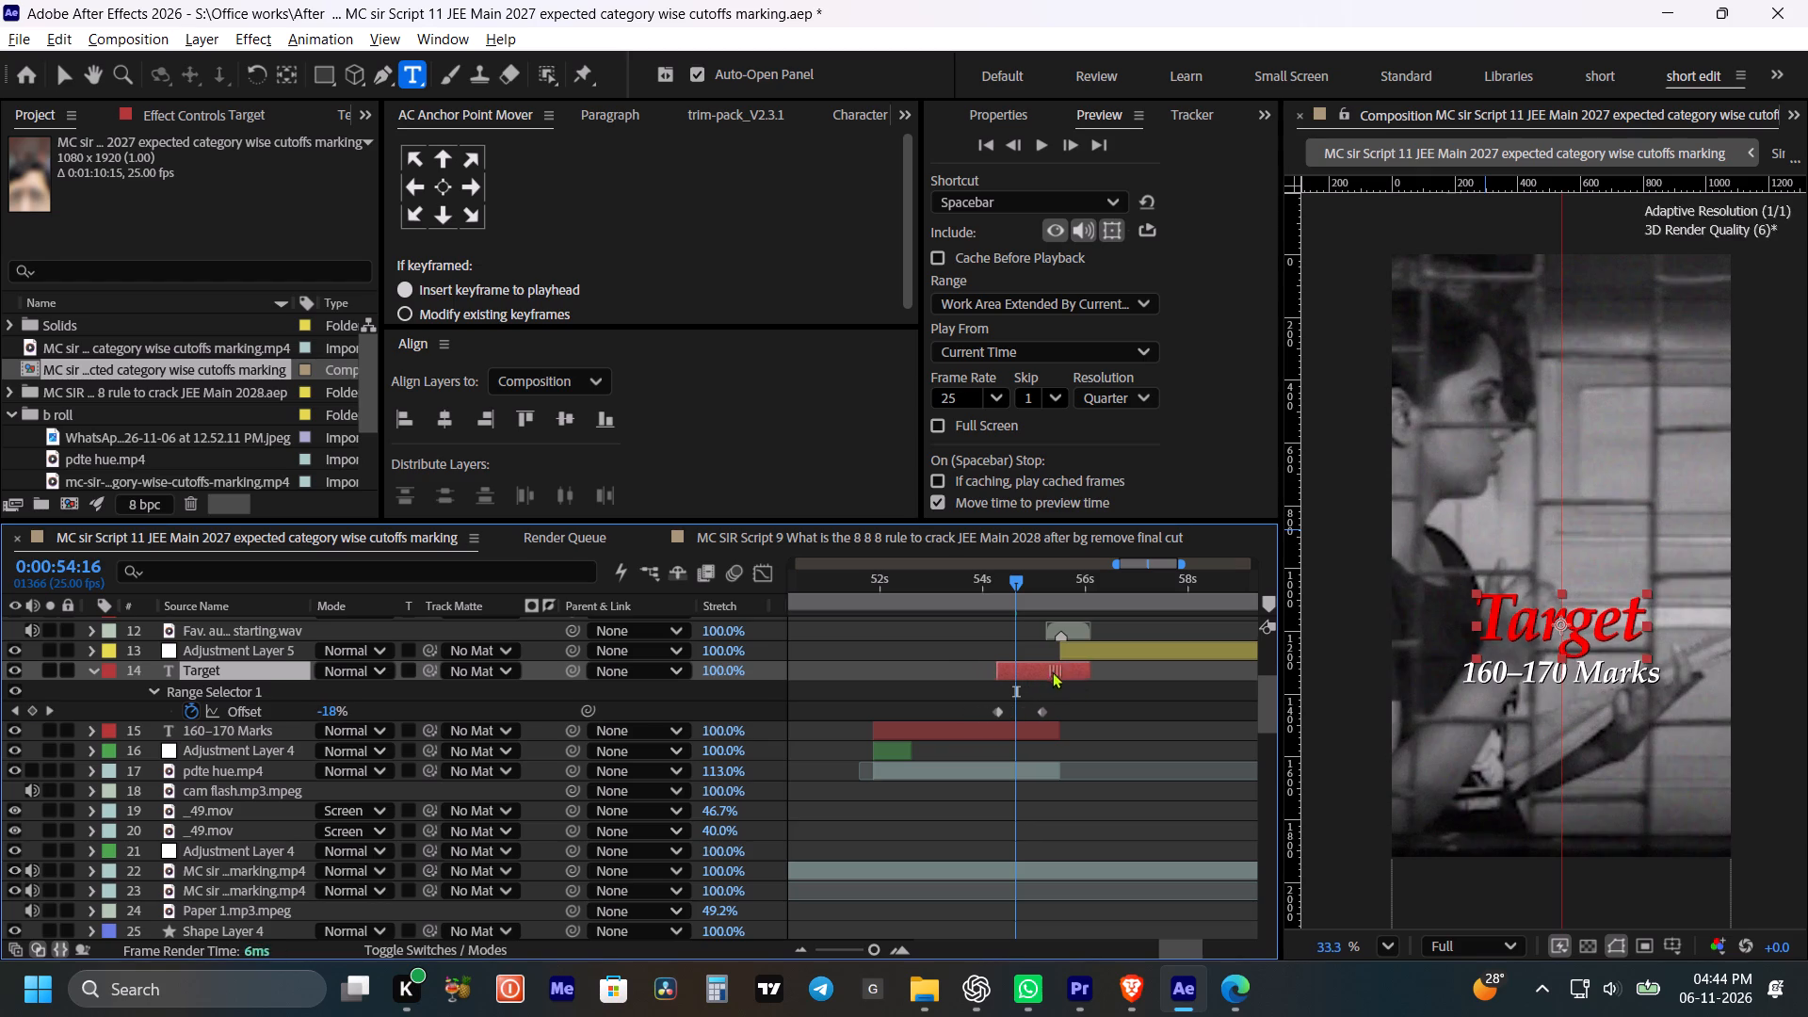
shift+drag(1089, 667, 1073, 668)
drag(1091, 710, 1074, 702)
alt+scroll(1056, 694, up, 2)
key(space)
drag(1046, 691, 1057, 701)
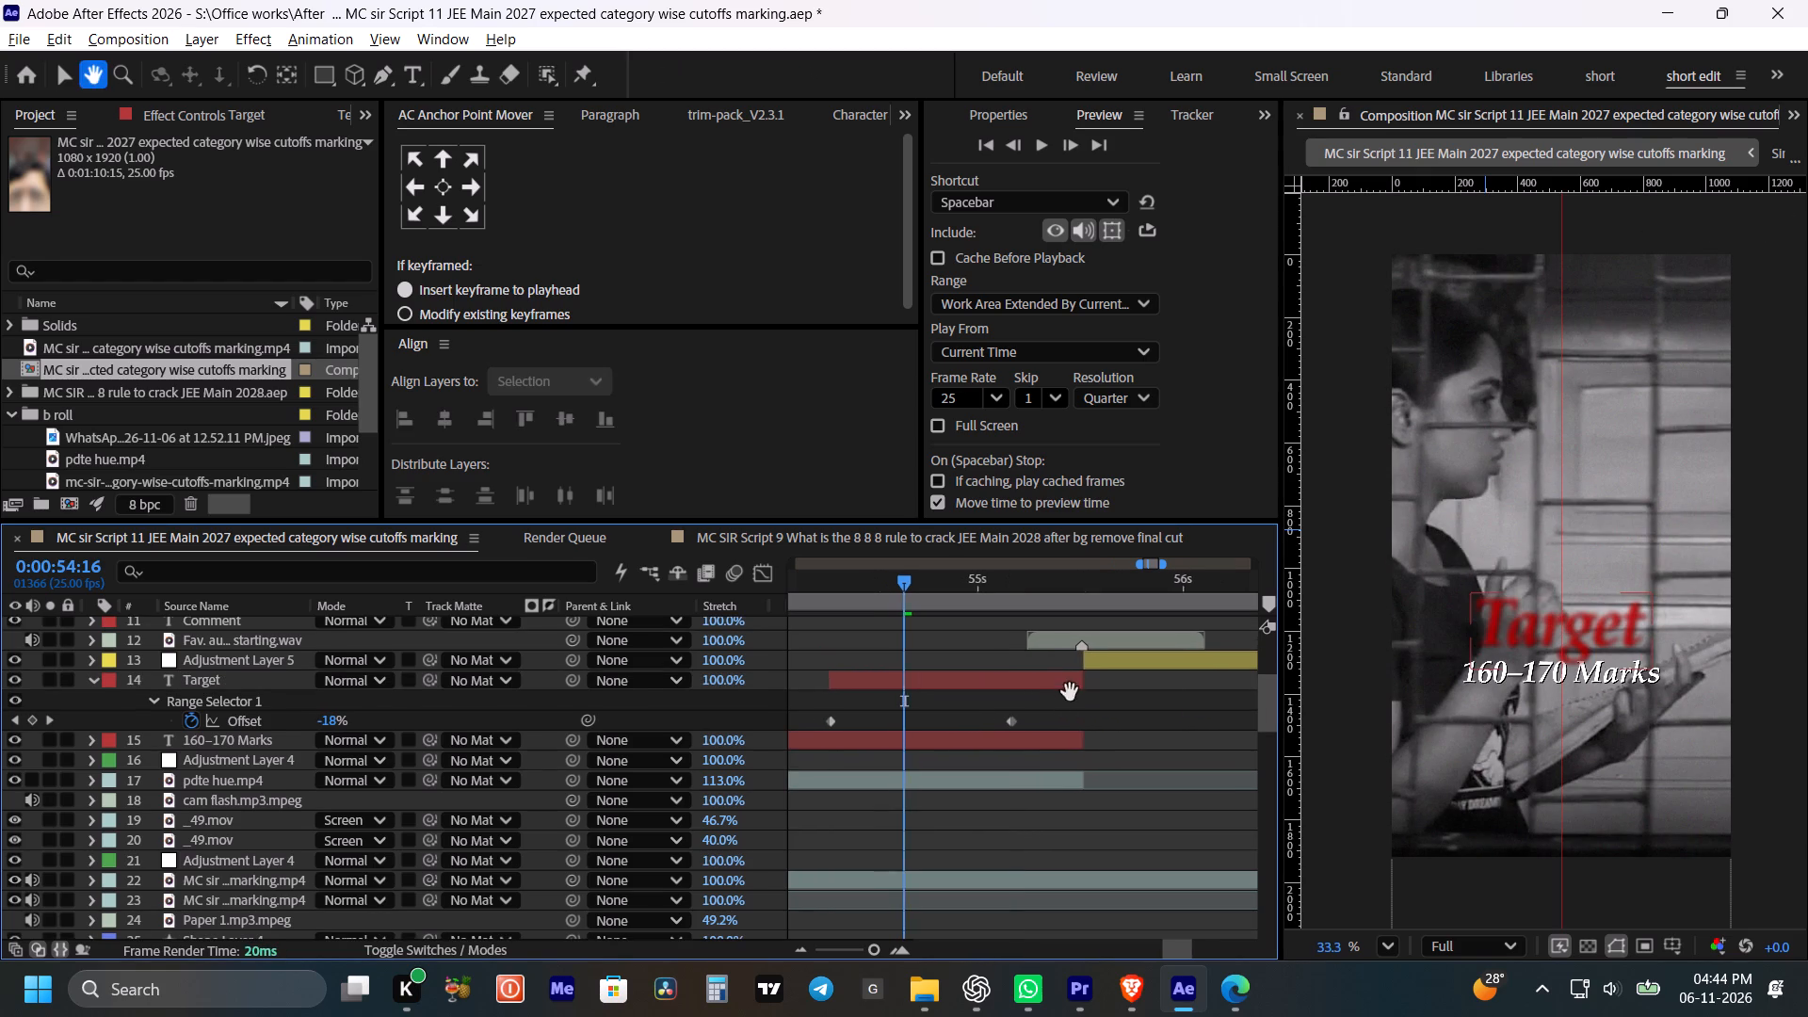
drag(1089, 680, 1106, 684)
drag(1088, 679, 1070, 683)
drag(1079, 684, 1064, 685)
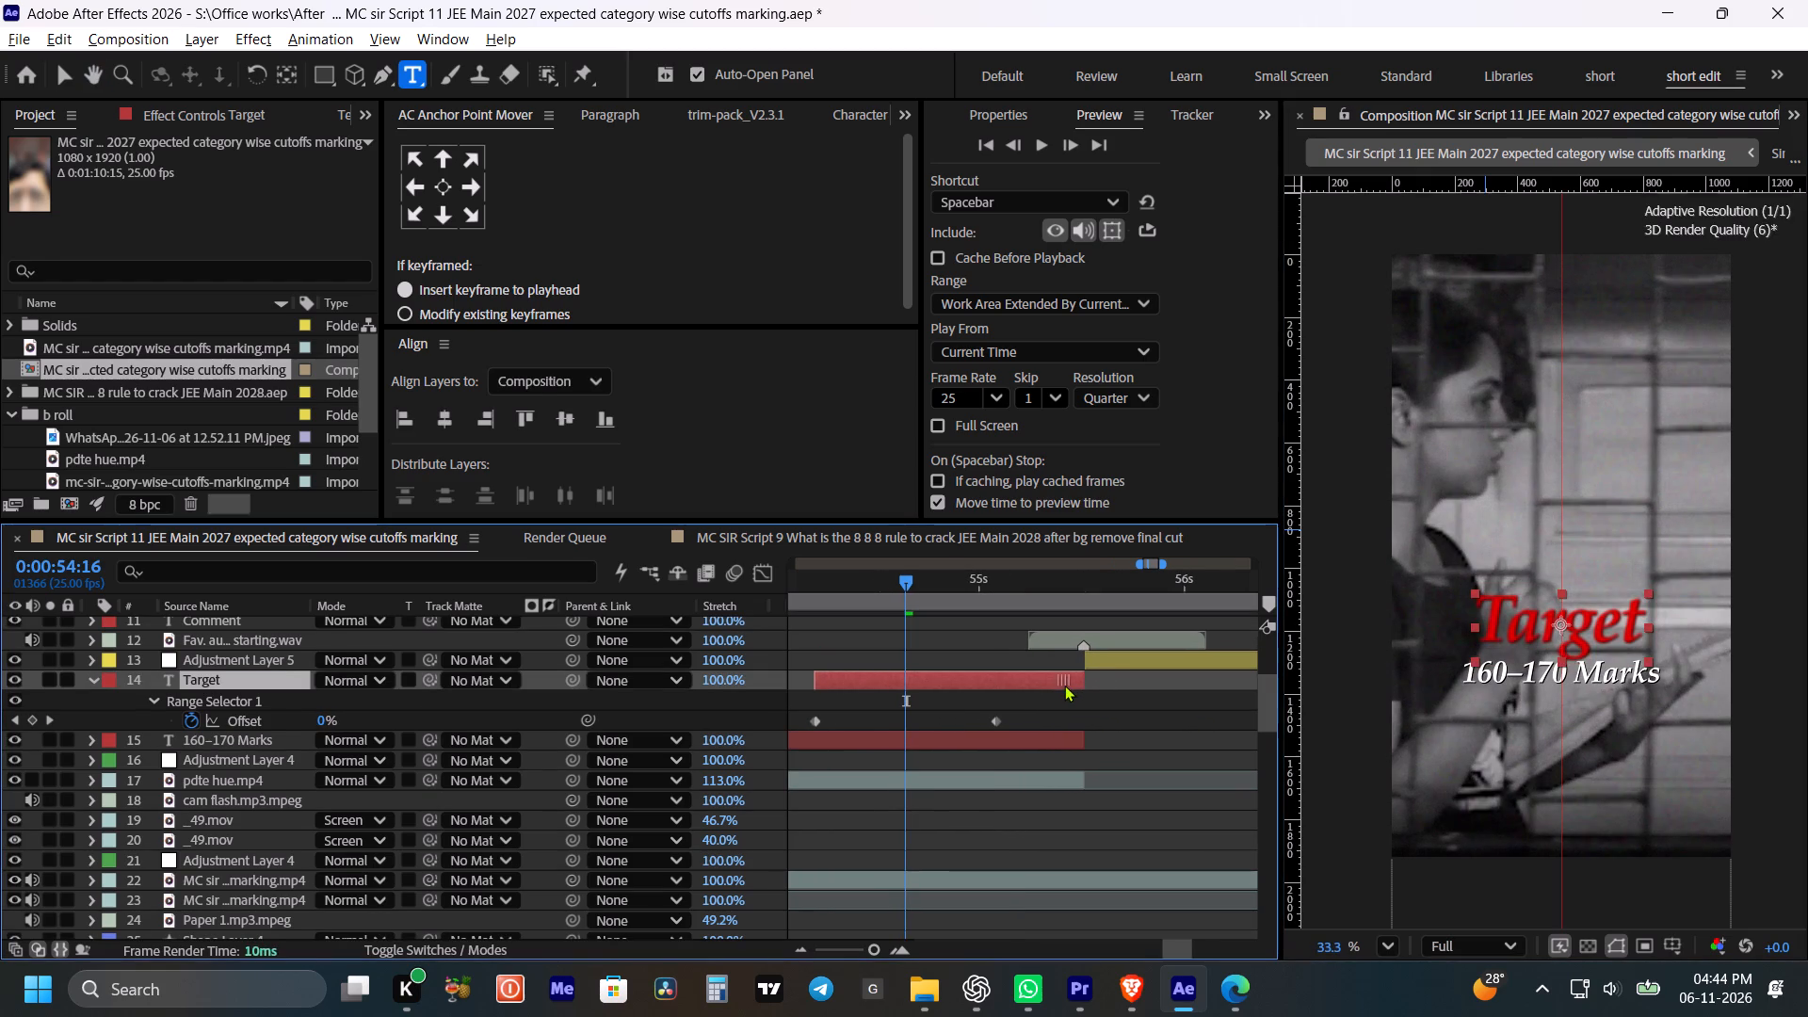
drag(1064, 685, 1065, 685)
Move Target's final Range Selector Offset keyframe earlier, to about 0:00:54:22, and save the project.
drag(1067, 705, 1057, 706)
drag(1034, 705, 964, 735)
drag(993, 720, 950, 719)
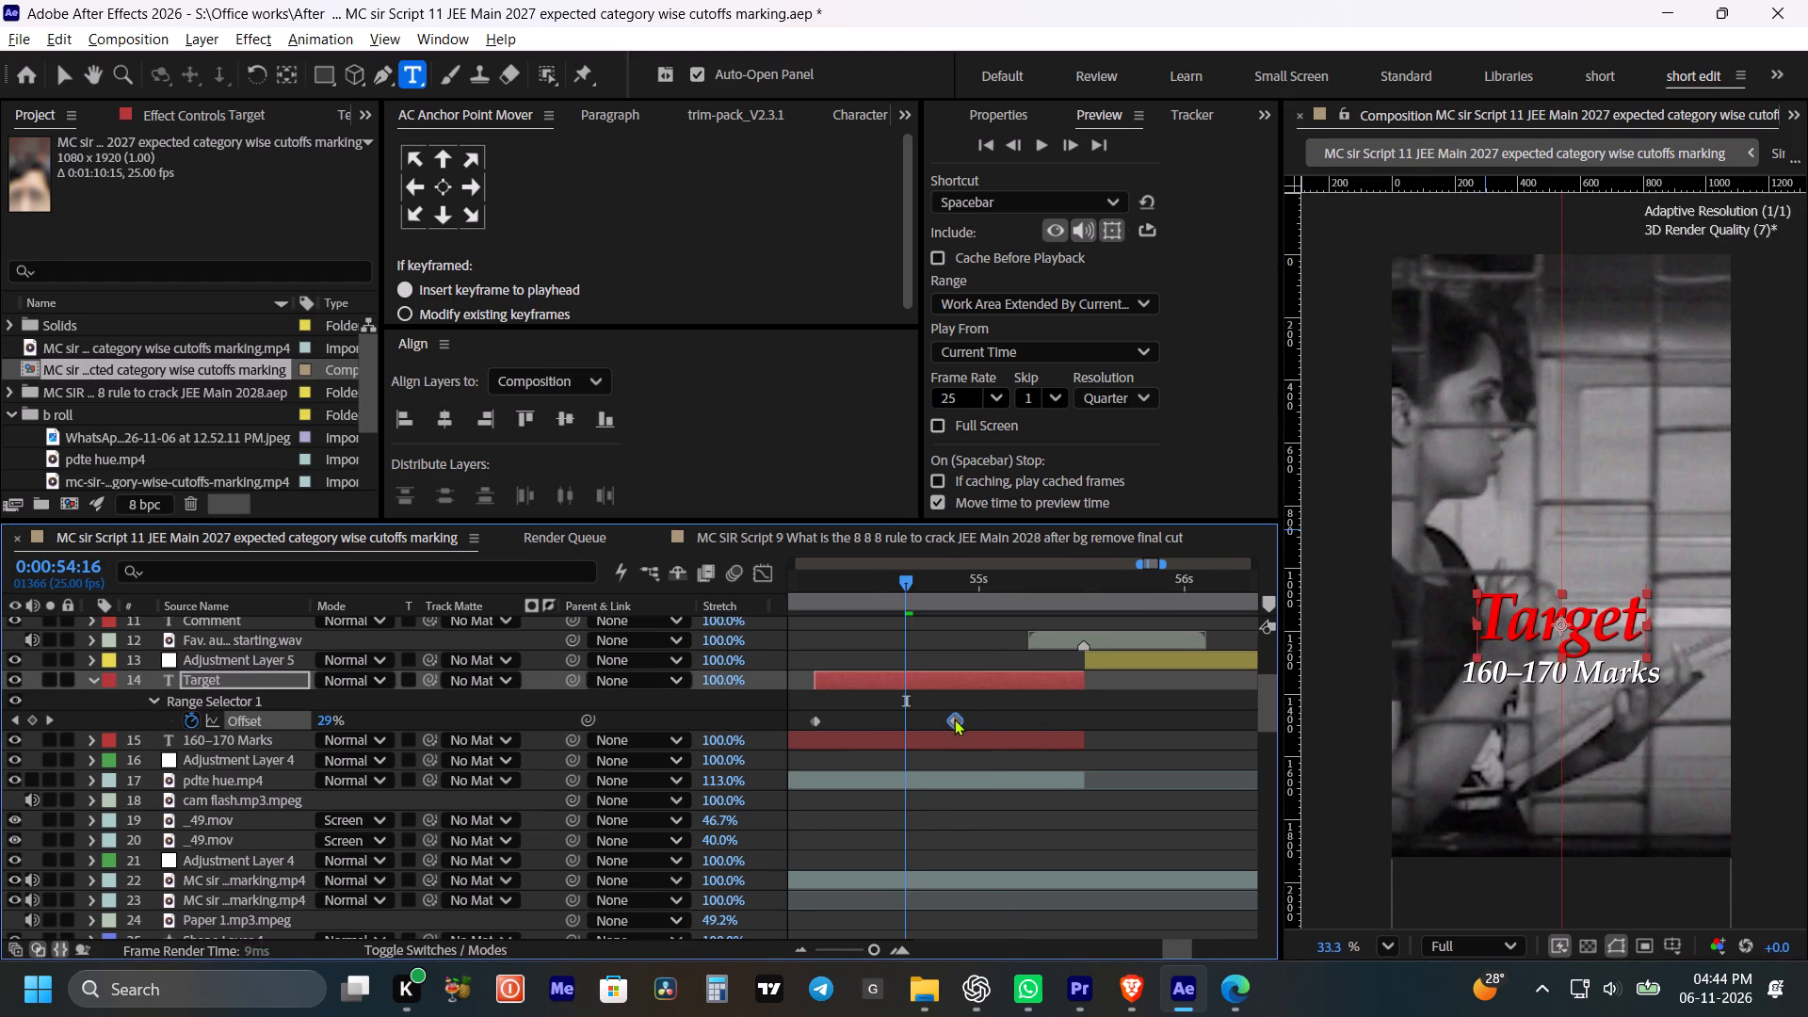
key(ctrl+s)
Play from 0:00:51:13 to 0:00:55:23 to check Target's timing against the narration, and save the project.
click(1011, 703)
key(m)
key(space)
scroll(1011, 723, down, 2)
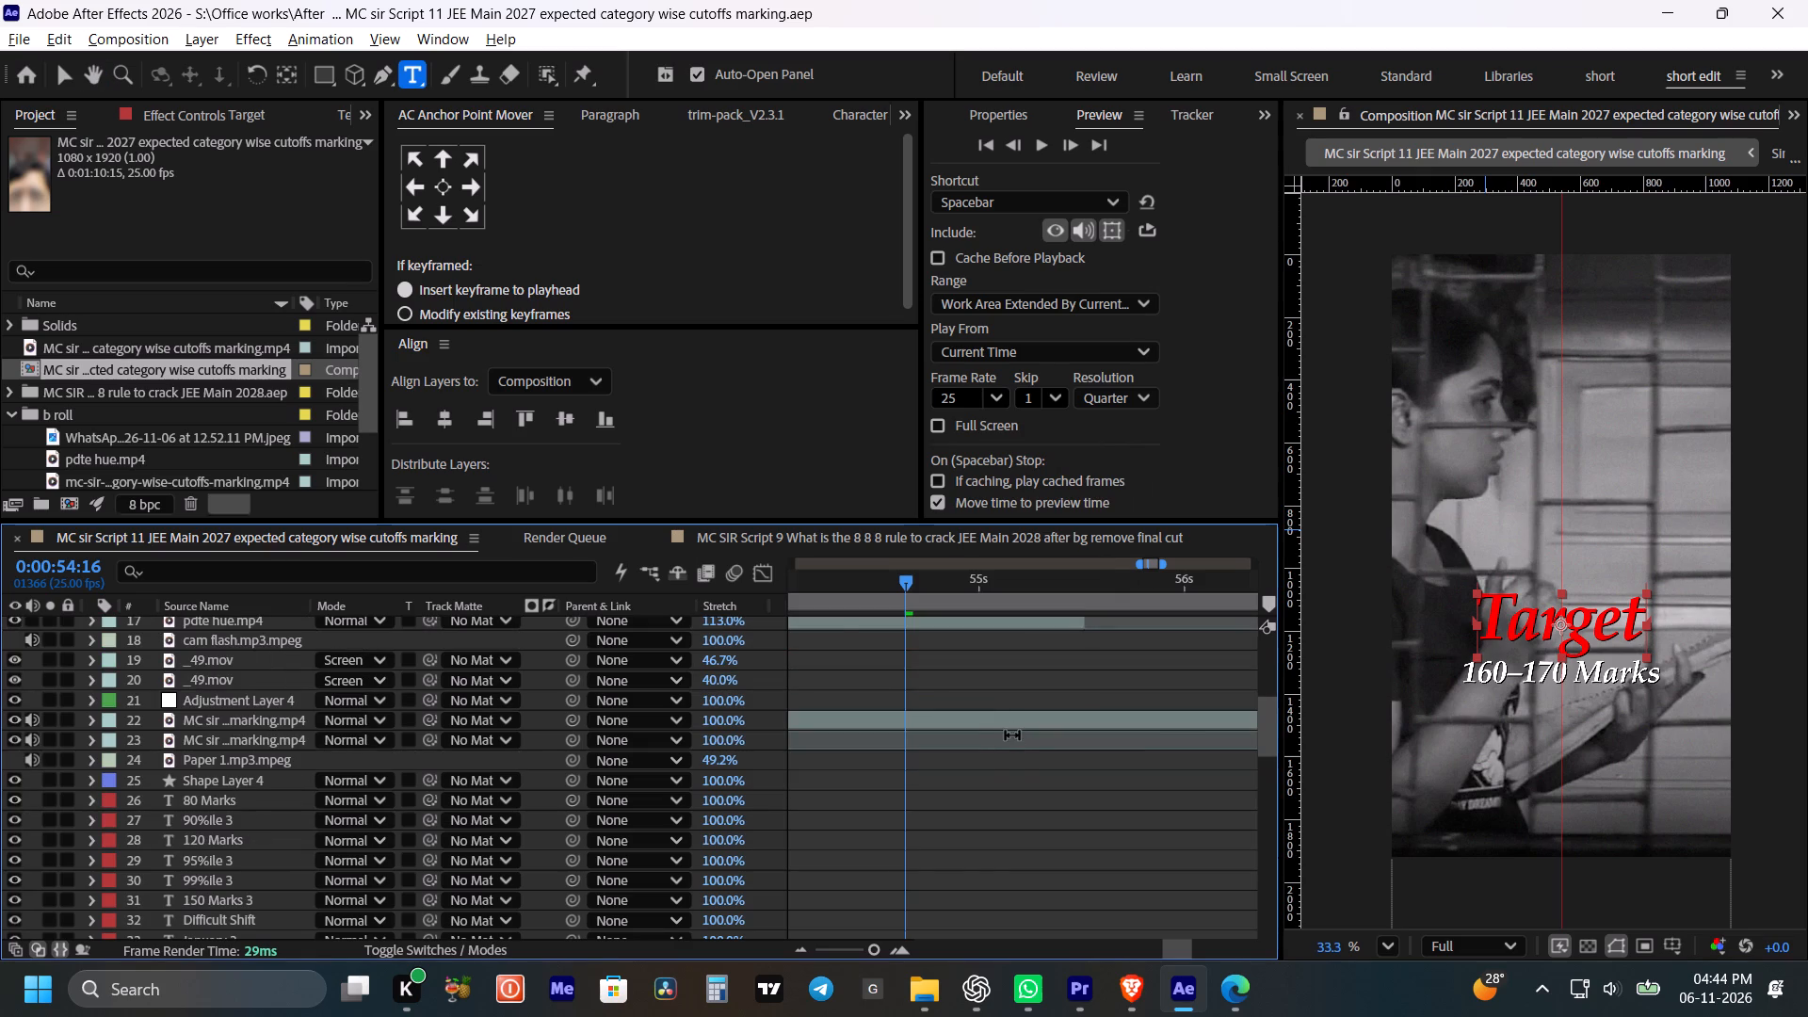
alt+scroll(1012, 735, down, 2)
scroll(1014, 736, up, 6)
key(space)
drag(838, 574, 825, 573)
alt+scroll(868, 632, down, 3)
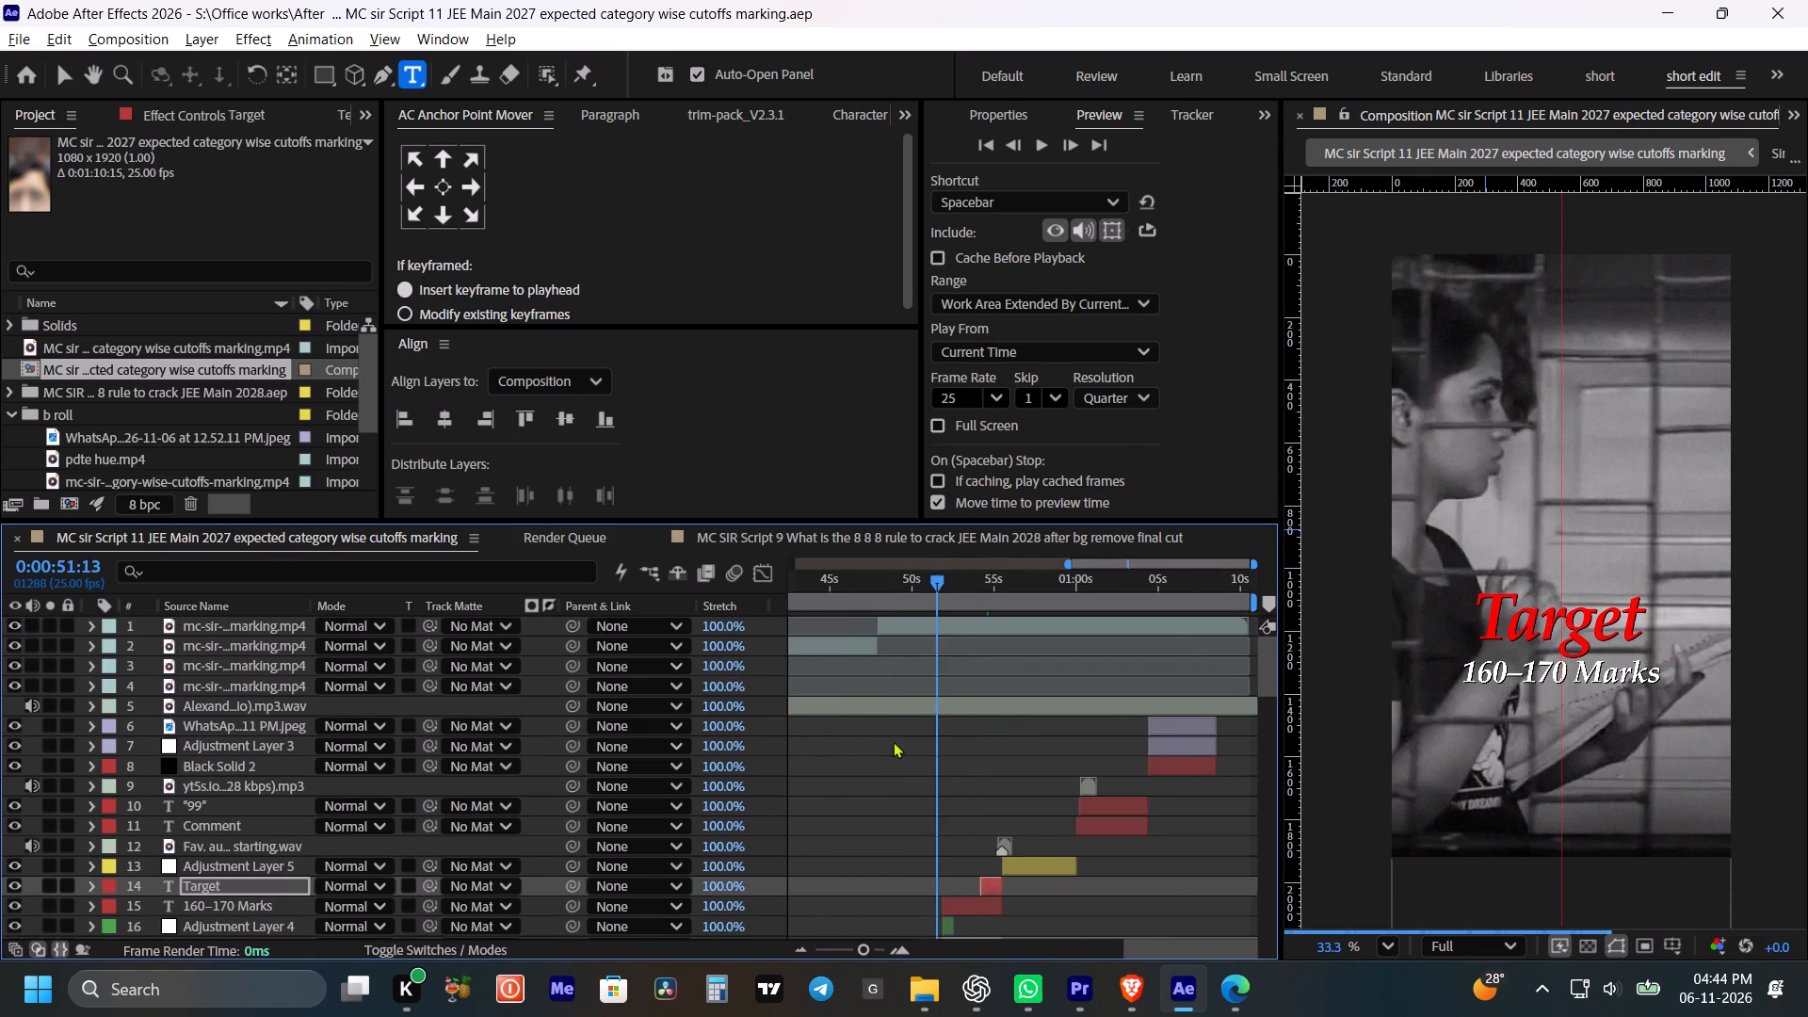
key(space)
drag(930, 785, 887, 664)
key(space)
alt+scroll(1043, 778, up, 2)
key(space)
drag(1016, 779, 1151, 754)
click(1122, 753)
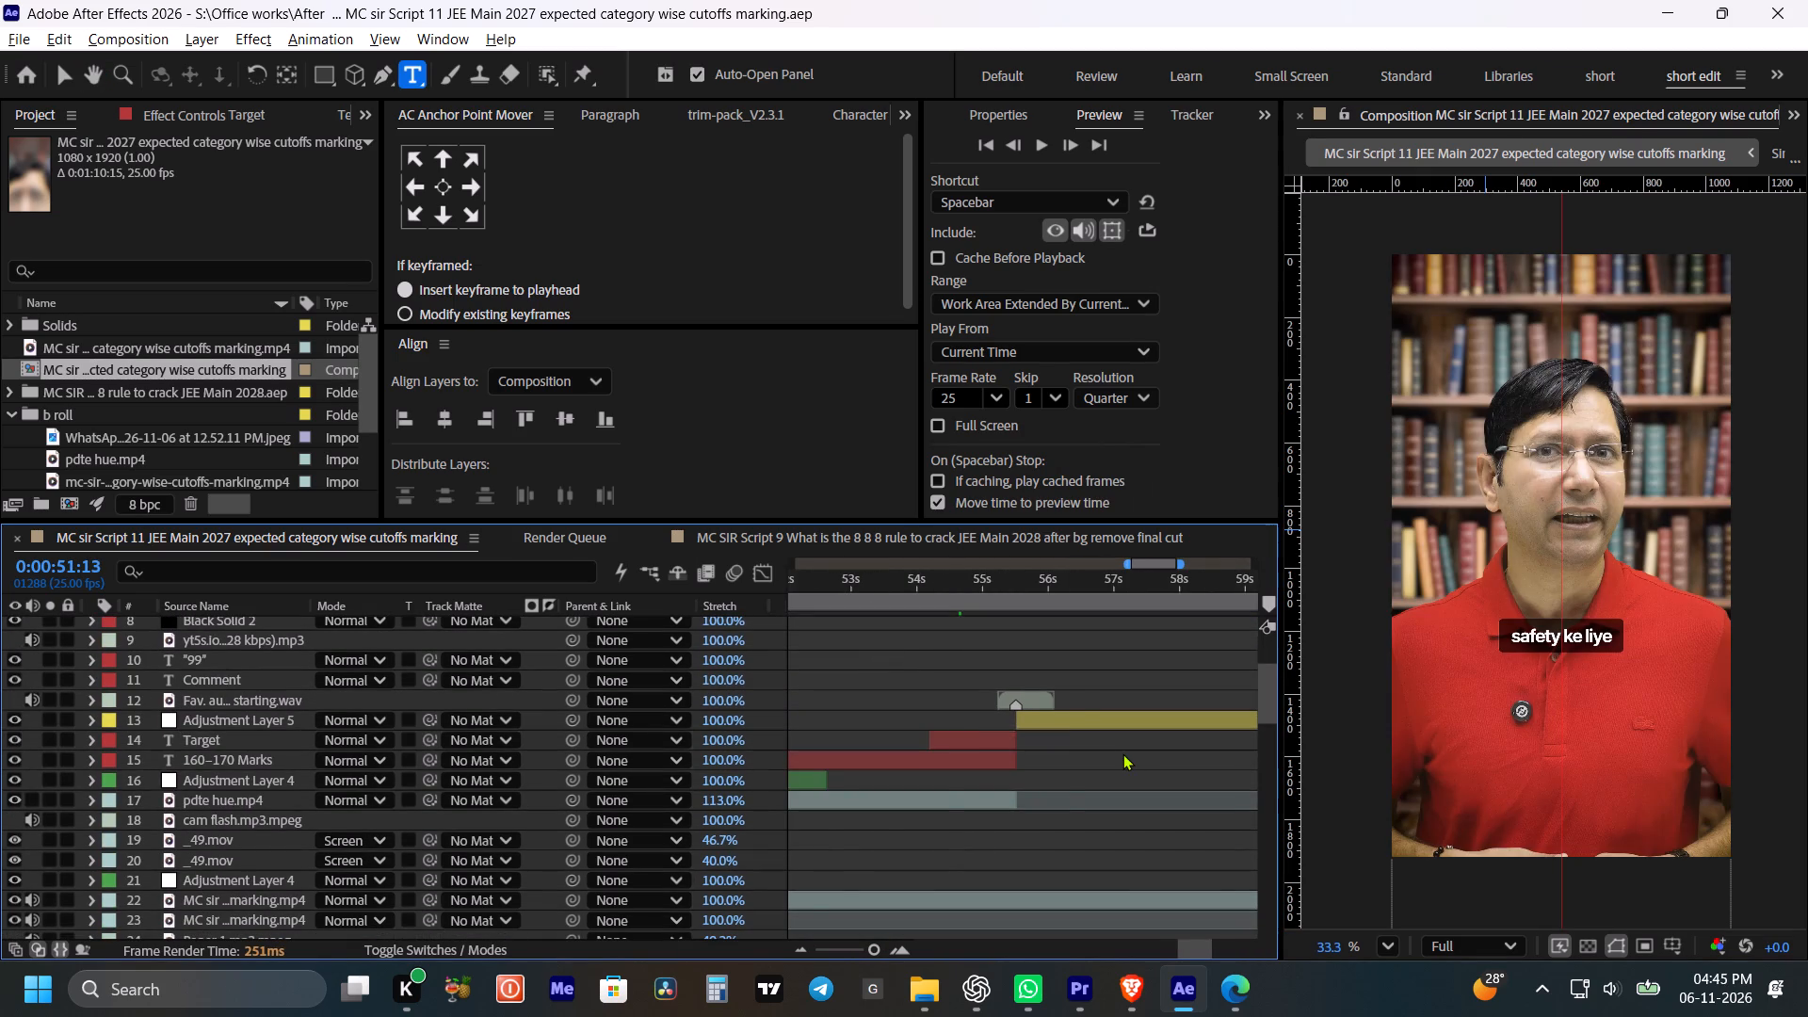
alt+scroll(1122, 753, down, 1)
key(space)
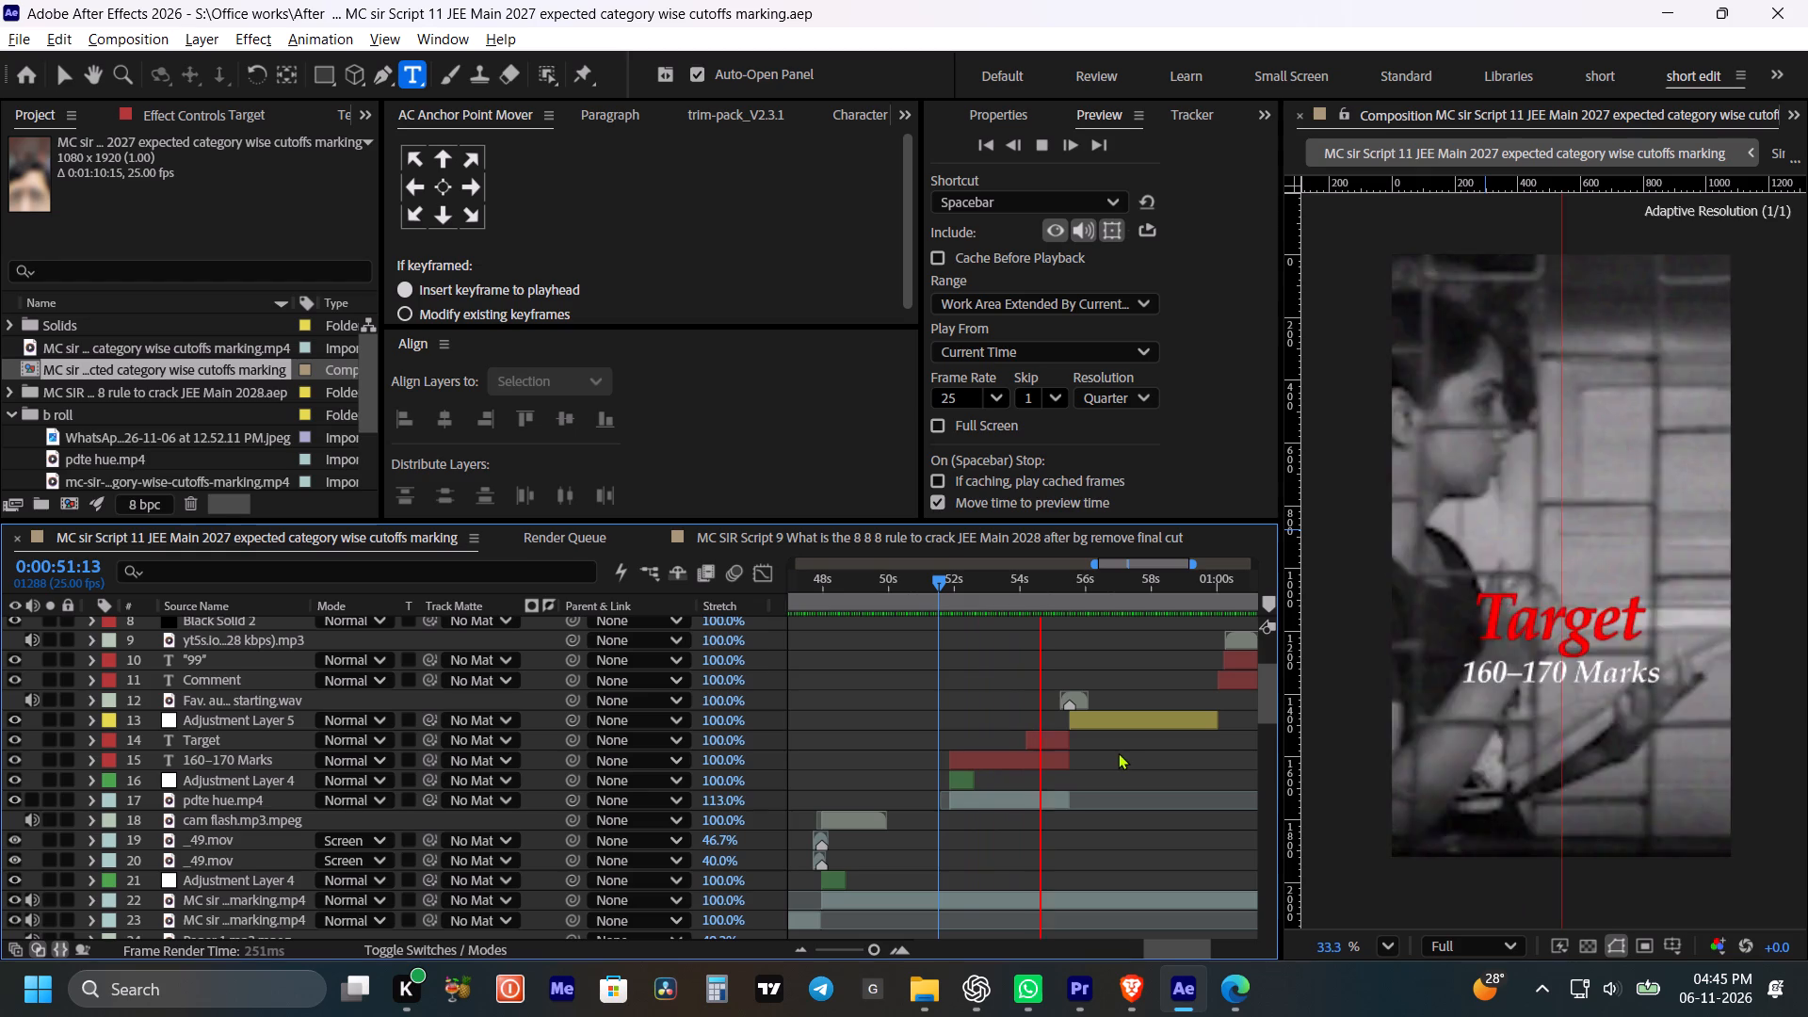
key(space)
key(ctrl+s)
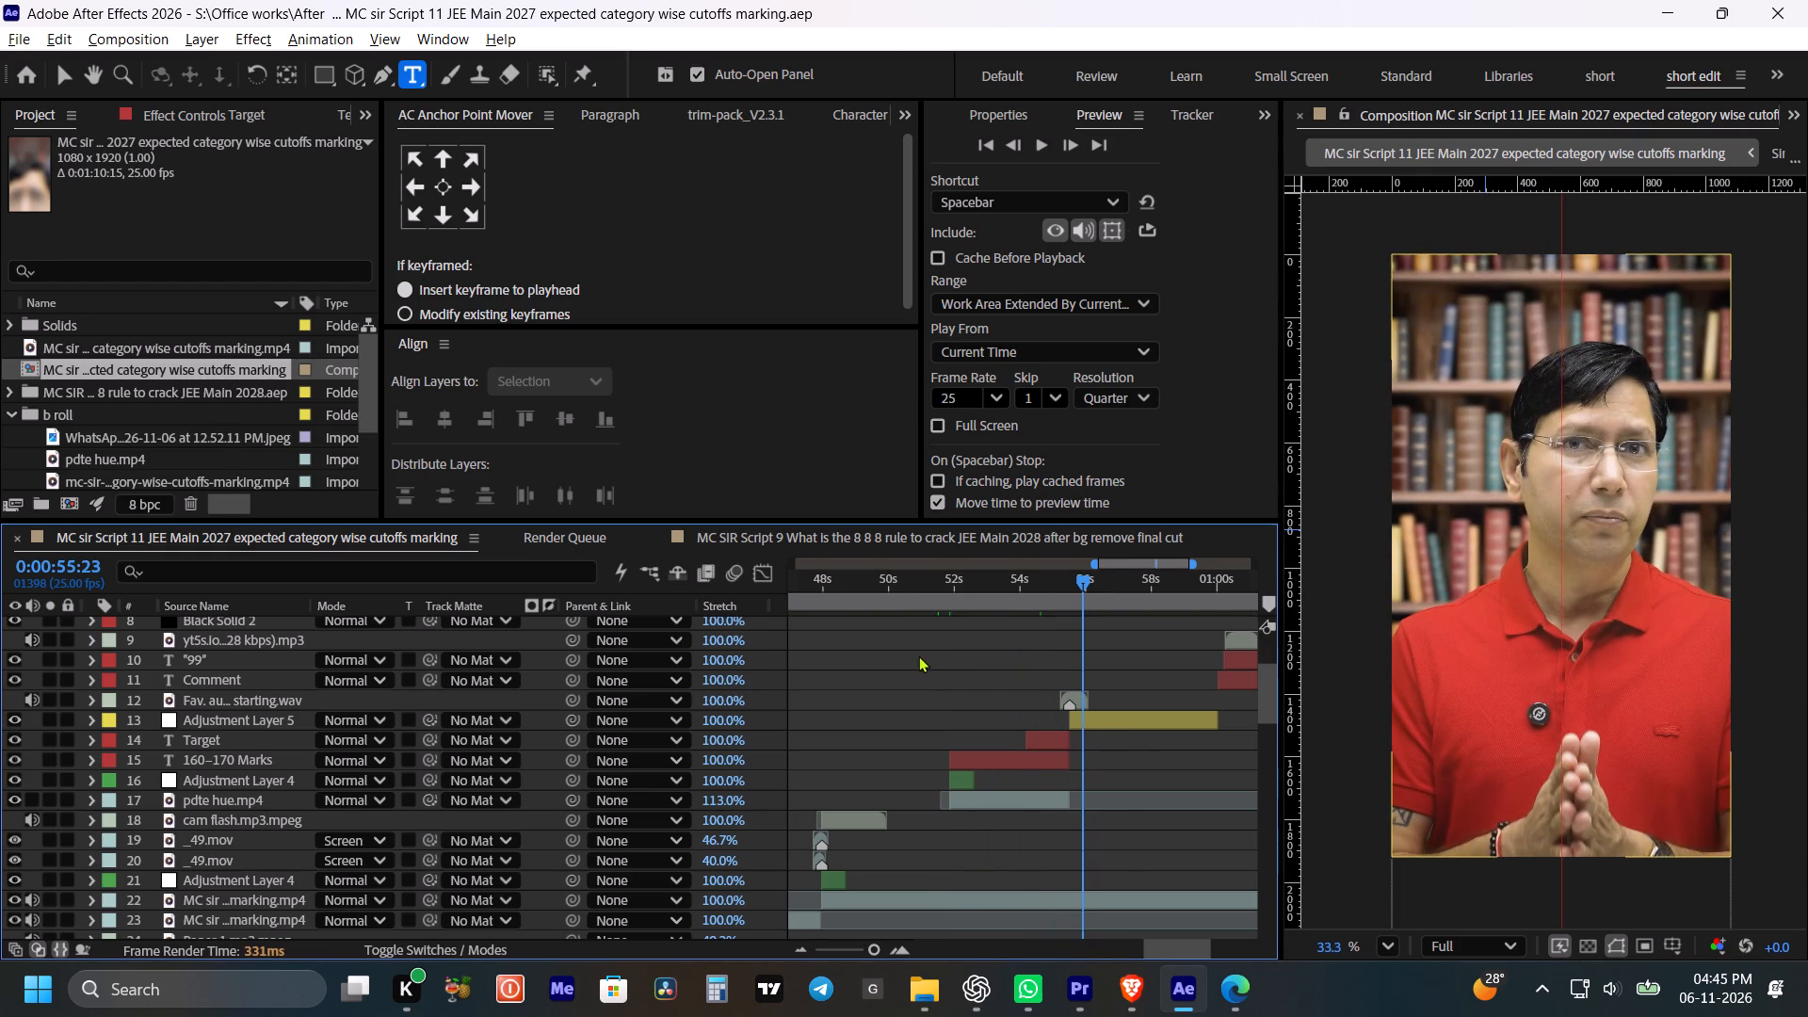
Move Target to start at 0:00:53:15 and extend its end to match 160–170 Marks.
key(space)
drag(969, 672, 924, 646)
click(892, 564)
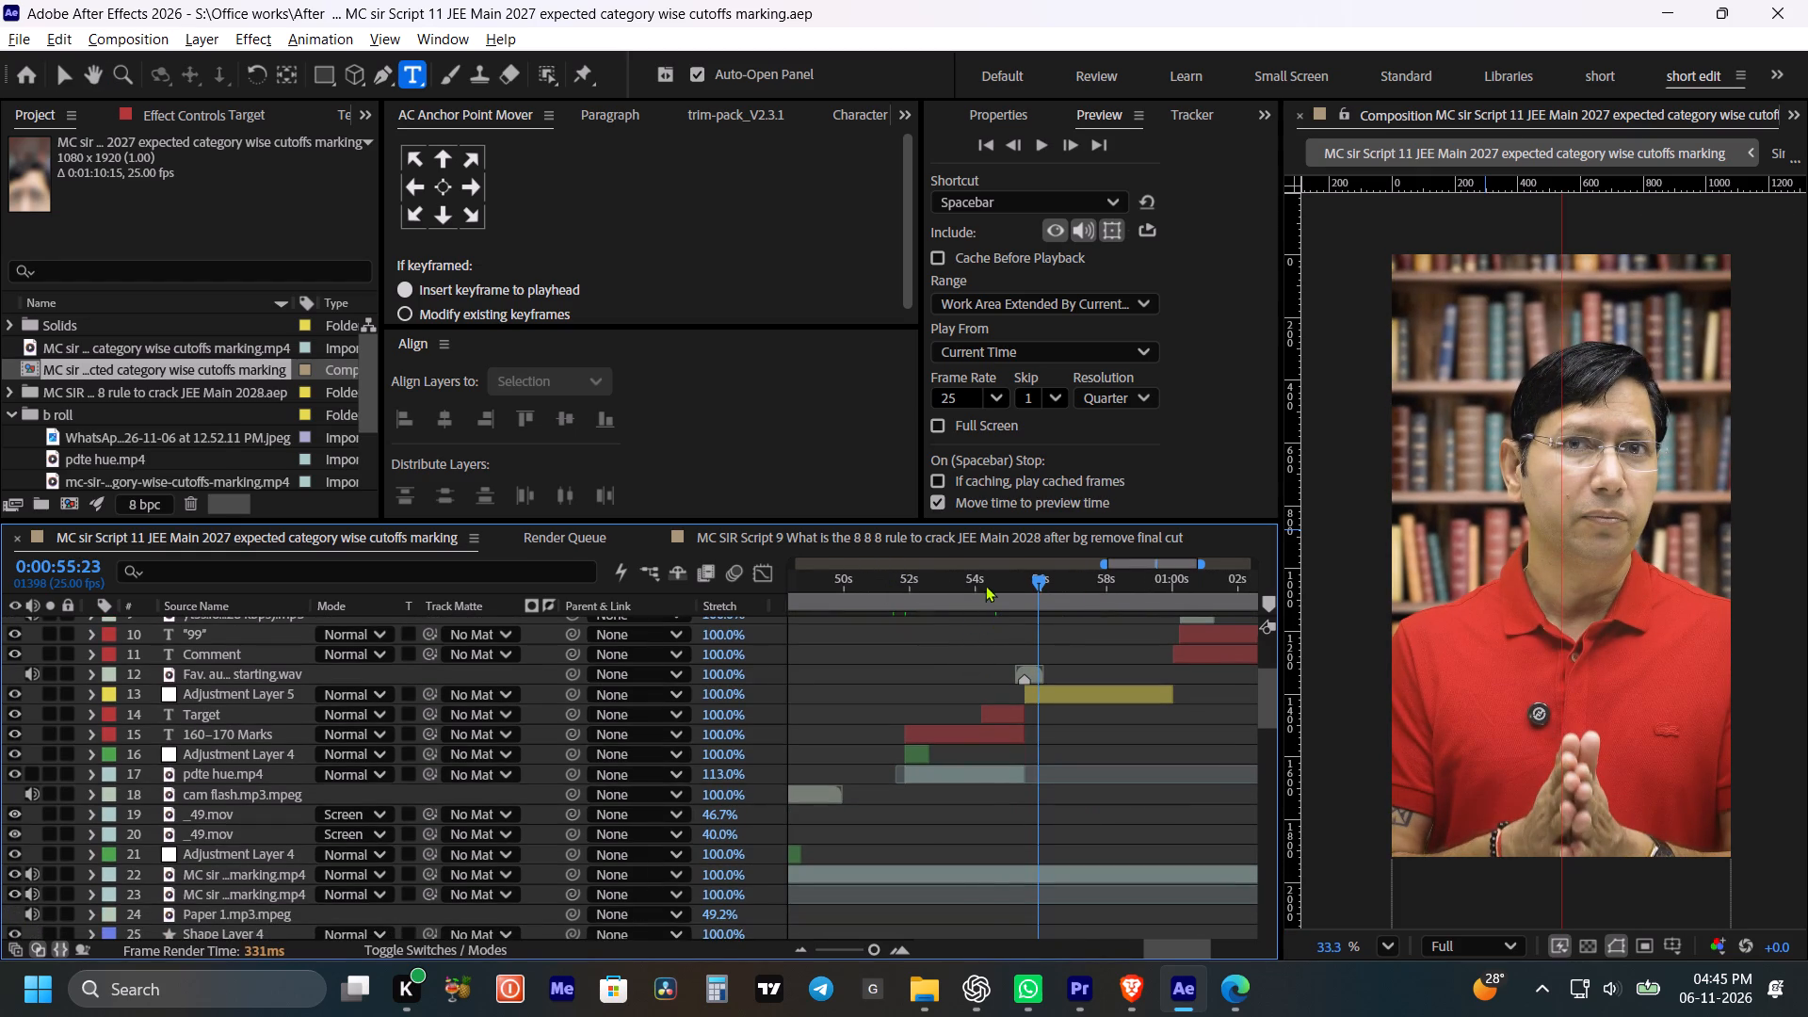
drag(991, 582, 967, 582)
click(1007, 718)
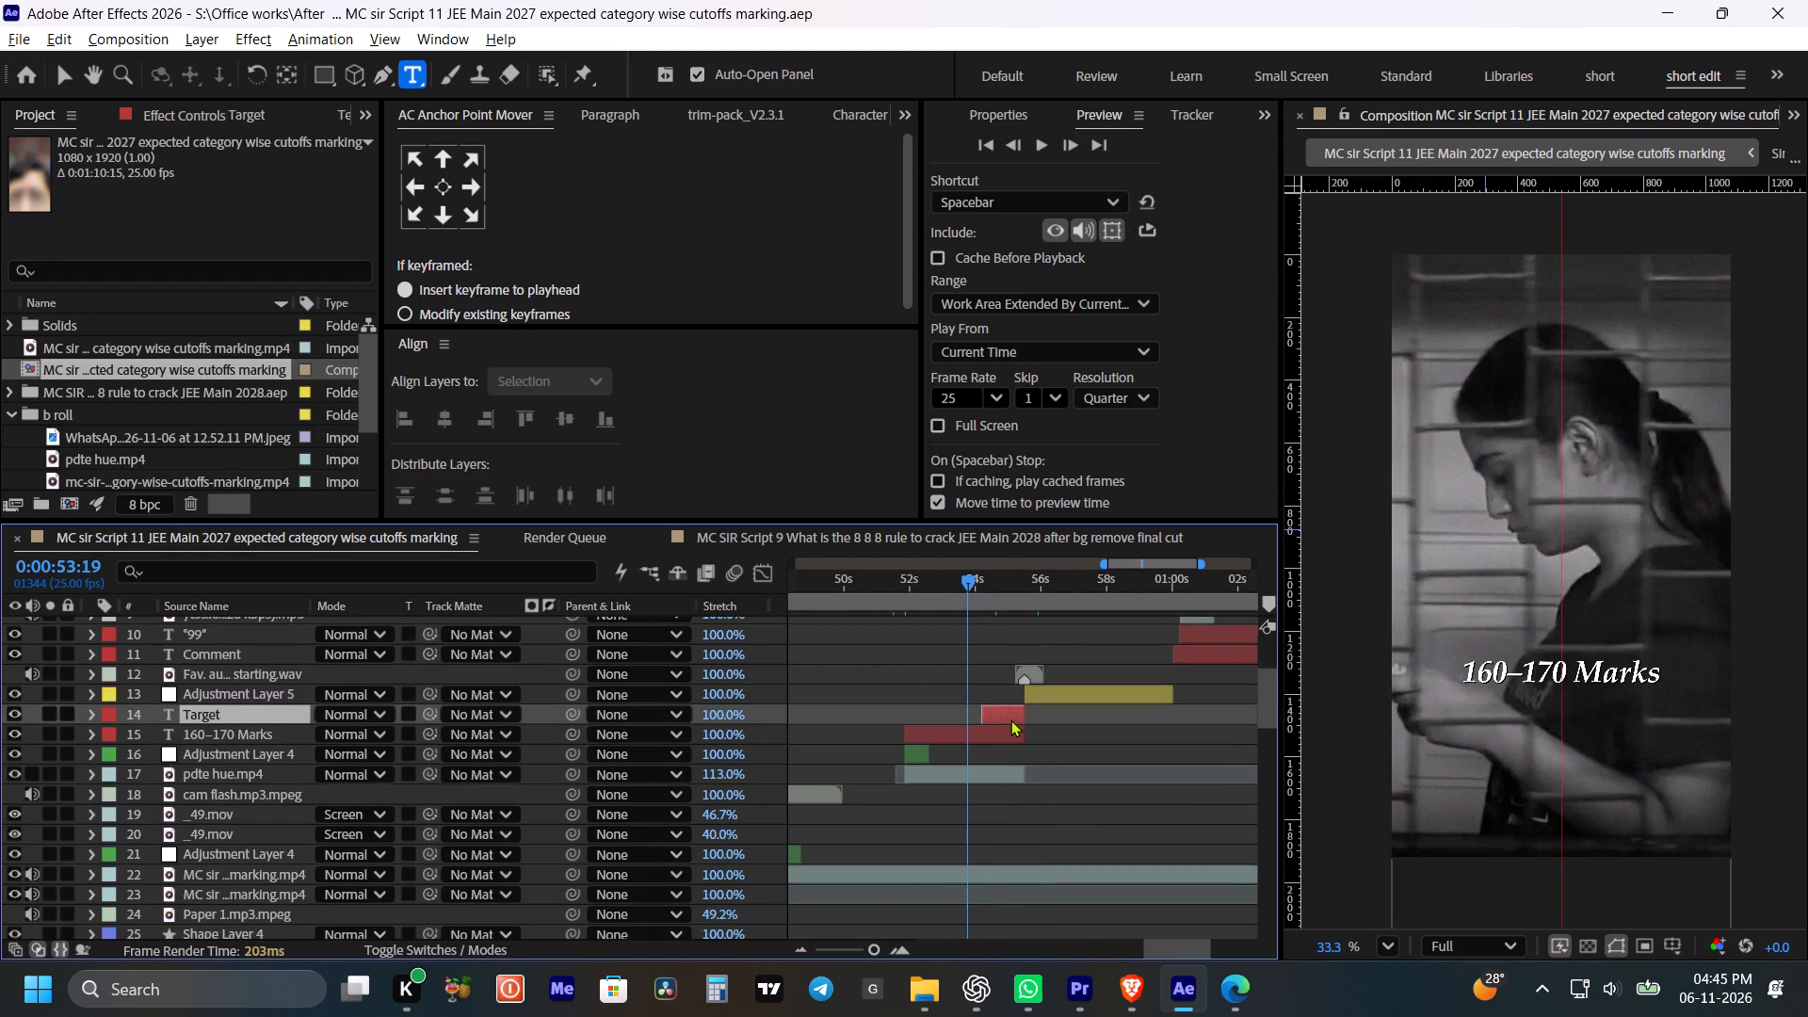
click(961, 581)
key(bracketleft)
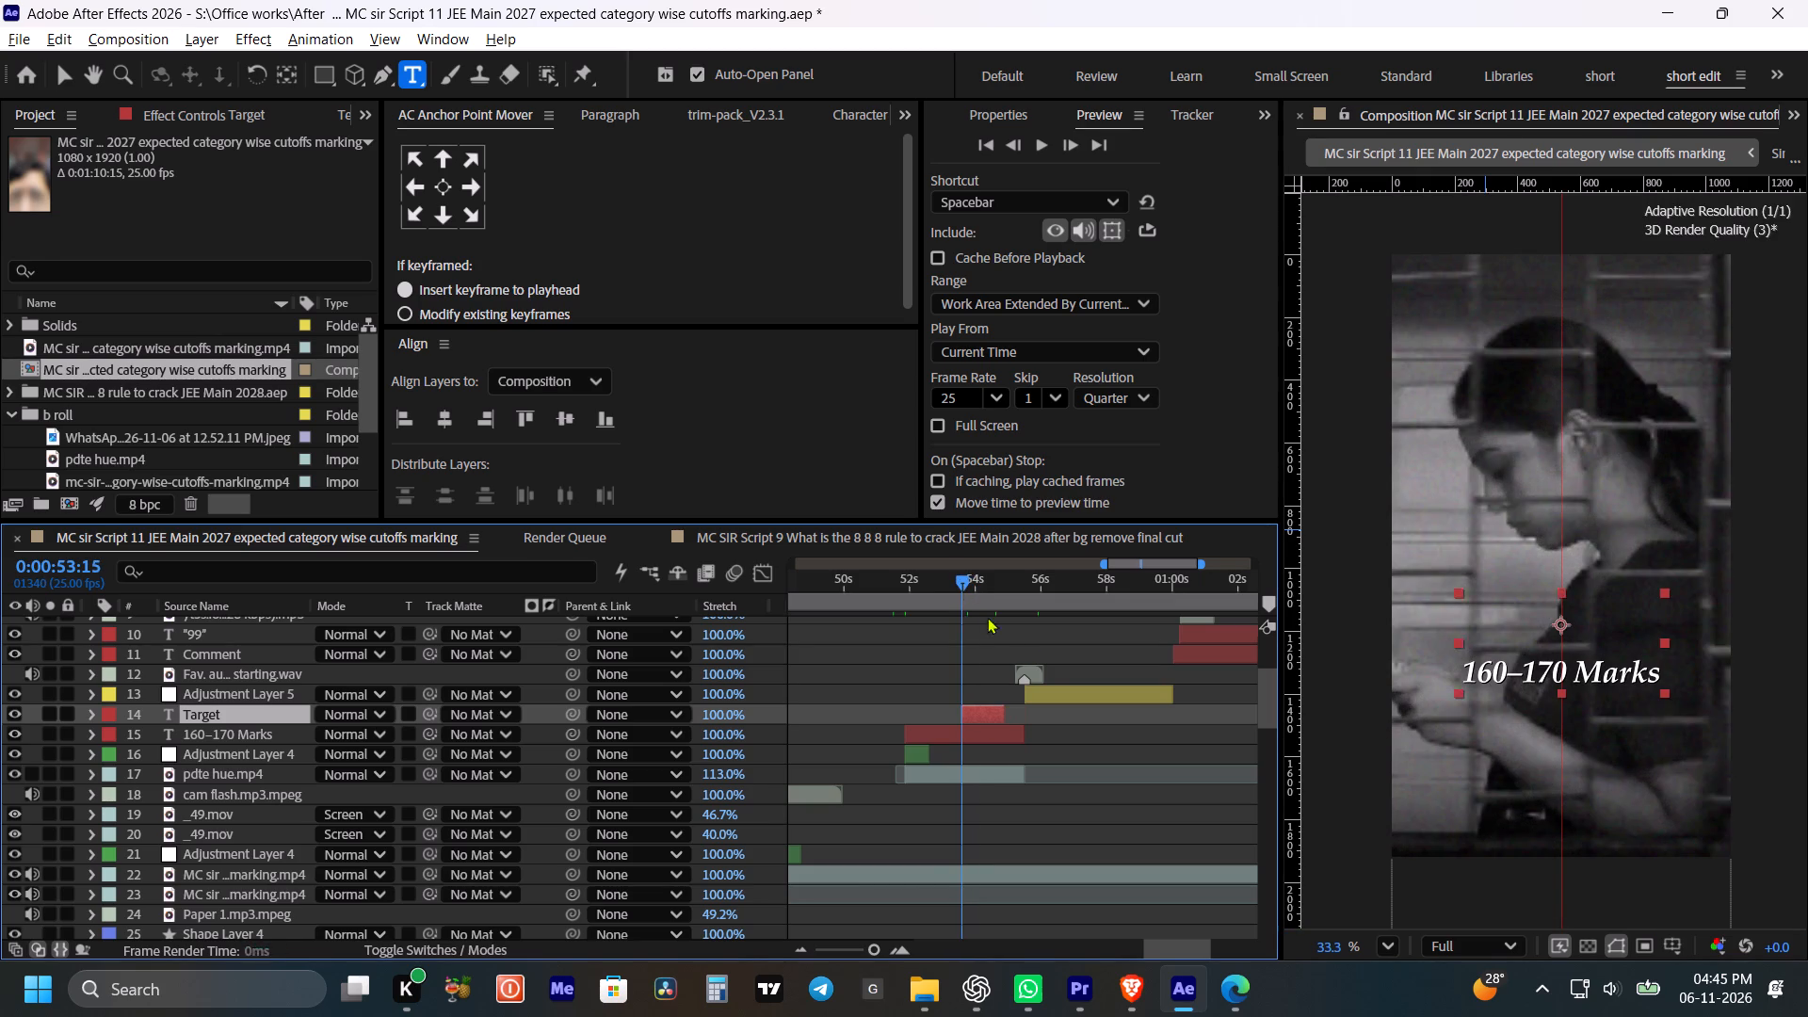
shift+drag(1009, 712, 1026, 718)
Play from 0:00:50:09 through the Target, Comment “99” and QR code sections to review them, saving the project.
drag(864, 580, 856, 584)
key(space)
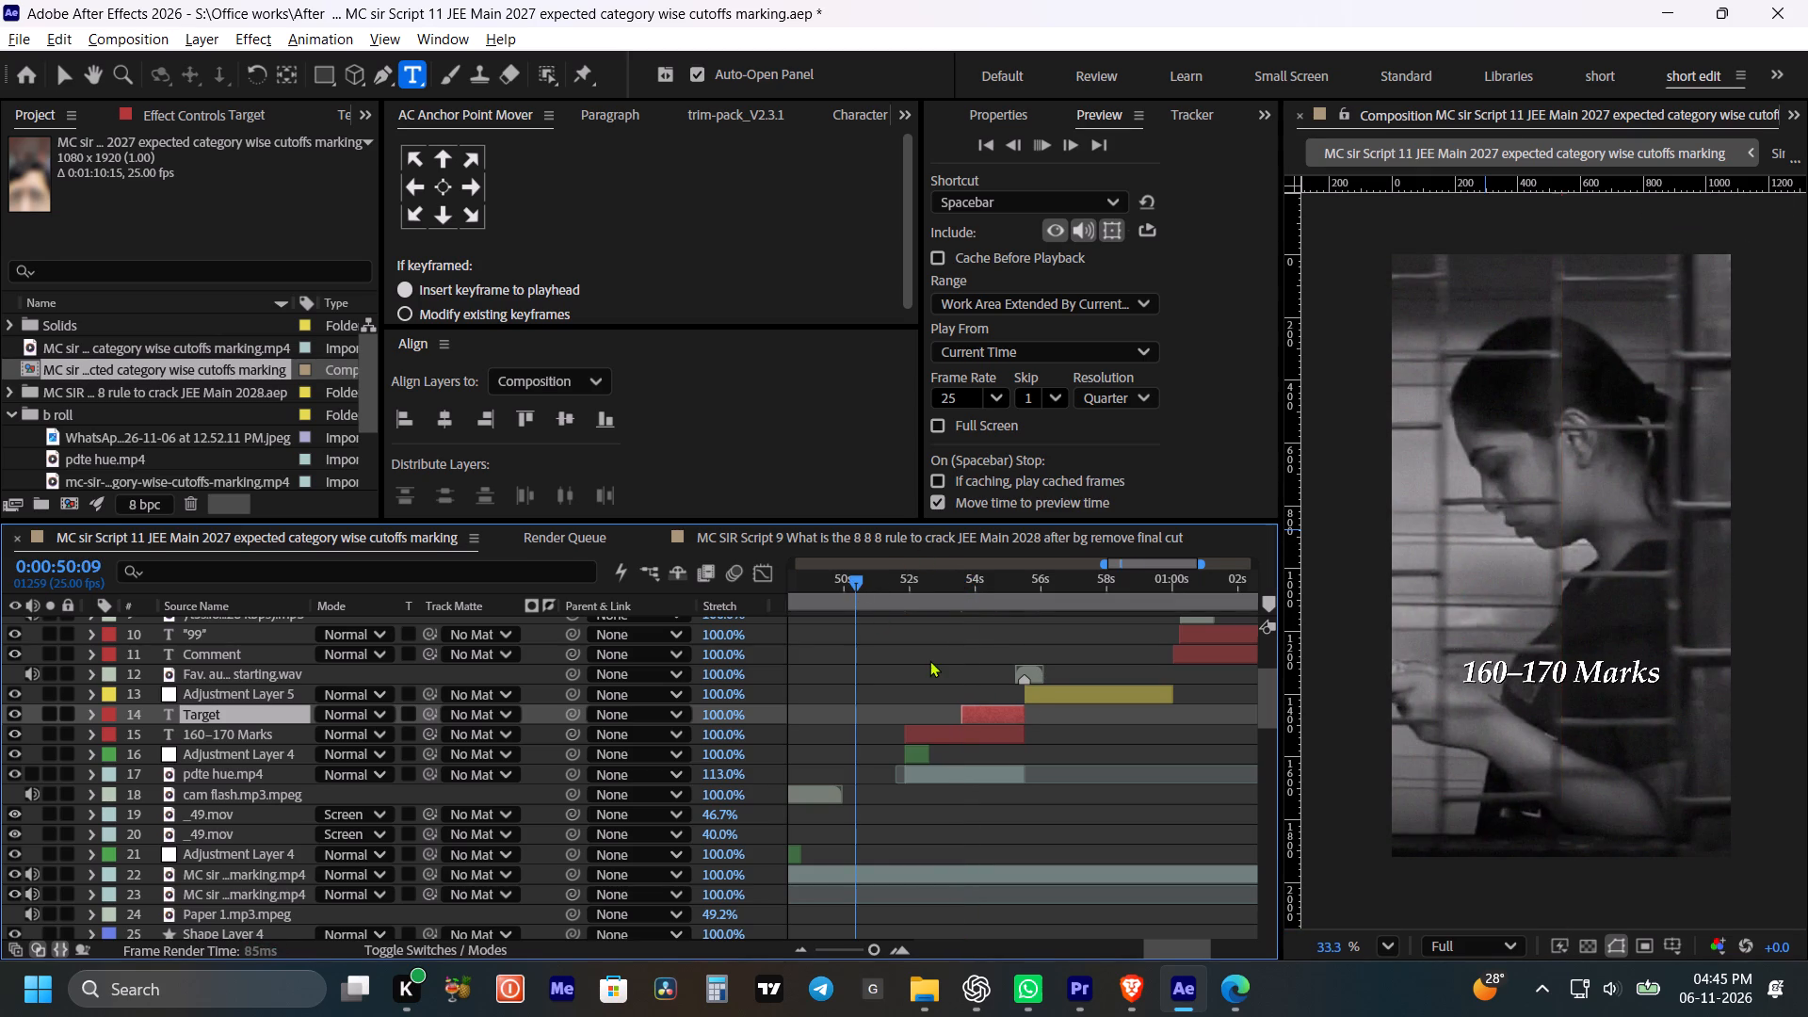
key(space)
drag(936, 675, 917, 672)
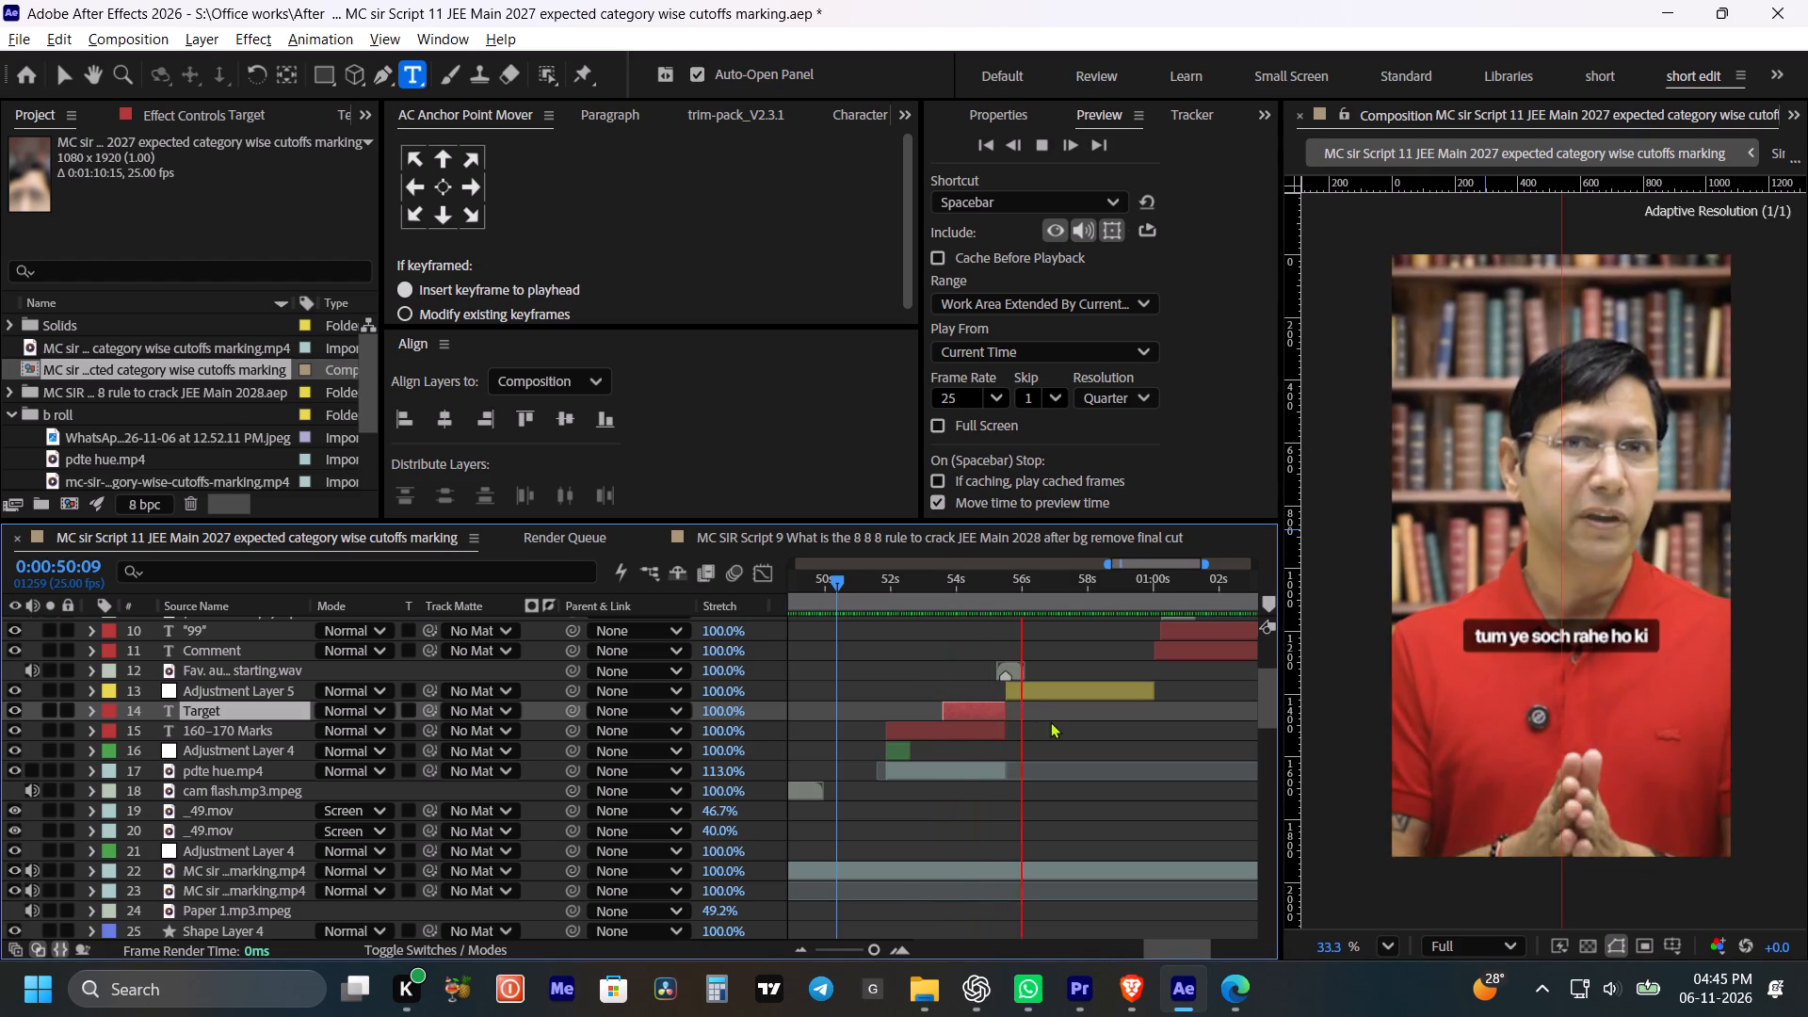
alt+scroll(1050, 721, down, 1)
scroll(1065, 724, up, 3)
key(space)
key(space)
key(space)
key(space)
key(space)
key(space)
key(space)
key(space)
key(space)
key(space)
key(space)
key(space)
key(space)
key(space)
key(space)
key(space)
key(space)
key(space)
key(space)
key(space)
drag(1098, 737, 881, 685)
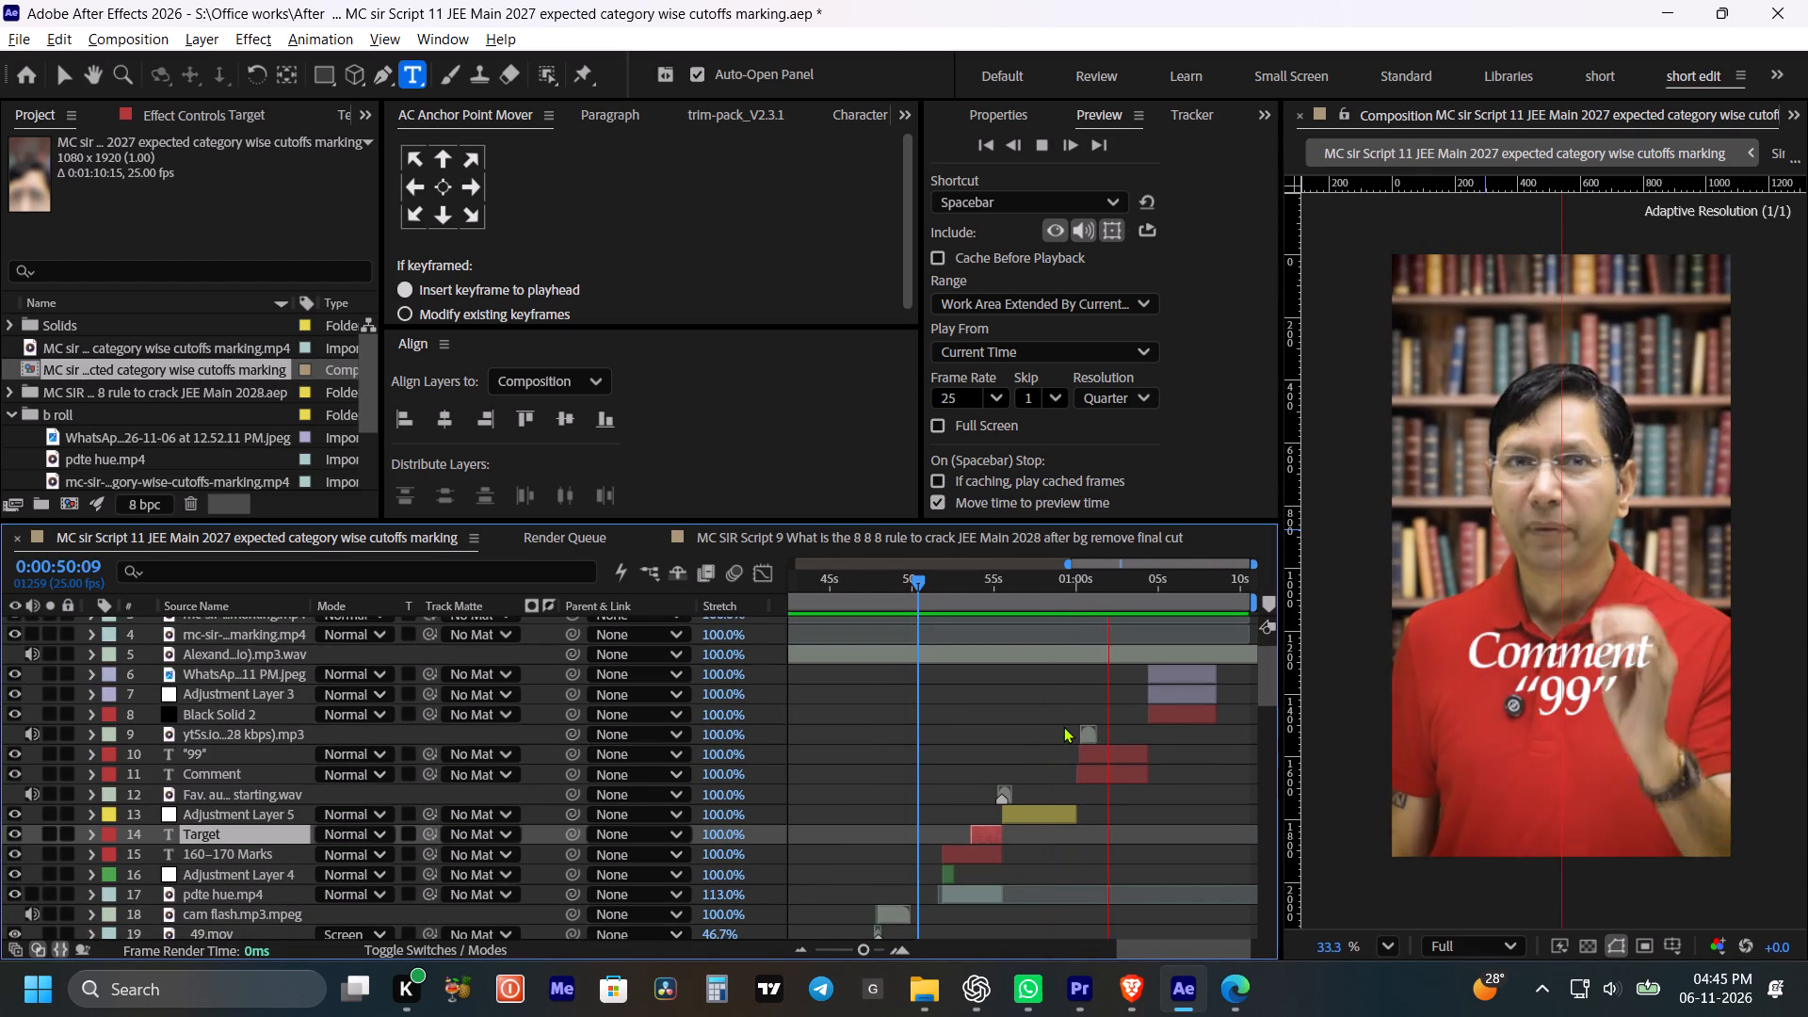
alt+scroll(1192, 751, up, 2)
key(space)
key(space)
key(space)
key(space)
key(space)
key(space)
key(space)
key(space)
key(space)
key(space)
key(space)
key(space)
key(space)
key(space)
key(space)
key(space)
key(space)
key(space)
key(space)
key(space)
drag(1134, 744, 1057, 713)
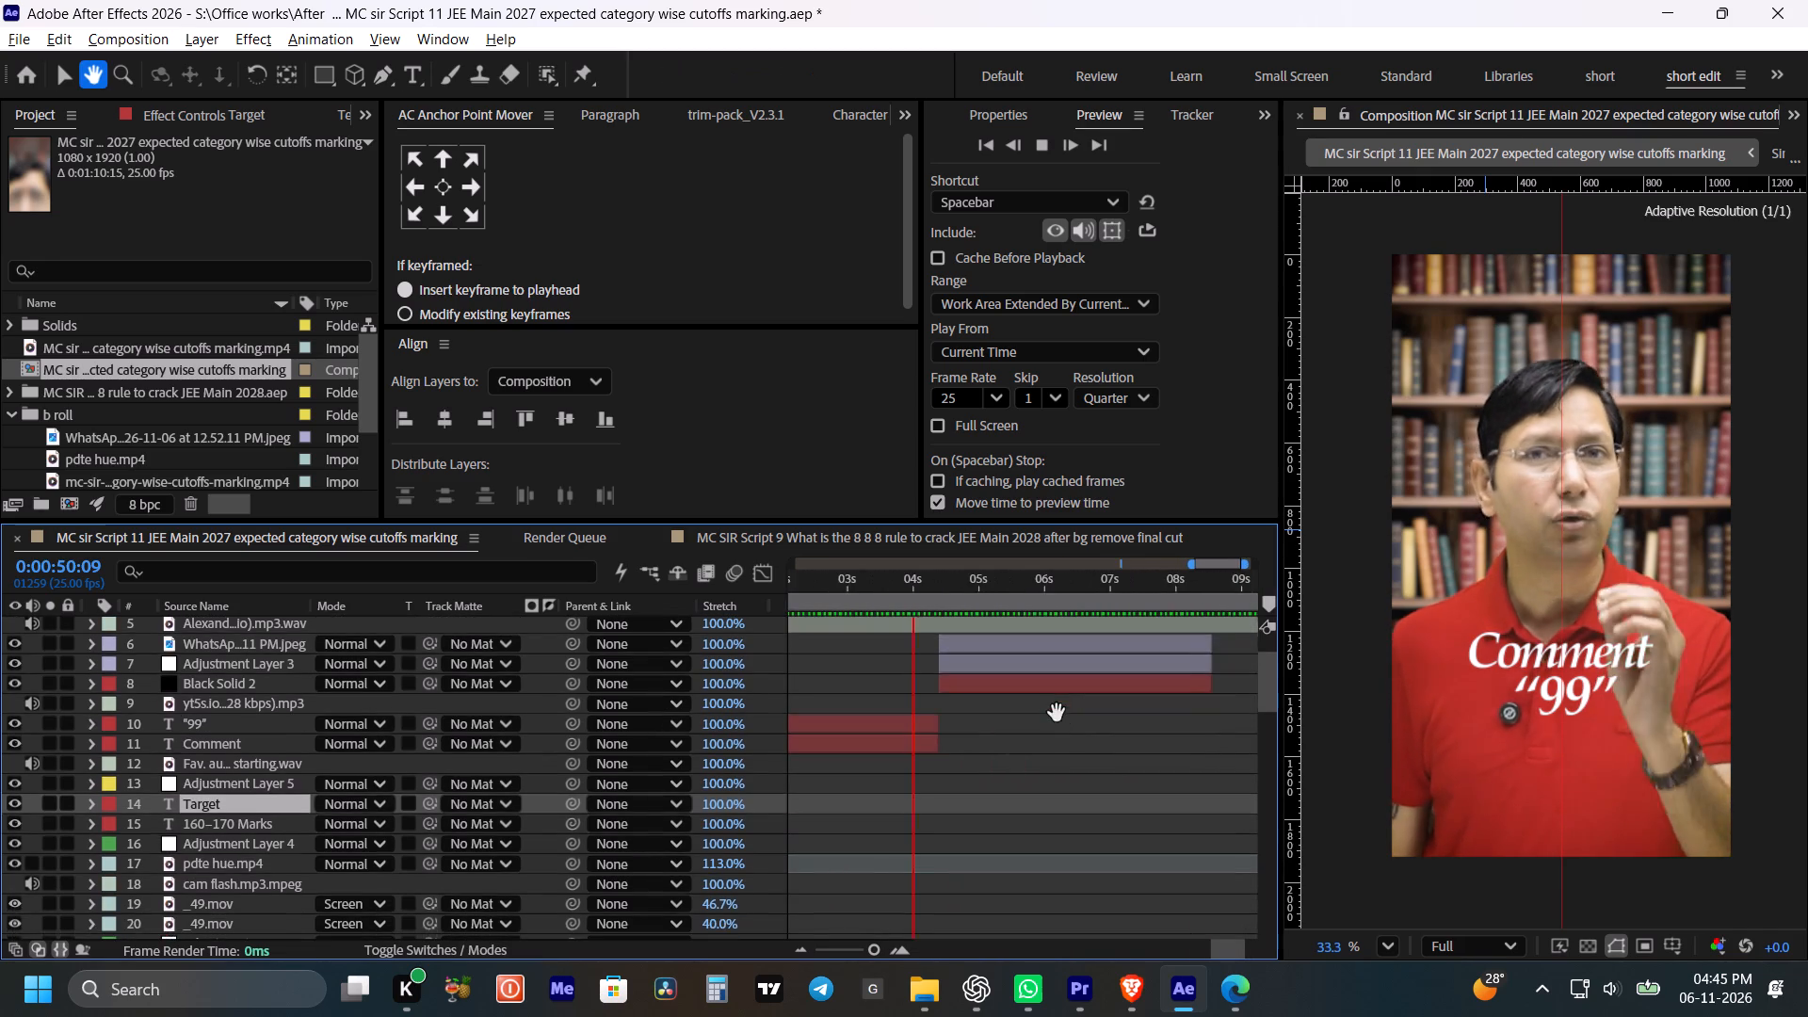
drag(1057, 713, 1143, 704)
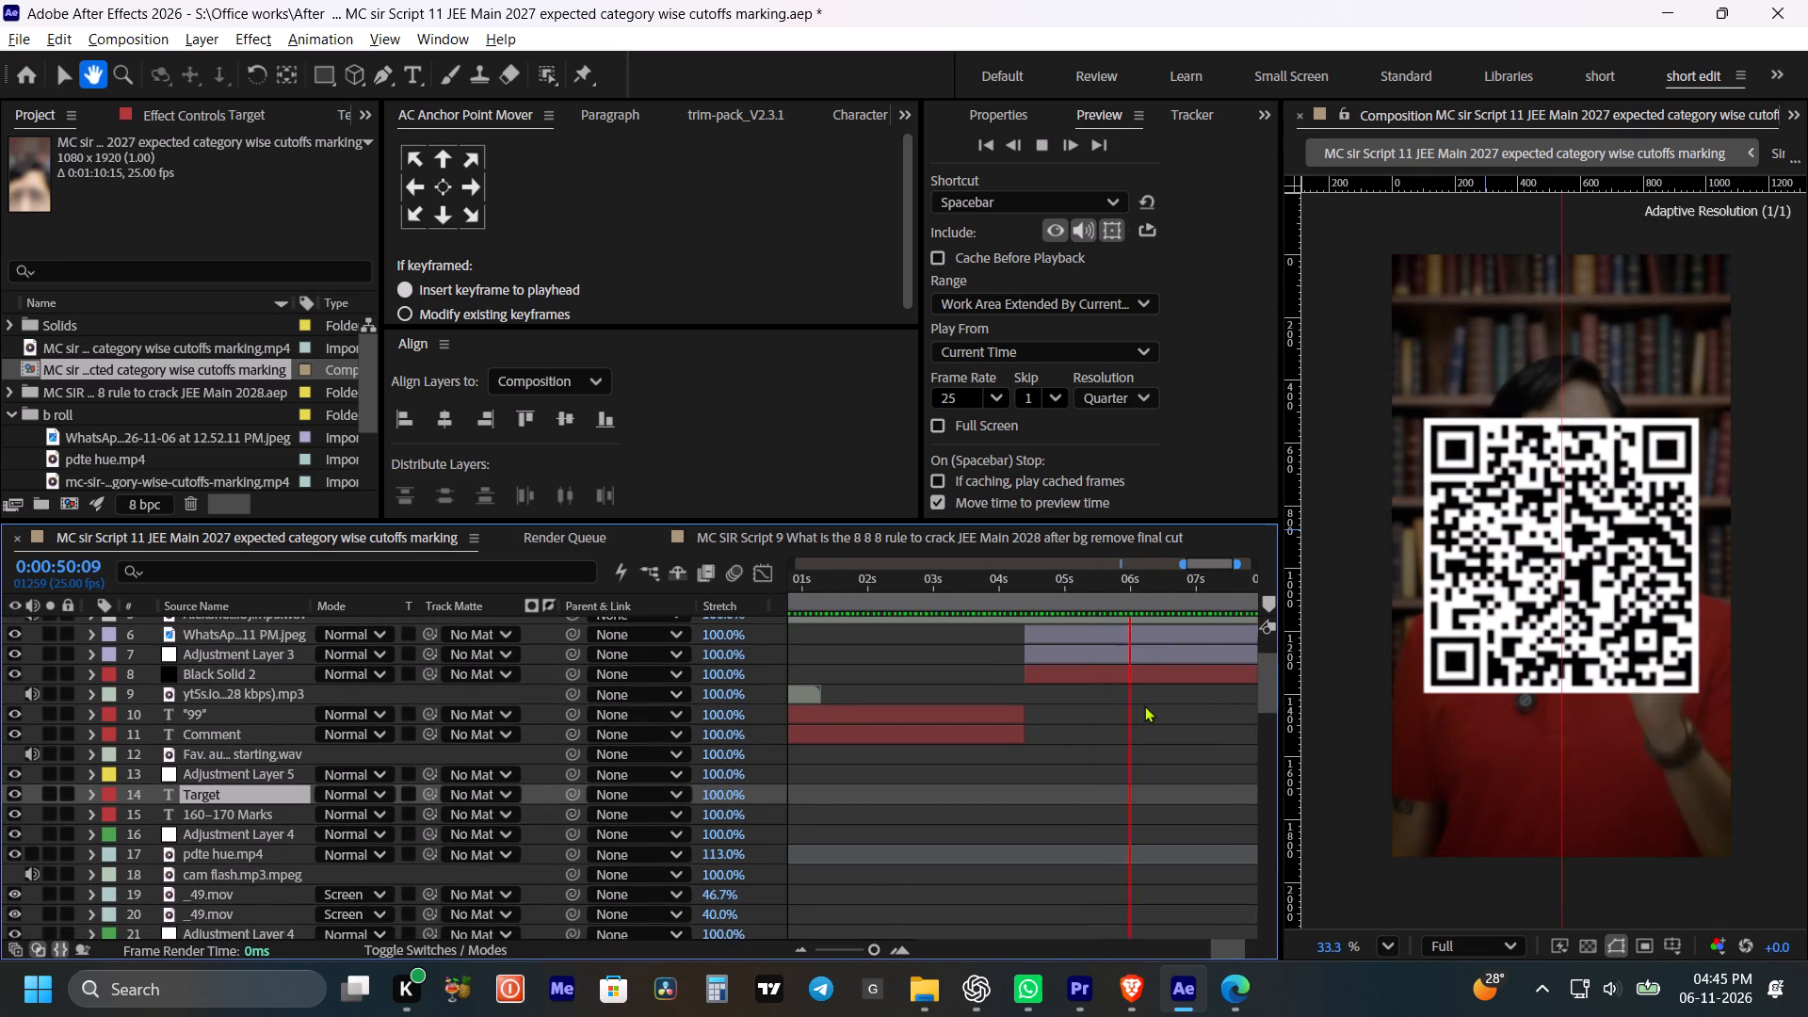
scroll(1144, 705, up, 3)
key(ctrl+s)
alt+scroll(1142, 767, down, 4)
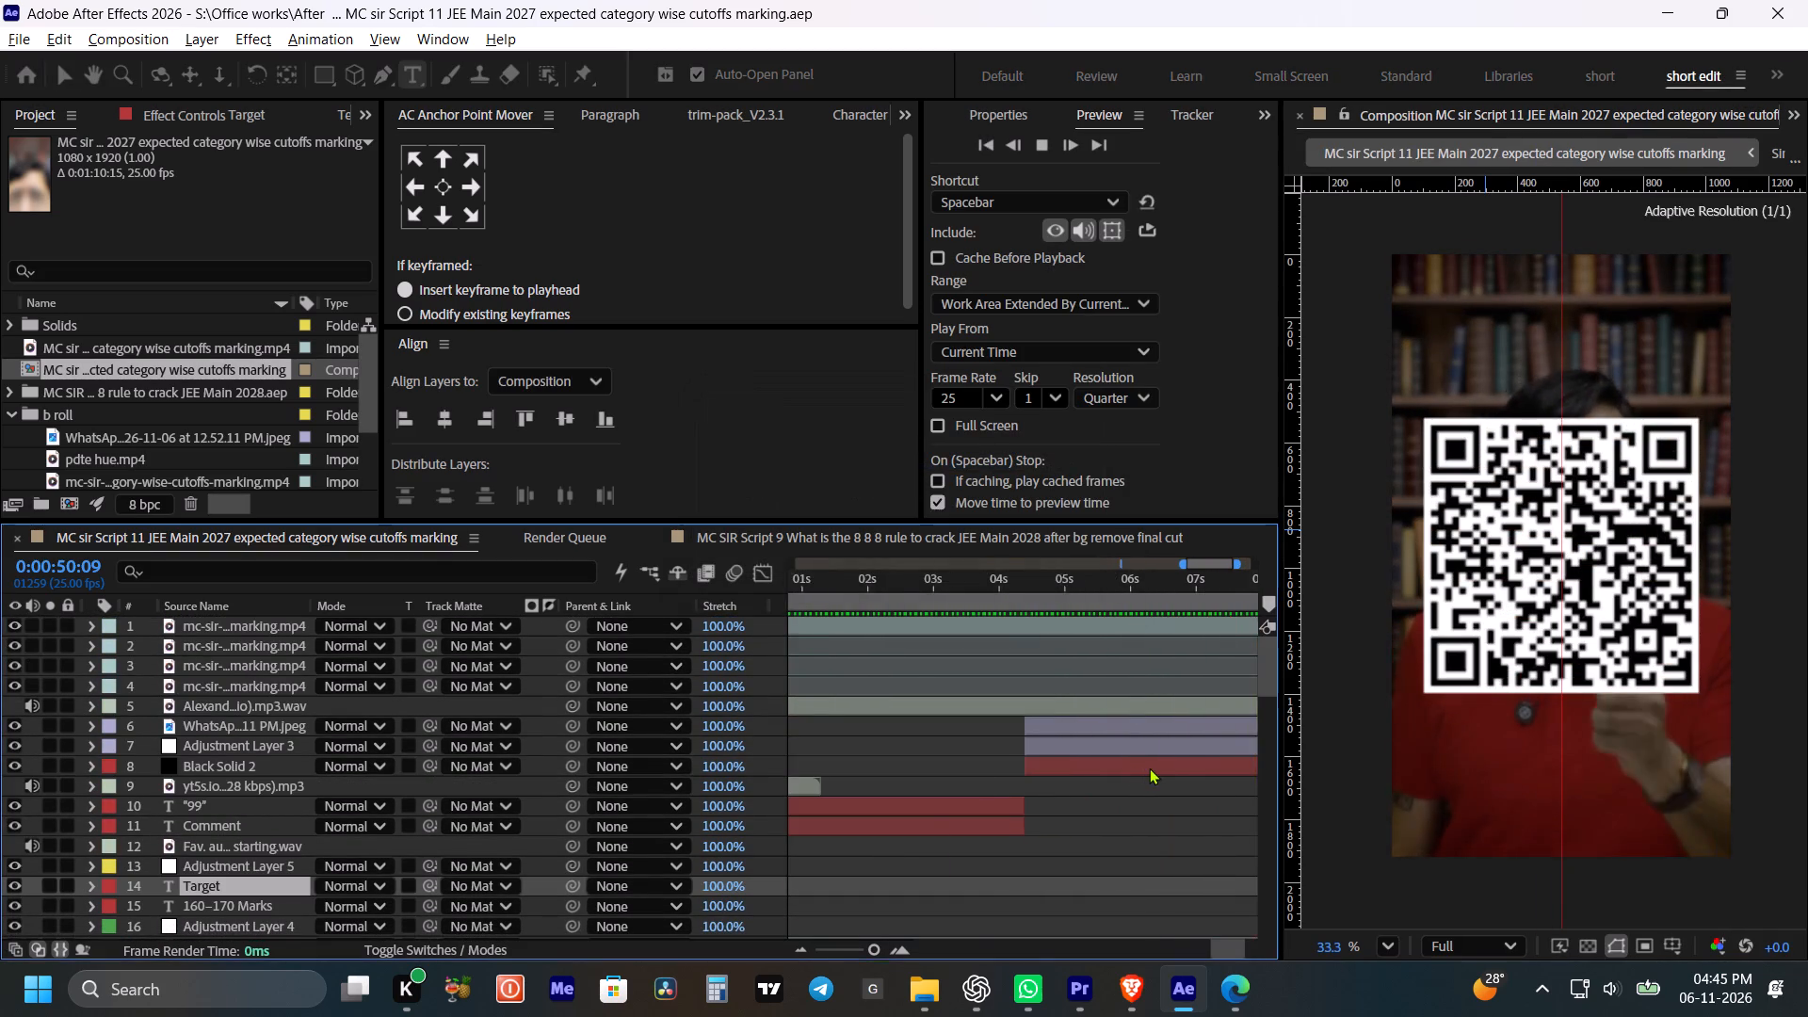
alt+scroll(1149, 767, down, 4)
Review the closing seconds from 0:01:09:05, let playback loop to the composition's start, and save the project.
key(space)
key(space)
alt+scroll(1226, 740, up, 1)
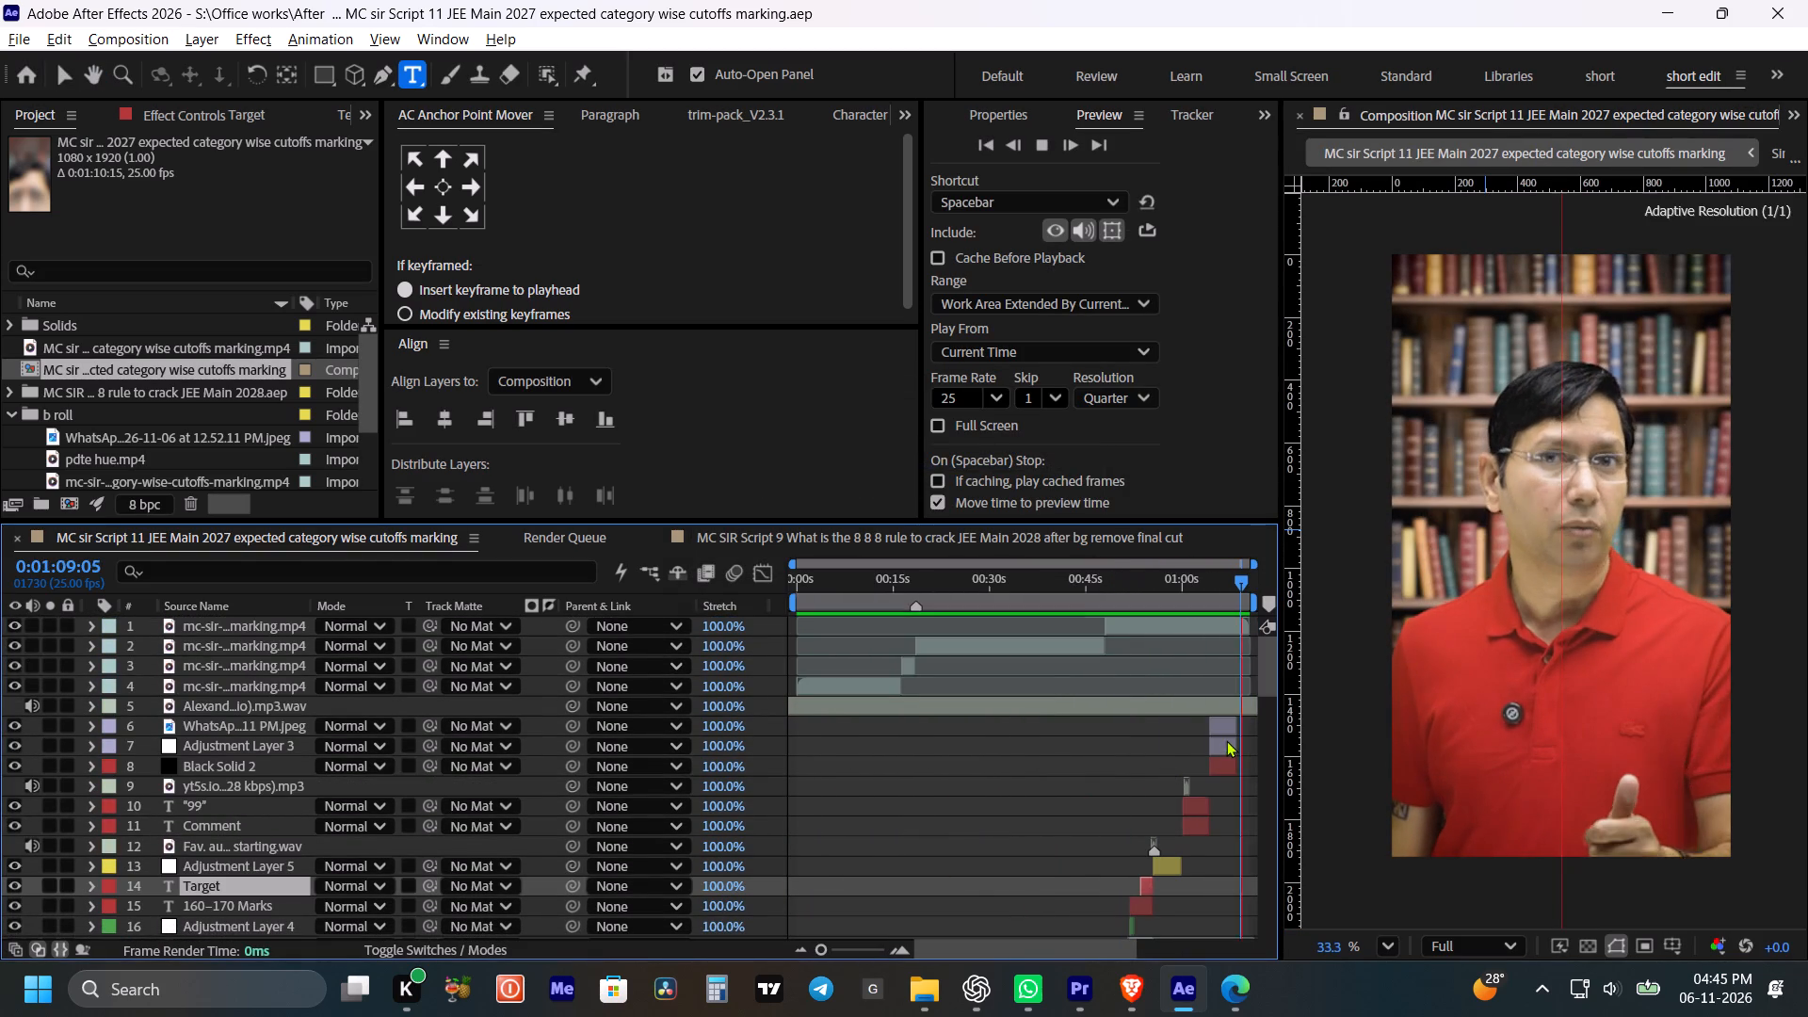
alt+scroll(1226, 740, up, 1)
key(space)
key(space)
key(space)
key(space)
key(space)
key(space)
key(space)
key(space)
key(space)
key(space)
key(space)
key(space)
key(space)
key(space)
key(space)
key(space)
key(space)
key(space)
key(space)
key(space)
drag(1203, 725, 977, 726)
alt+scroll(1105, 715, down, 4)
key(space)
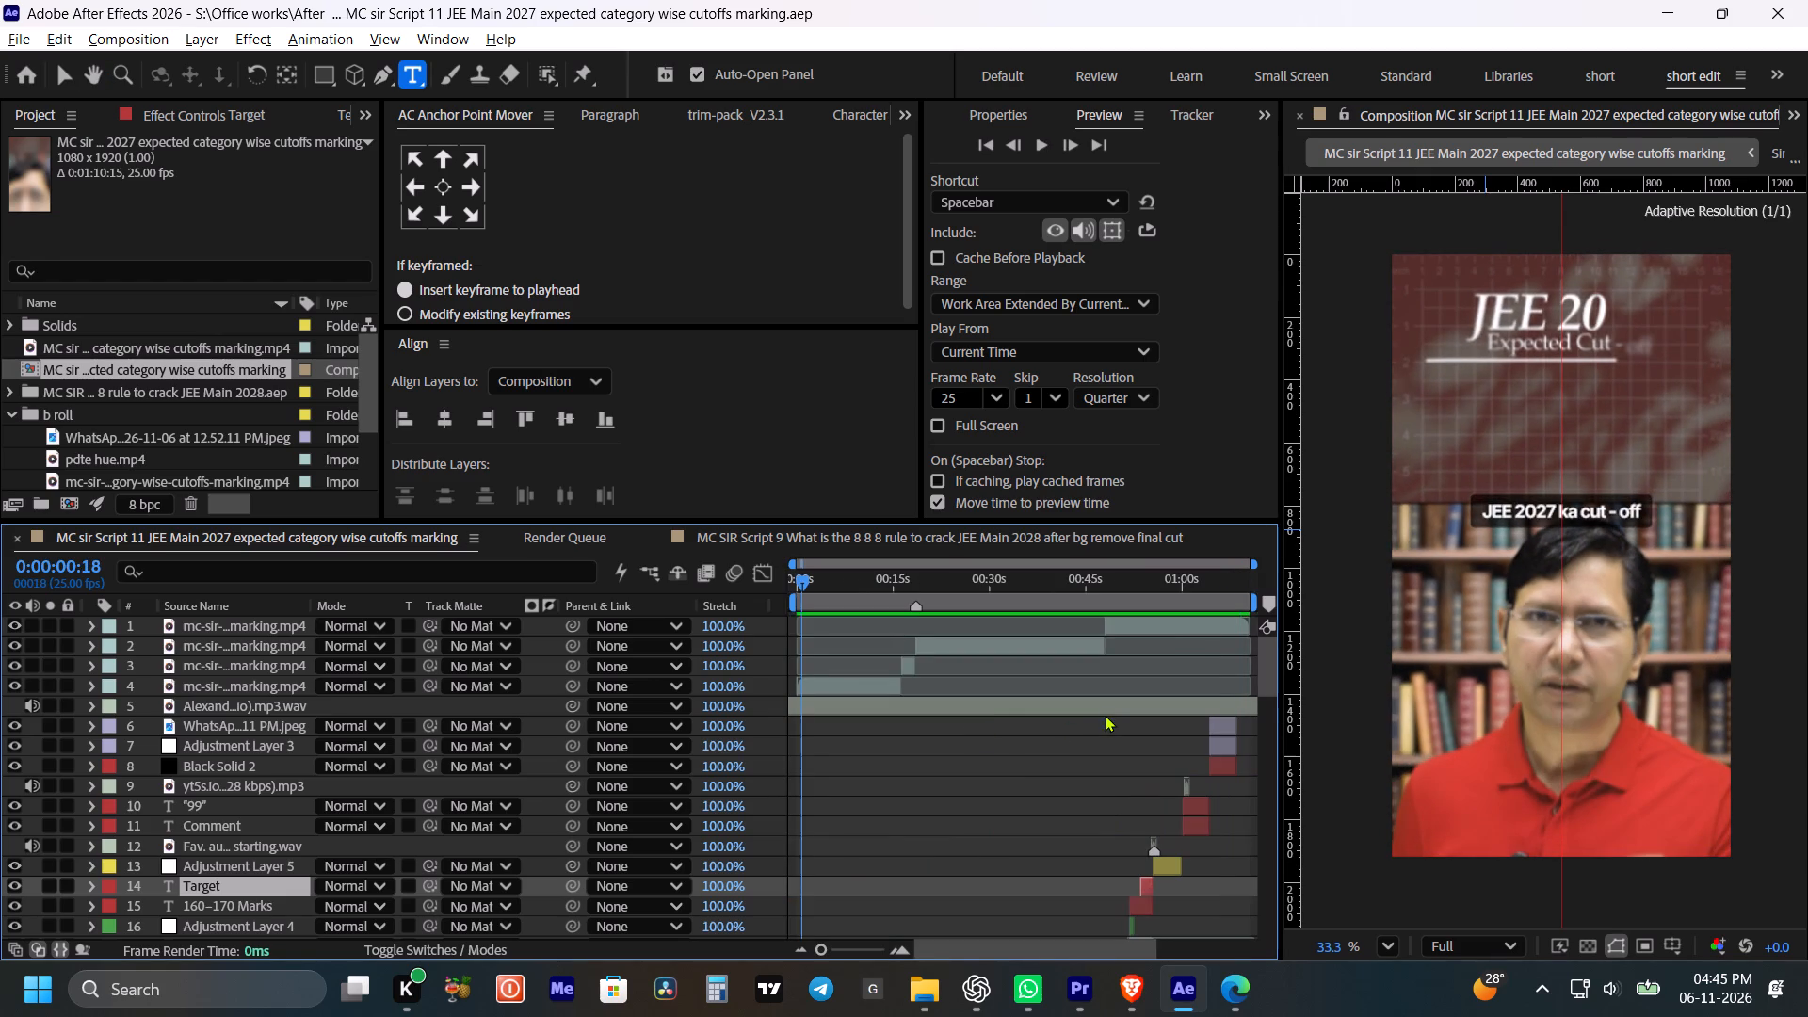
key(ctrl+s)
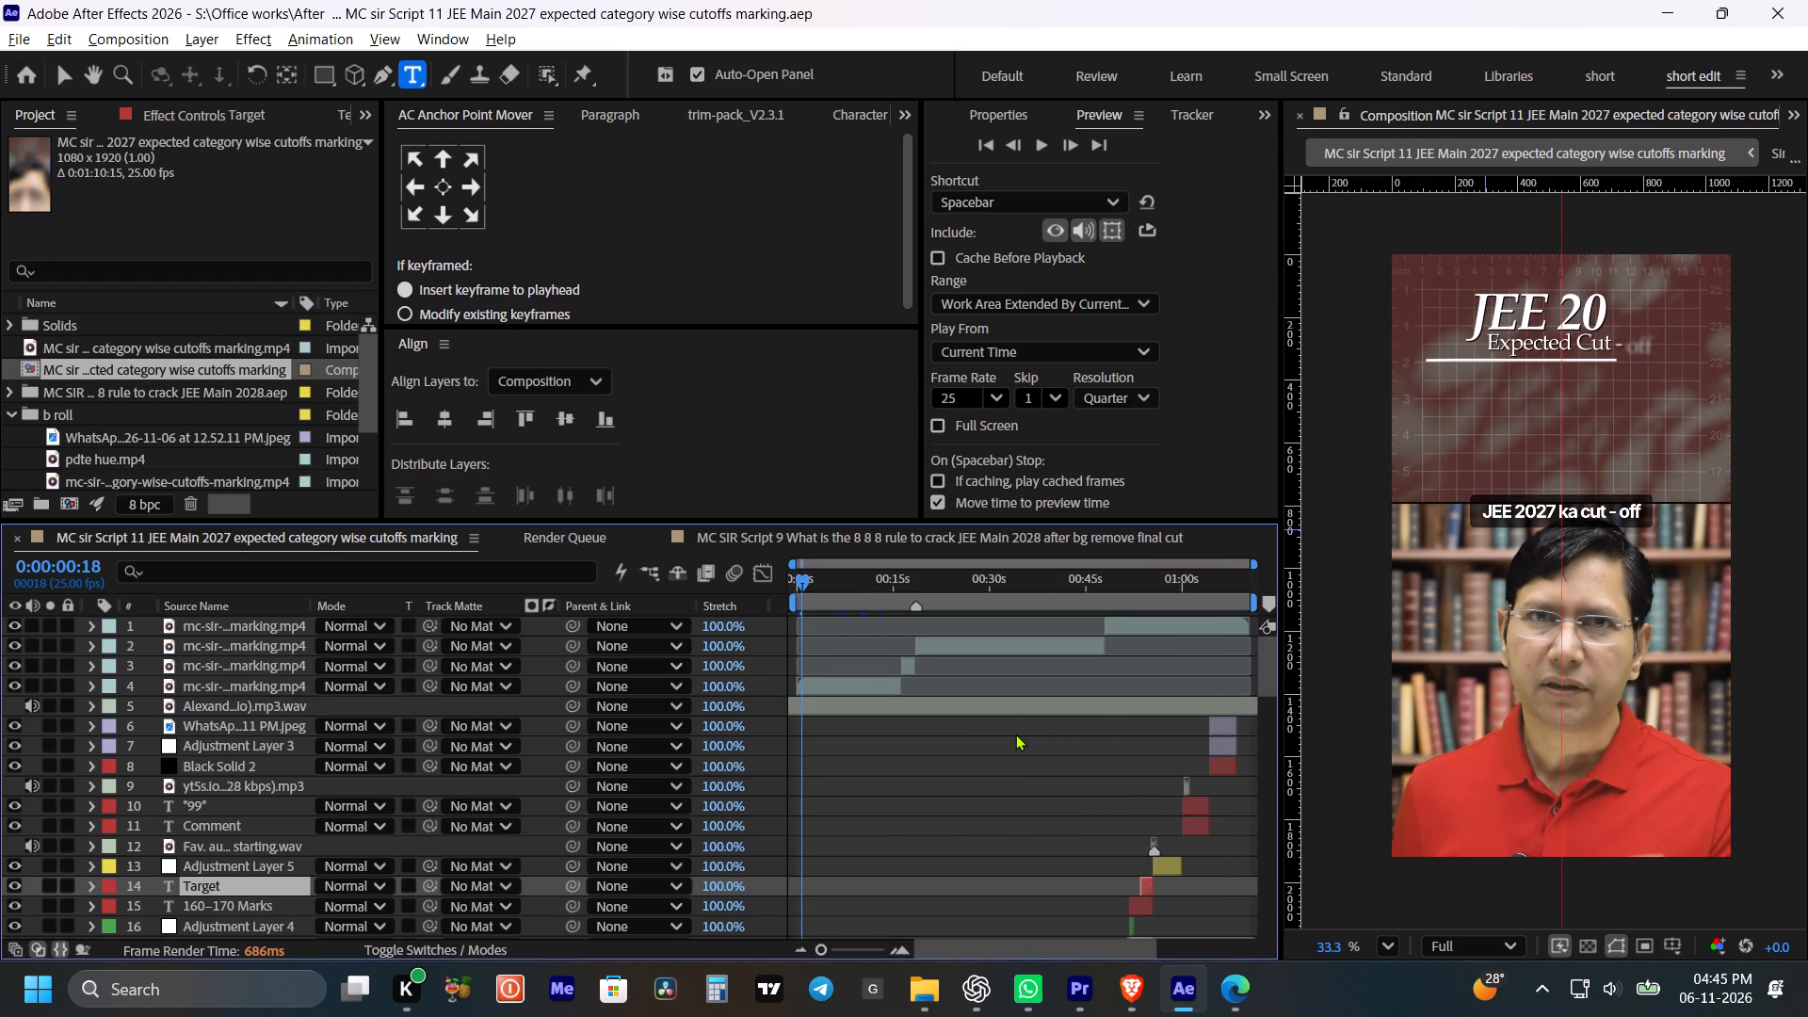
Add the MC sir Script 11 JEE Main 2027 composition to the Render Queue.
alt+scroll(1015, 734, down, 6)
click(24, 48)
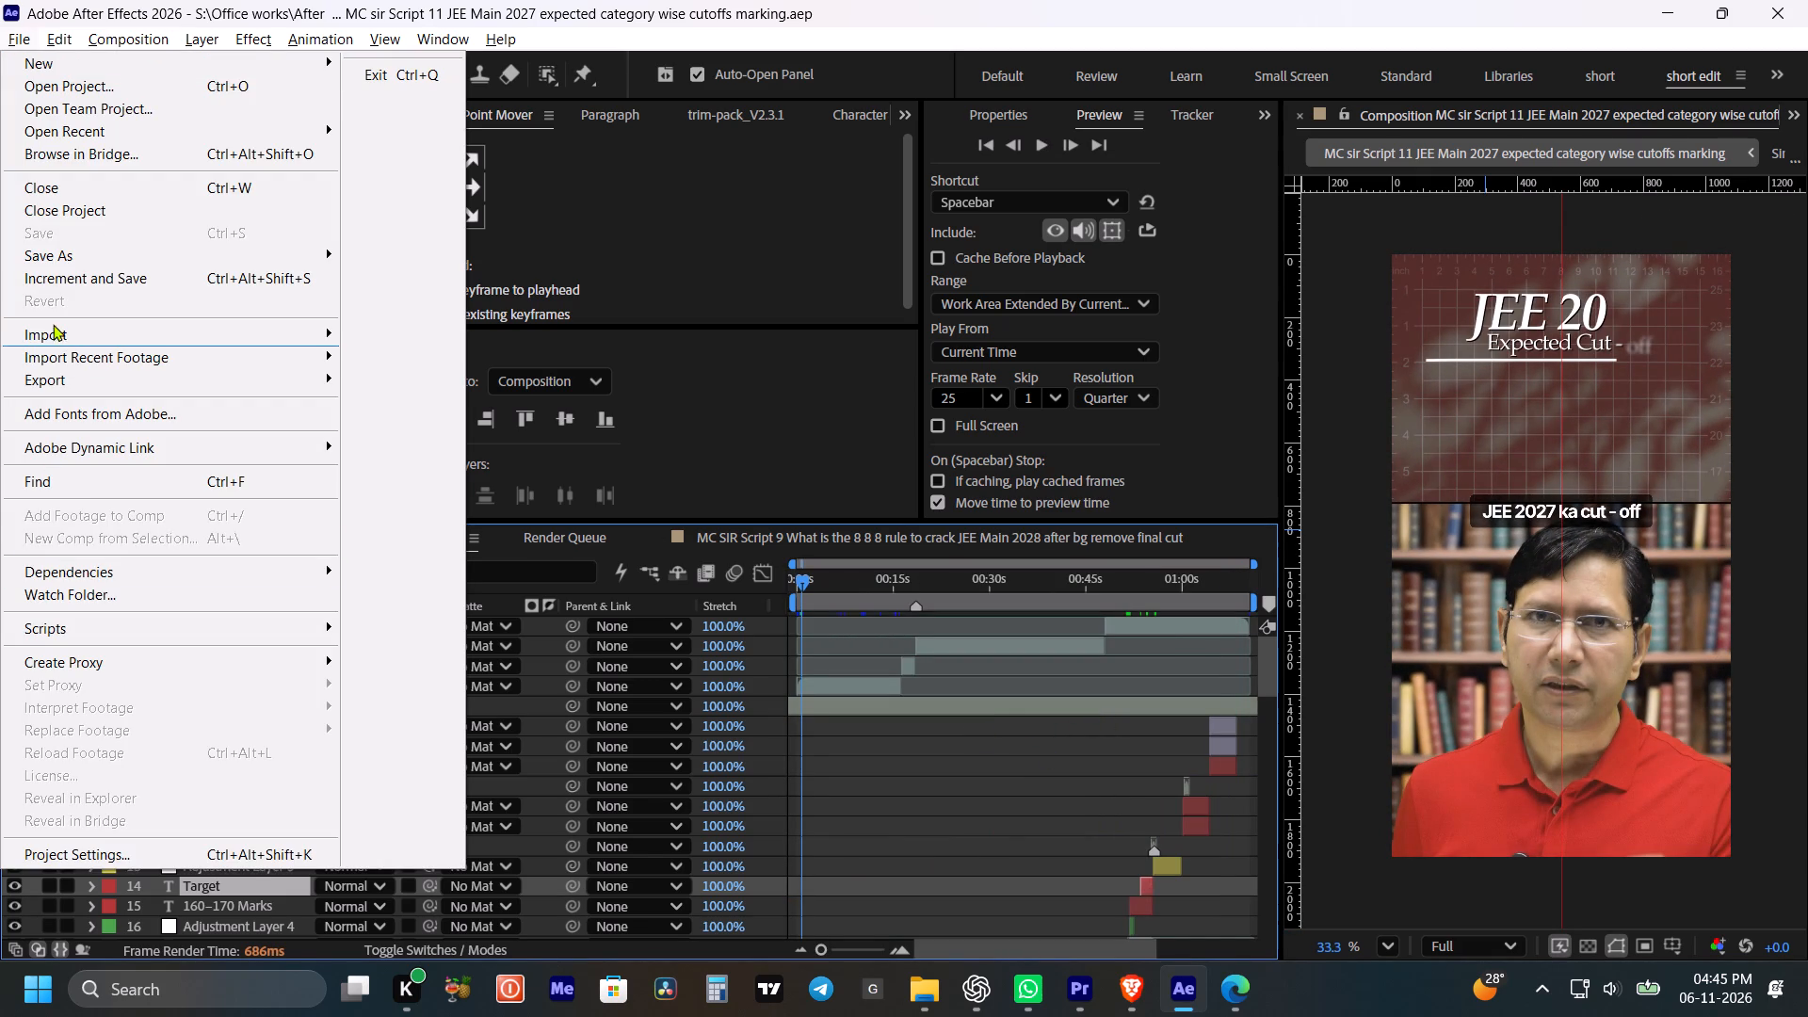
drag(53, 391, 78, 383)
click(543, 402)
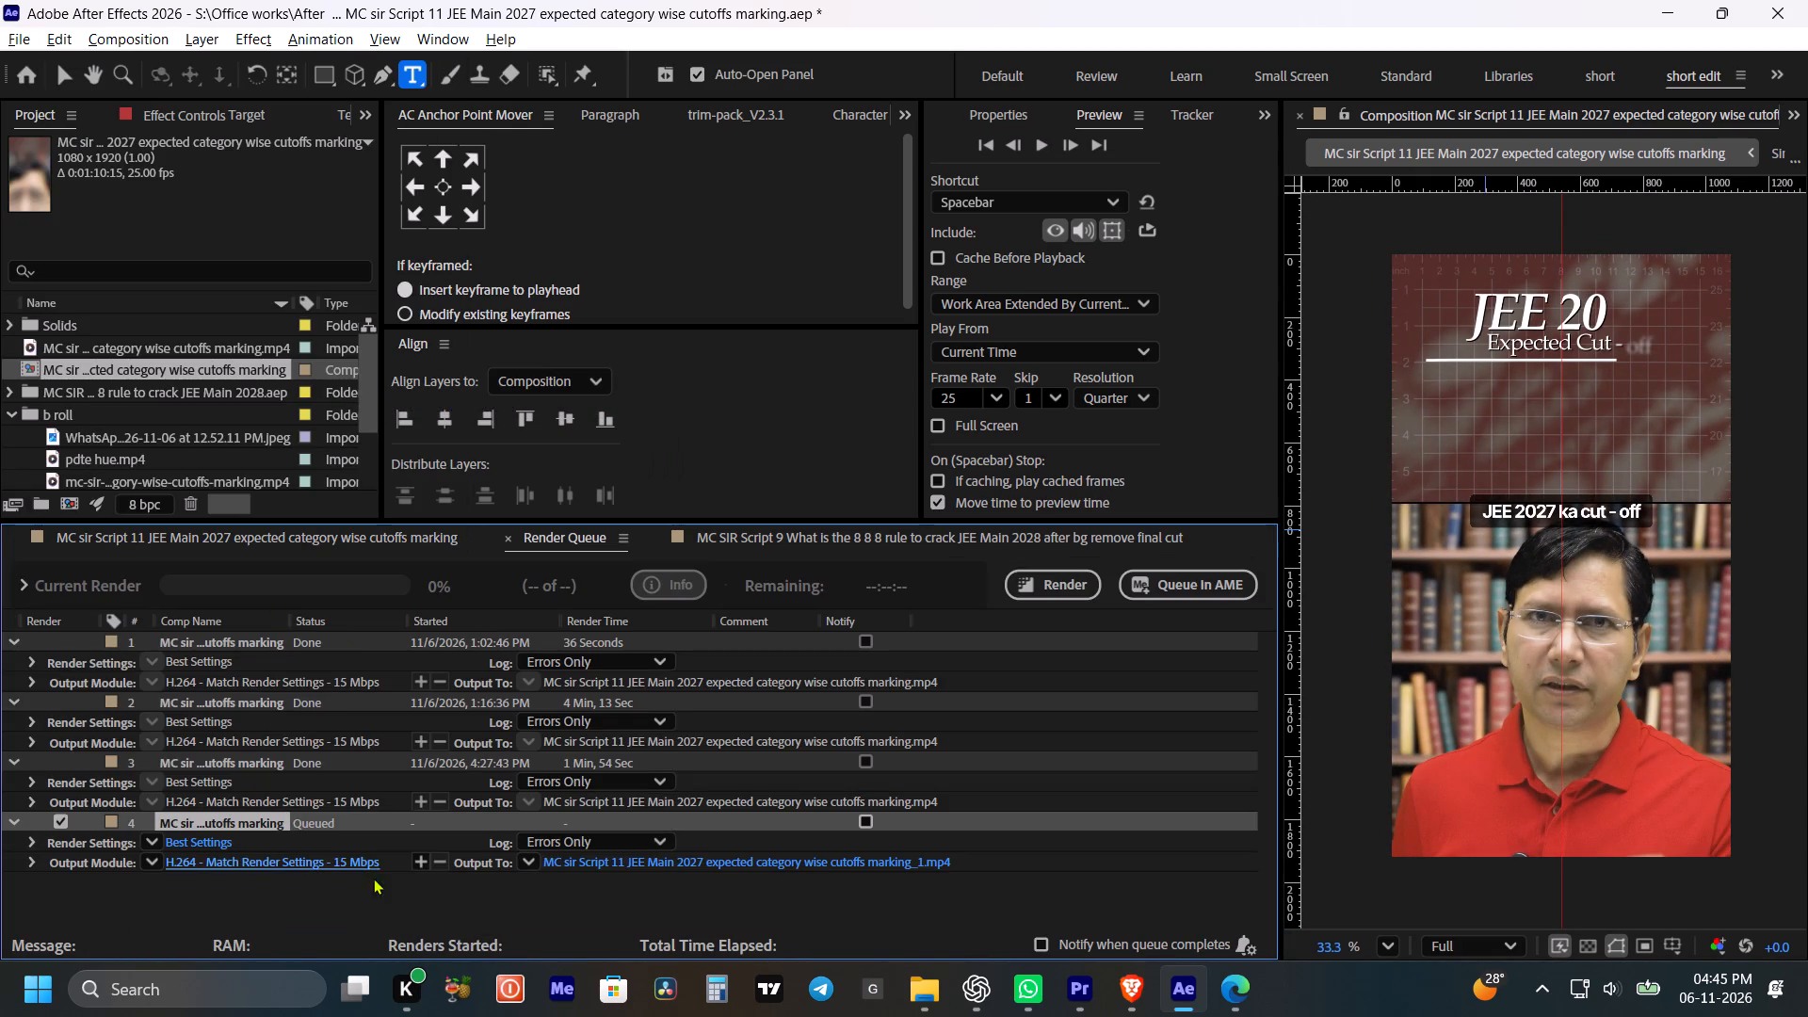
Set the queued render's output to the existing MC sir Script 11 JEE Main 2027 expected category wise cutoffs marking.mp4 in the Edited folder.
click(771, 873)
click(771, 864)
click(606, 432)
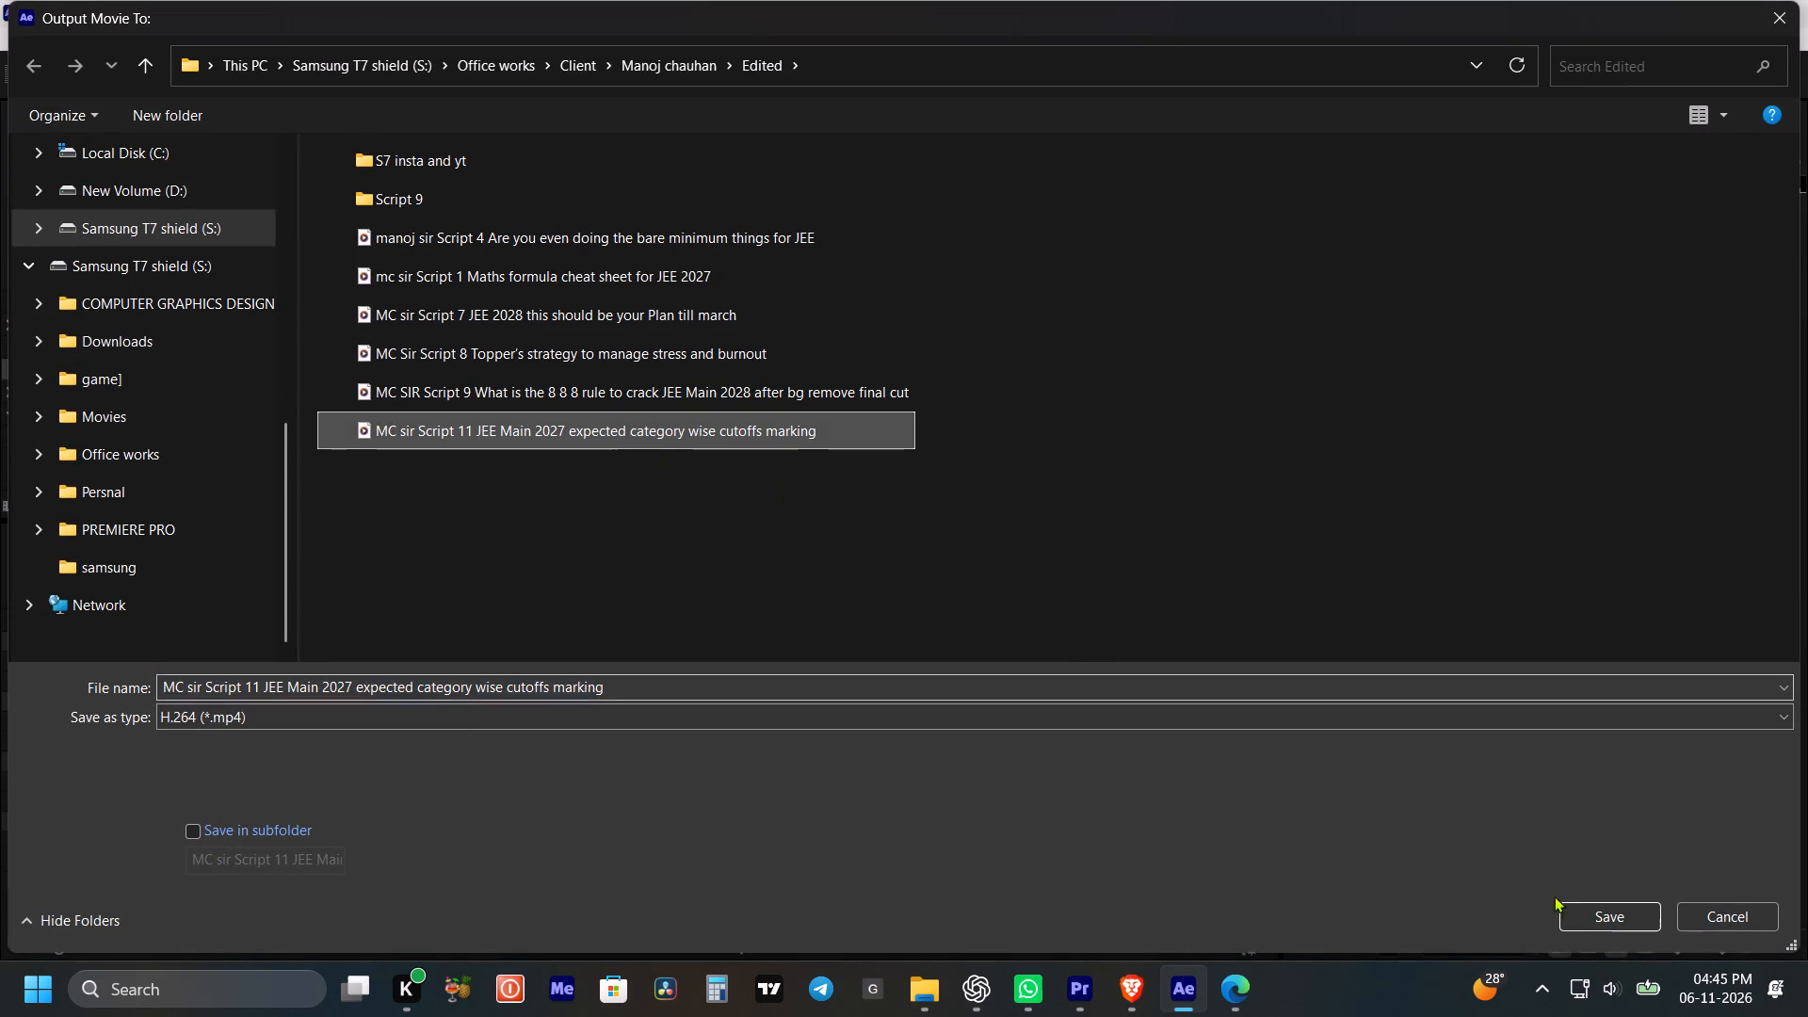
click(1610, 928)
Start rendering the queued composition, overwriting the existing MP4 file.
click(1013, 593)
click(1046, 584)
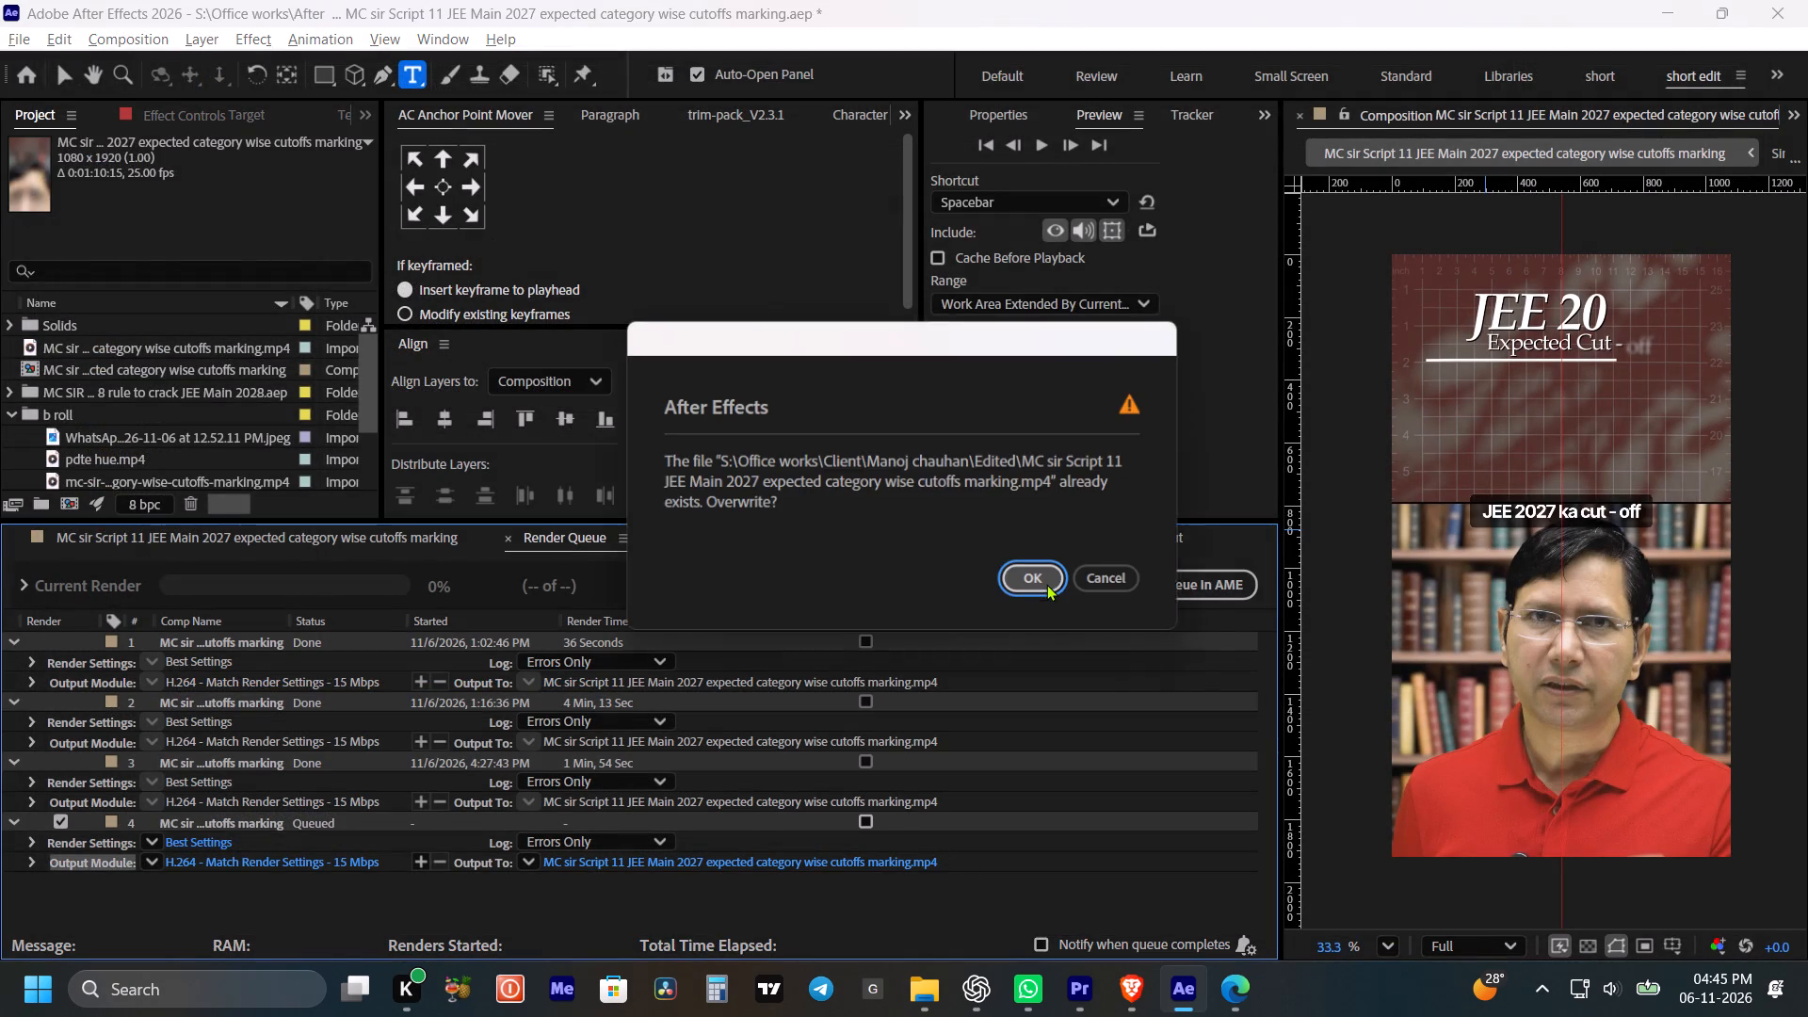
click(1046, 584)
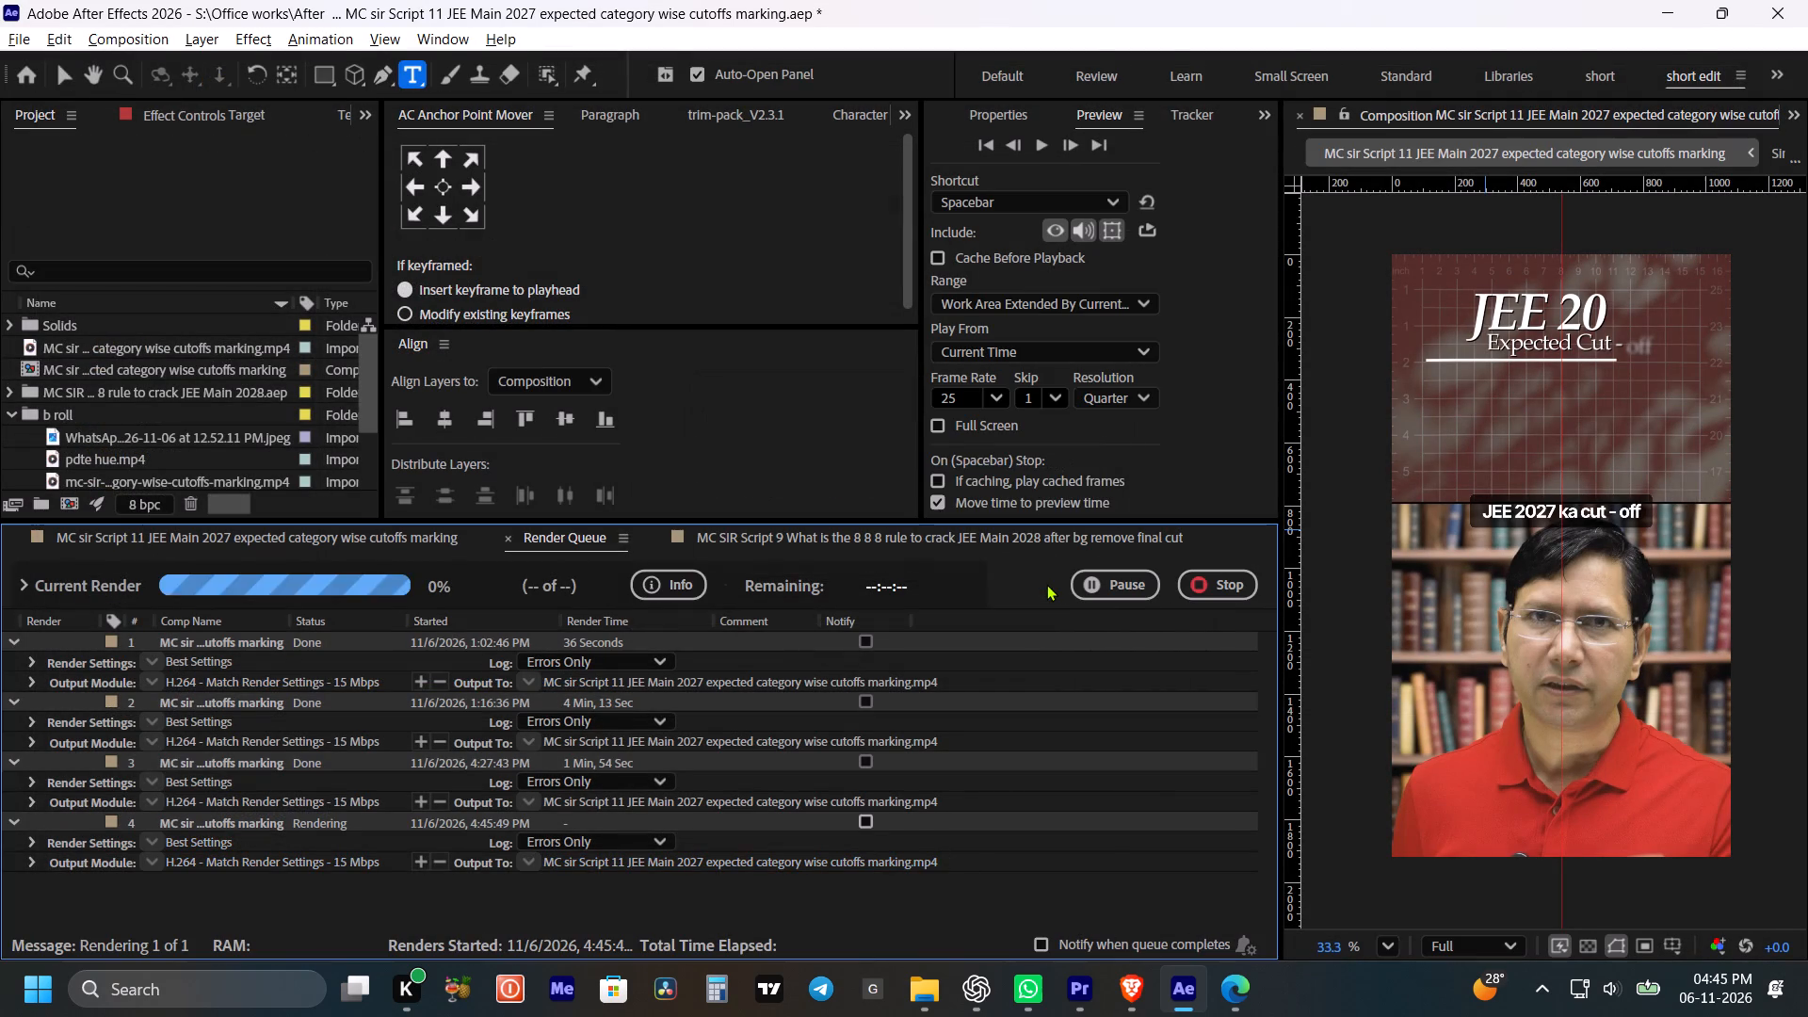
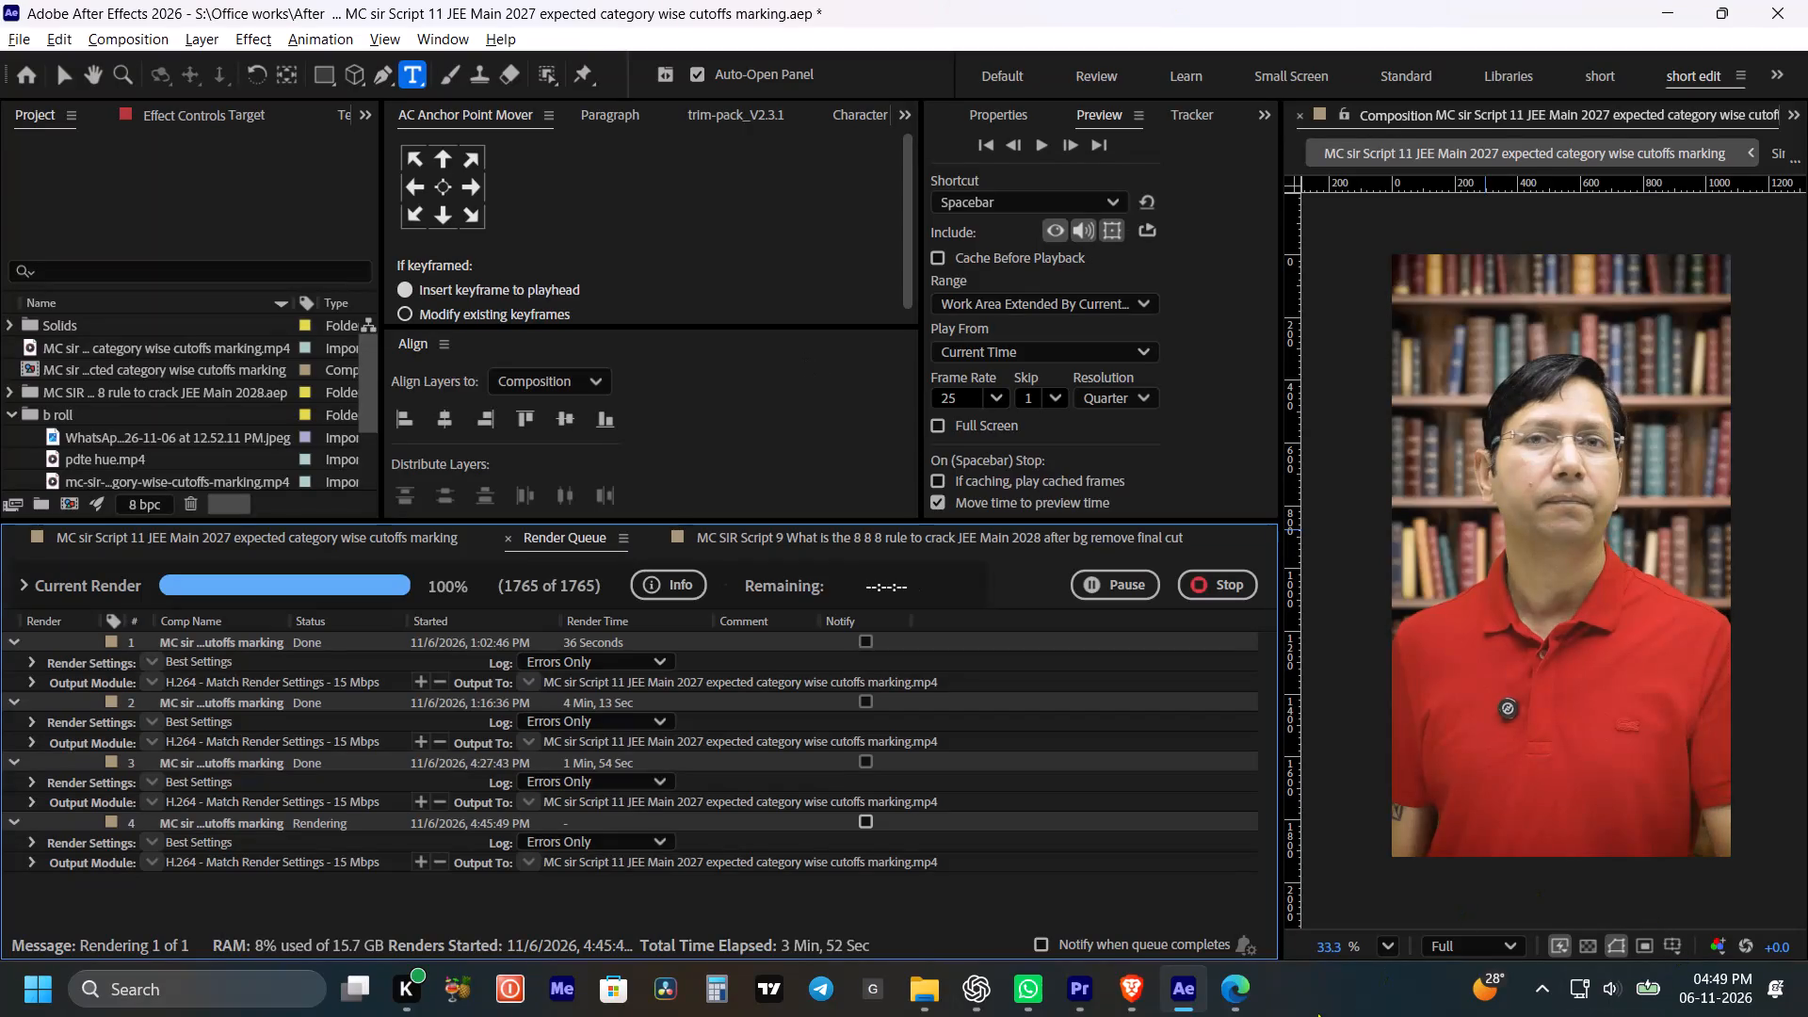
Switch to Premiere and save the MC Sir Script 11 JEE Main 2027 project.
click(1090, 989)
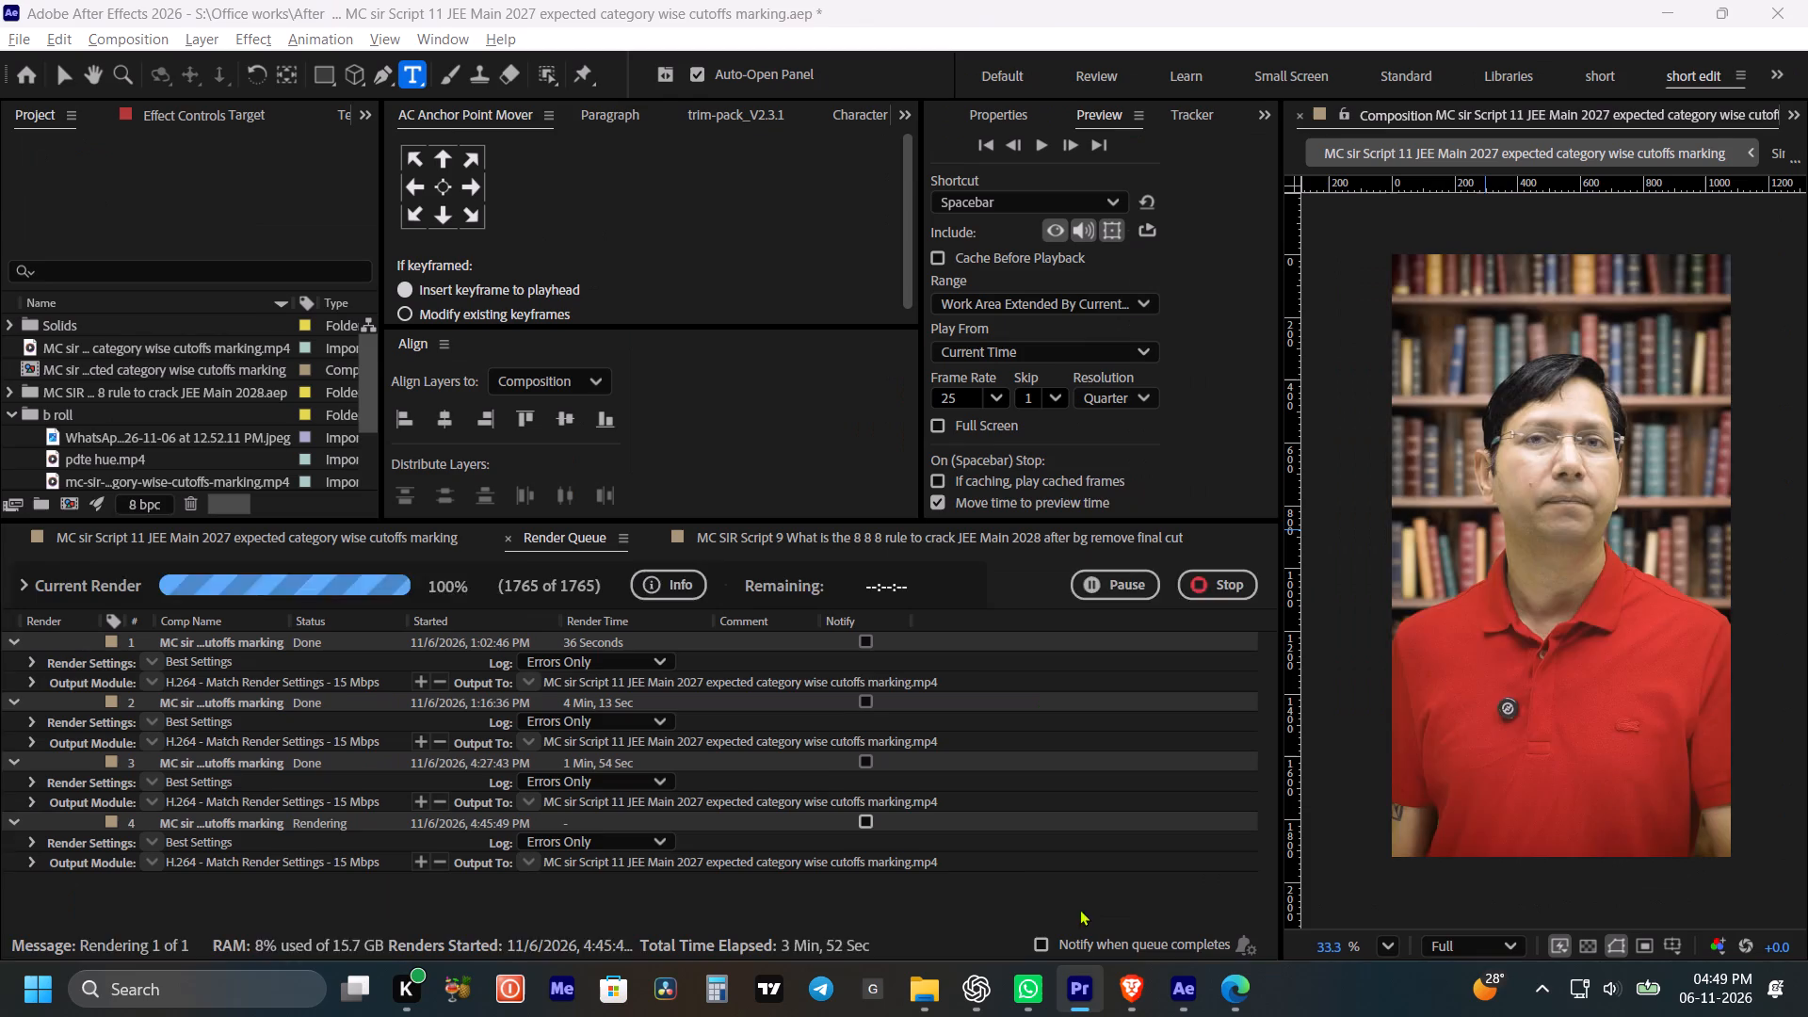
key(ctrl+s)
key(ctrl+s)
In After Effects, open the recent CM Script 6 Top 3 Industry Certifications project, saving the current project's changes.
click(1193, 981)
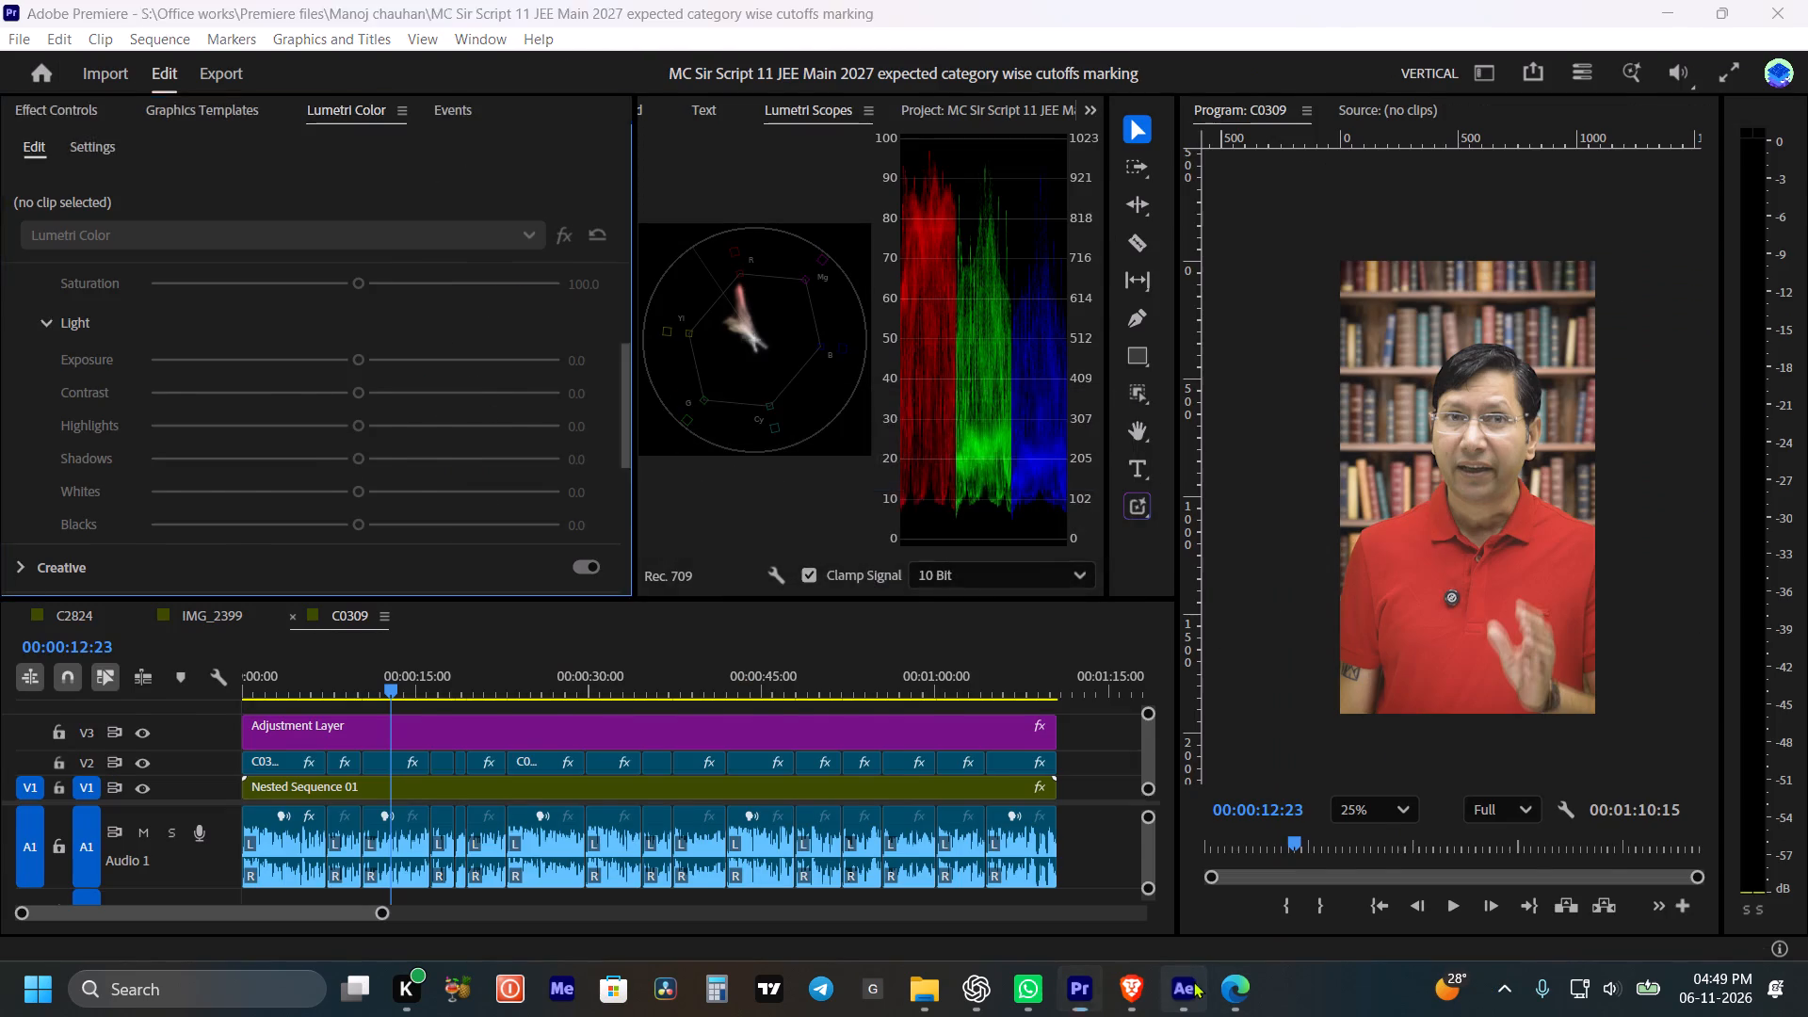
click(26, 39)
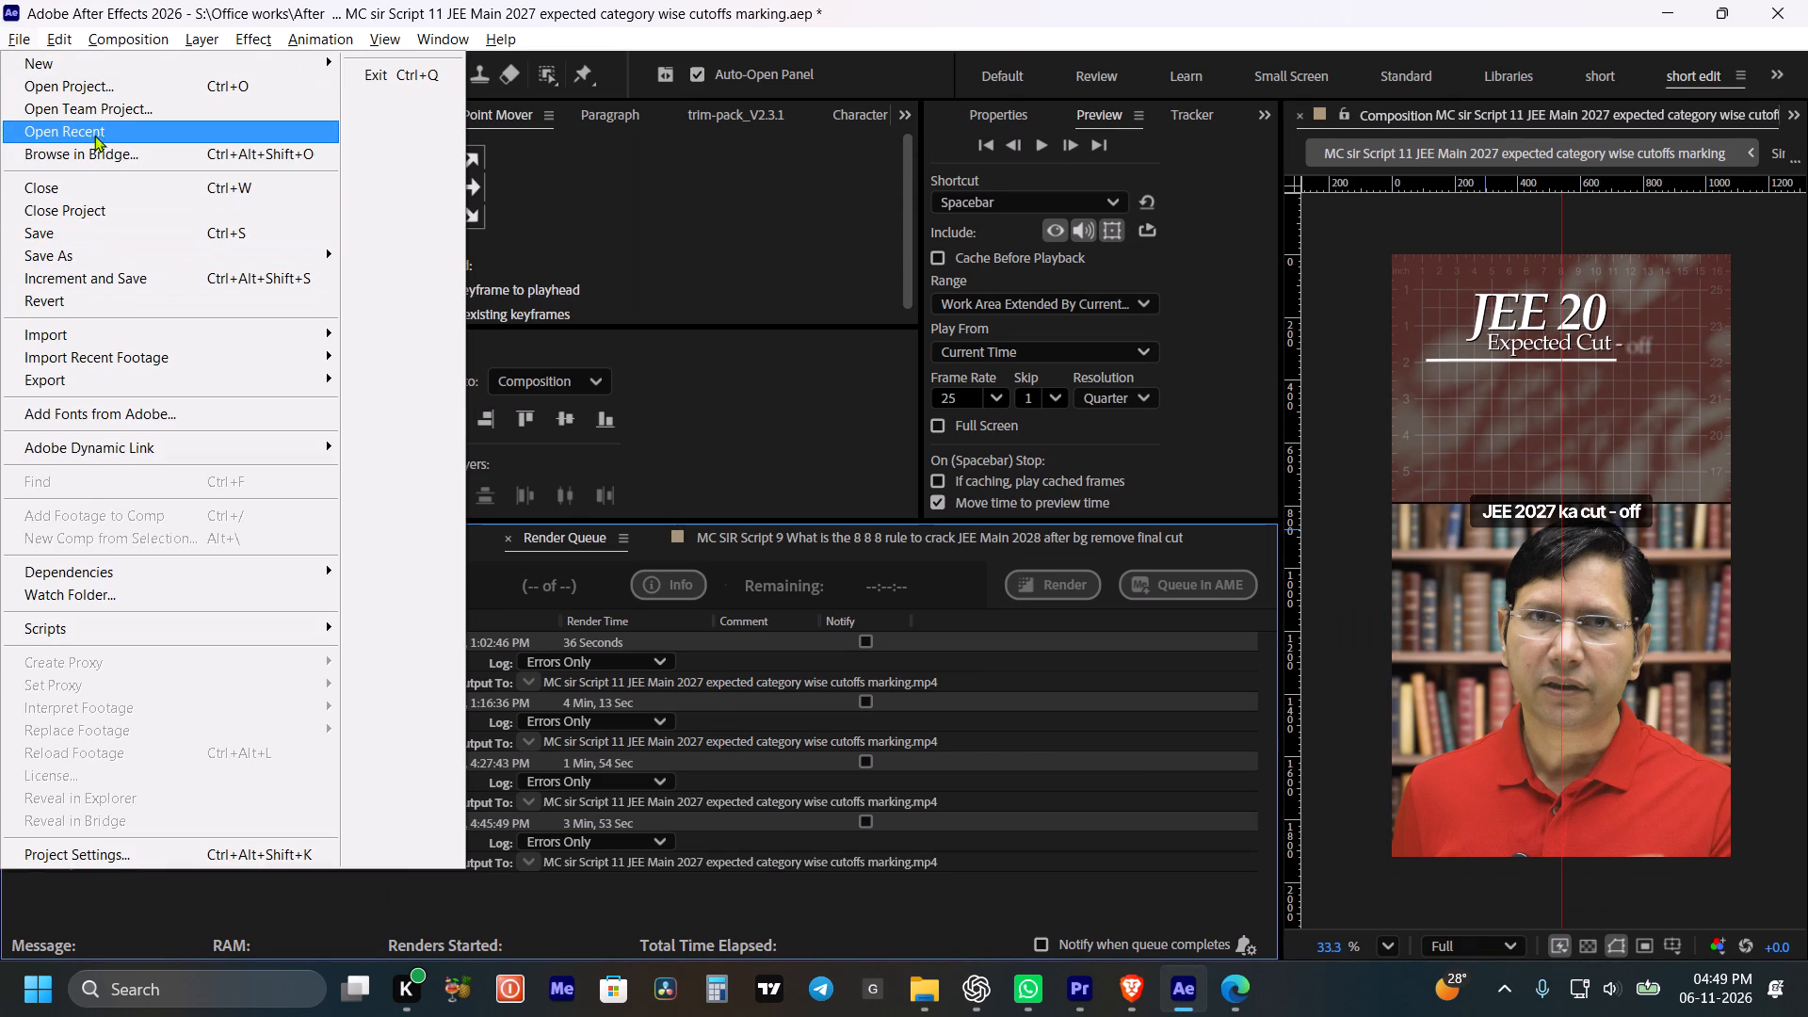
click(126, 121)
click(691, 157)
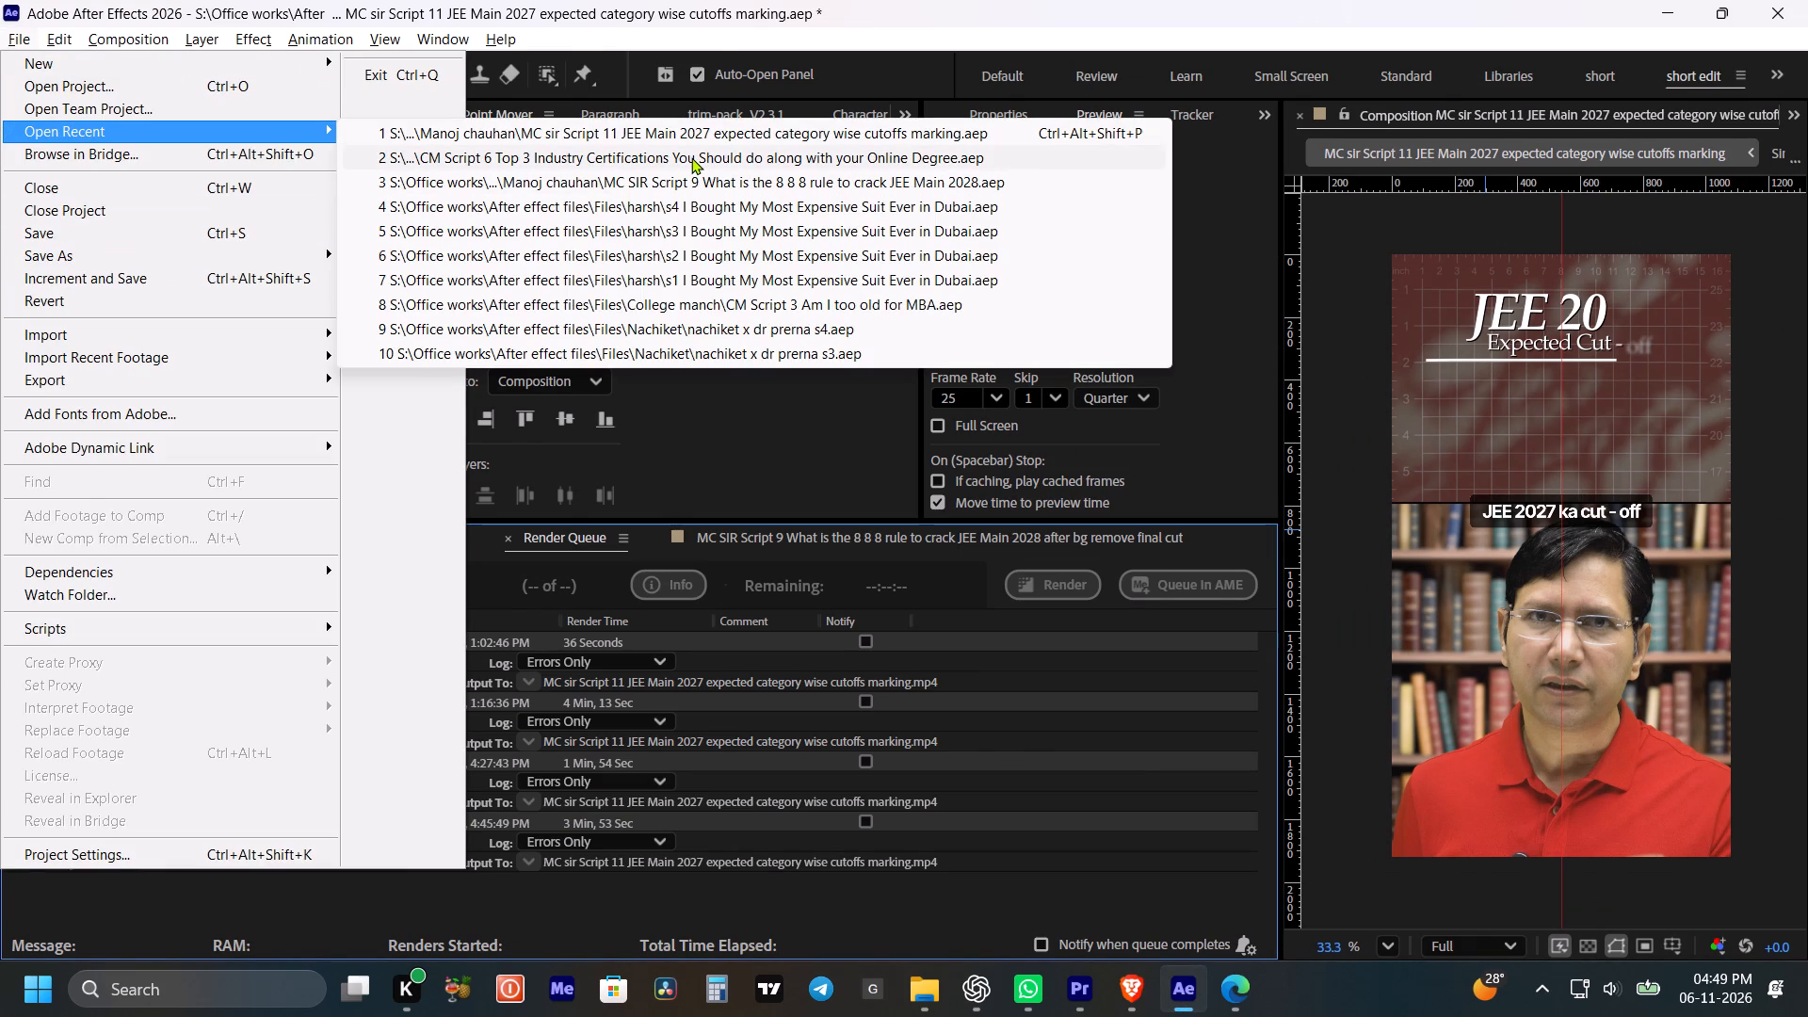
click(937, 563)
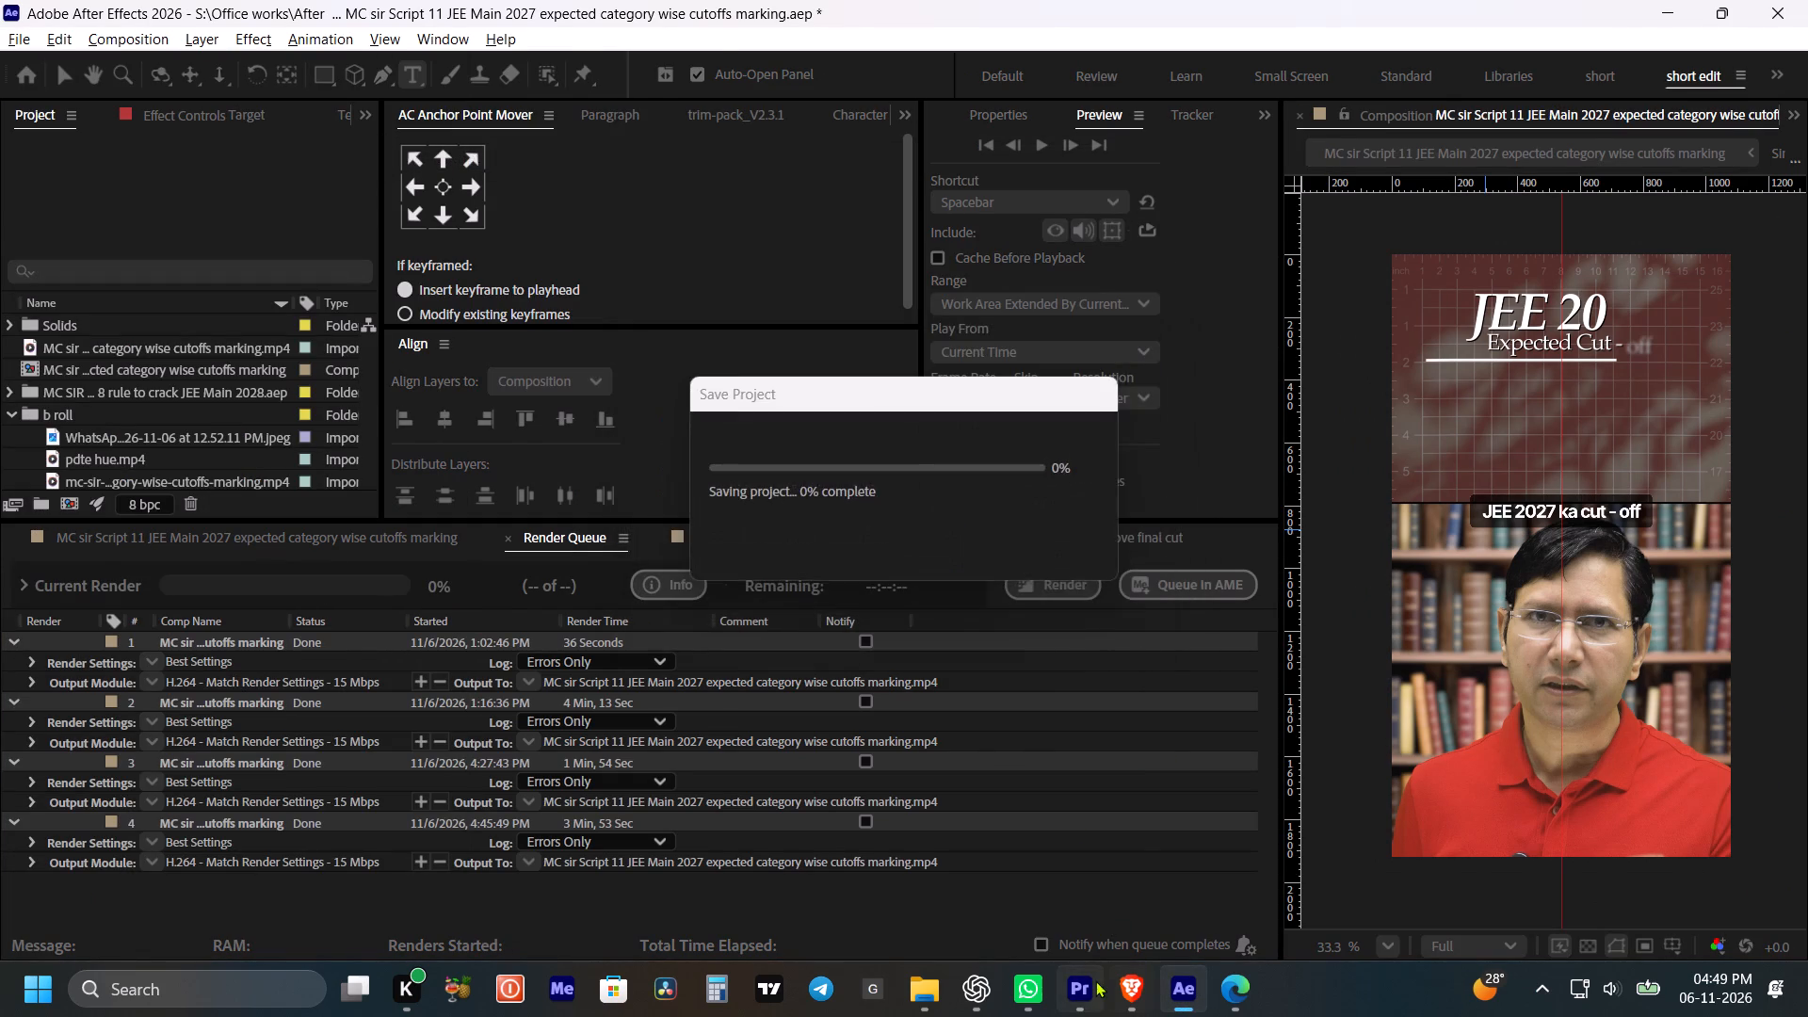
In Premiere, delete the IMG_2399.MOV clip and the IMG_2399 sequence from the CM Script 6 project.
click(1095, 980)
scroll(906, 105, up, 5)
click(1062, 90)
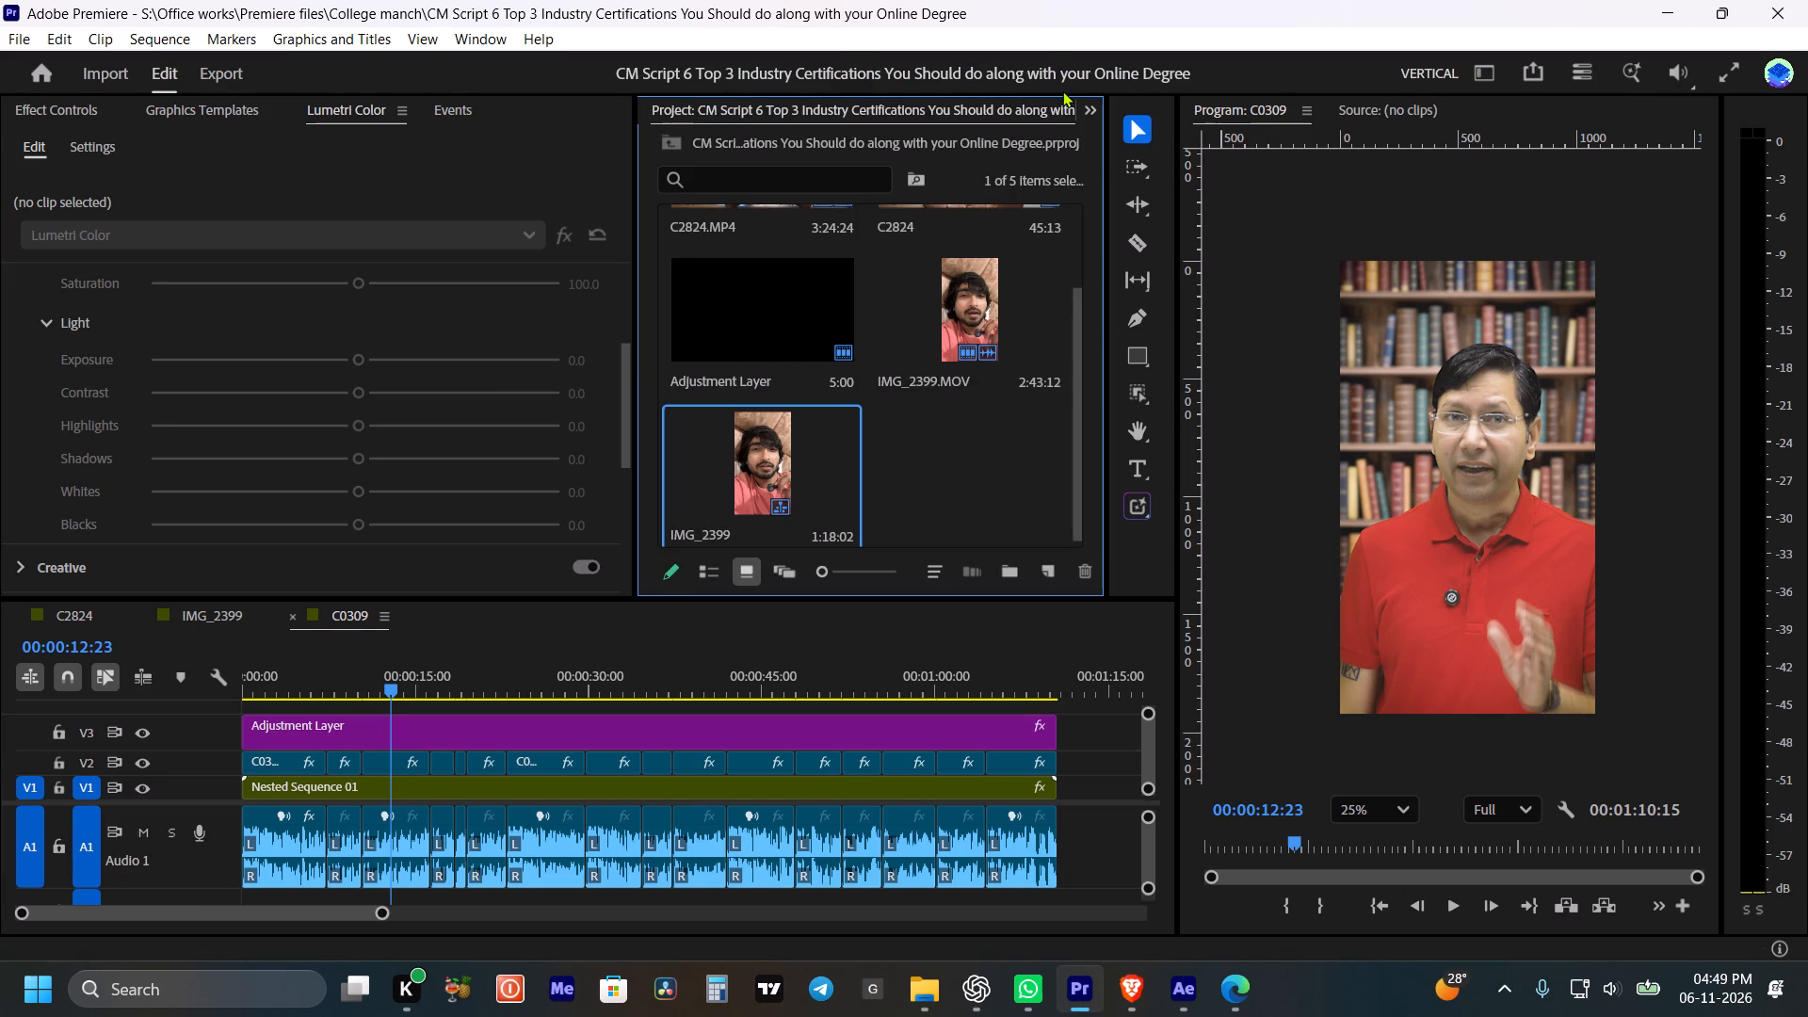
click(990, 436)
scroll(974, 464, up, 8)
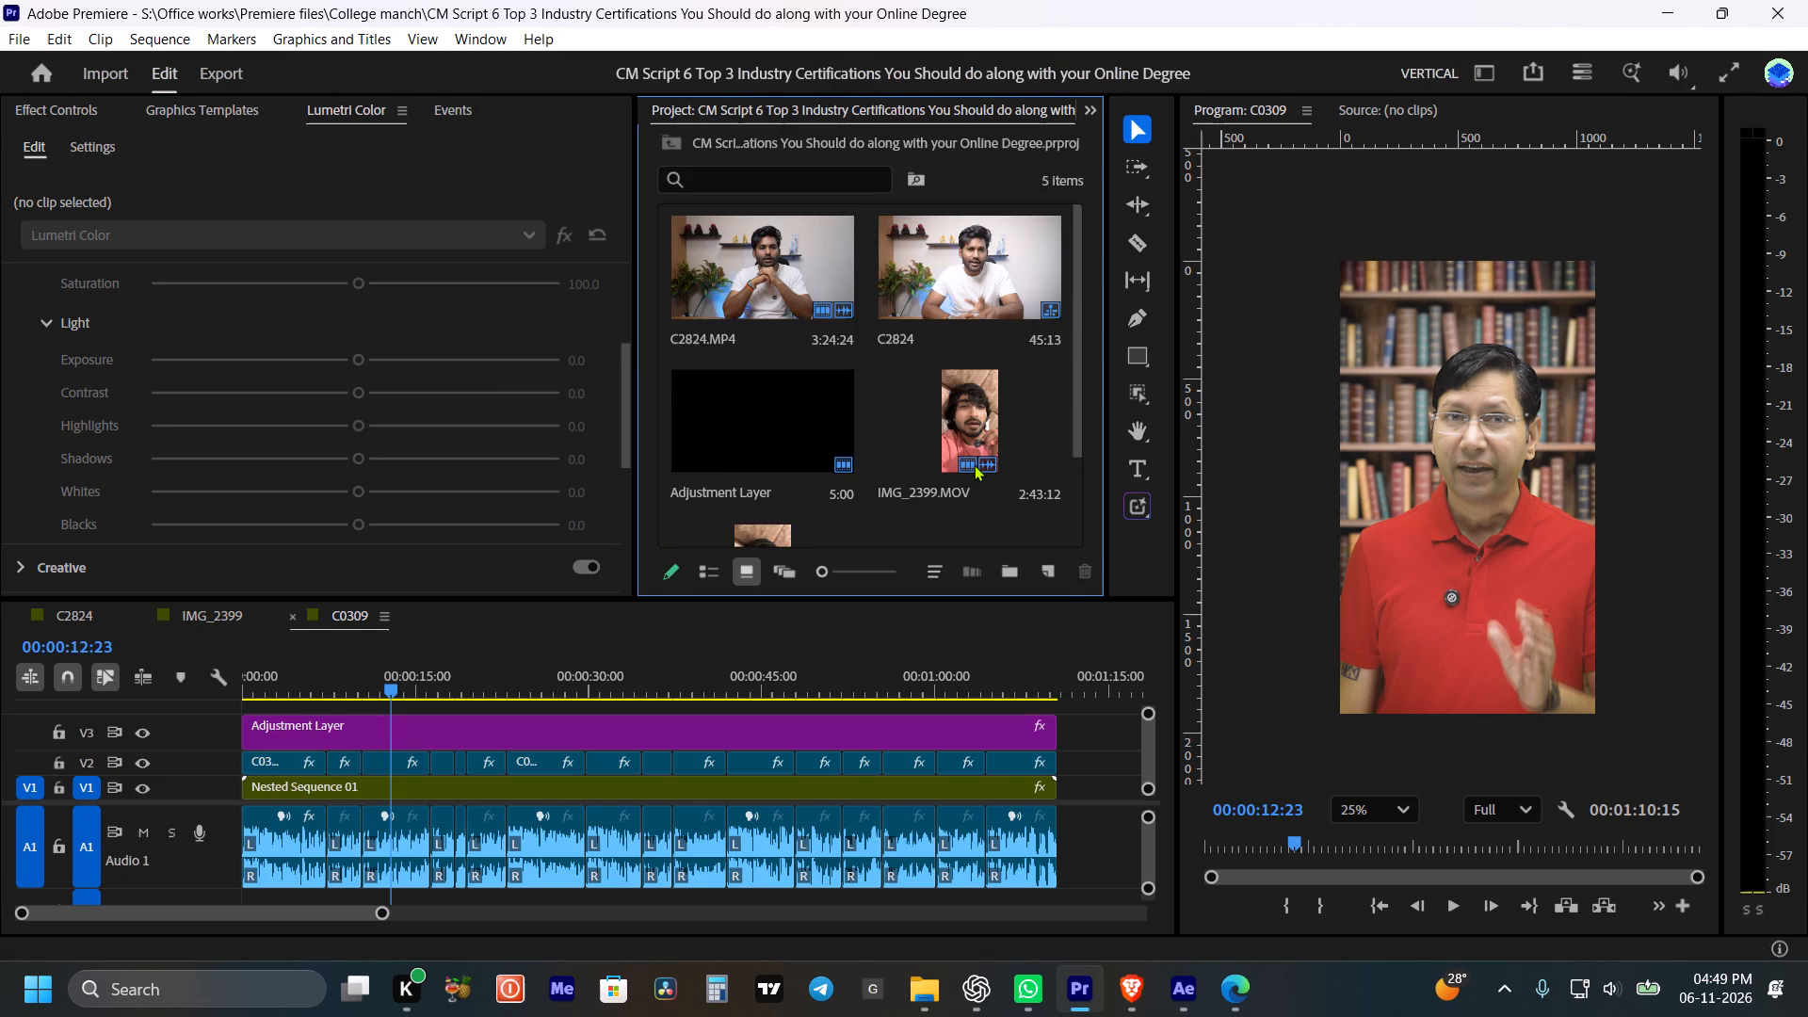
scroll(974, 464, down, 5)
click(738, 456)
shift+click(987, 310)
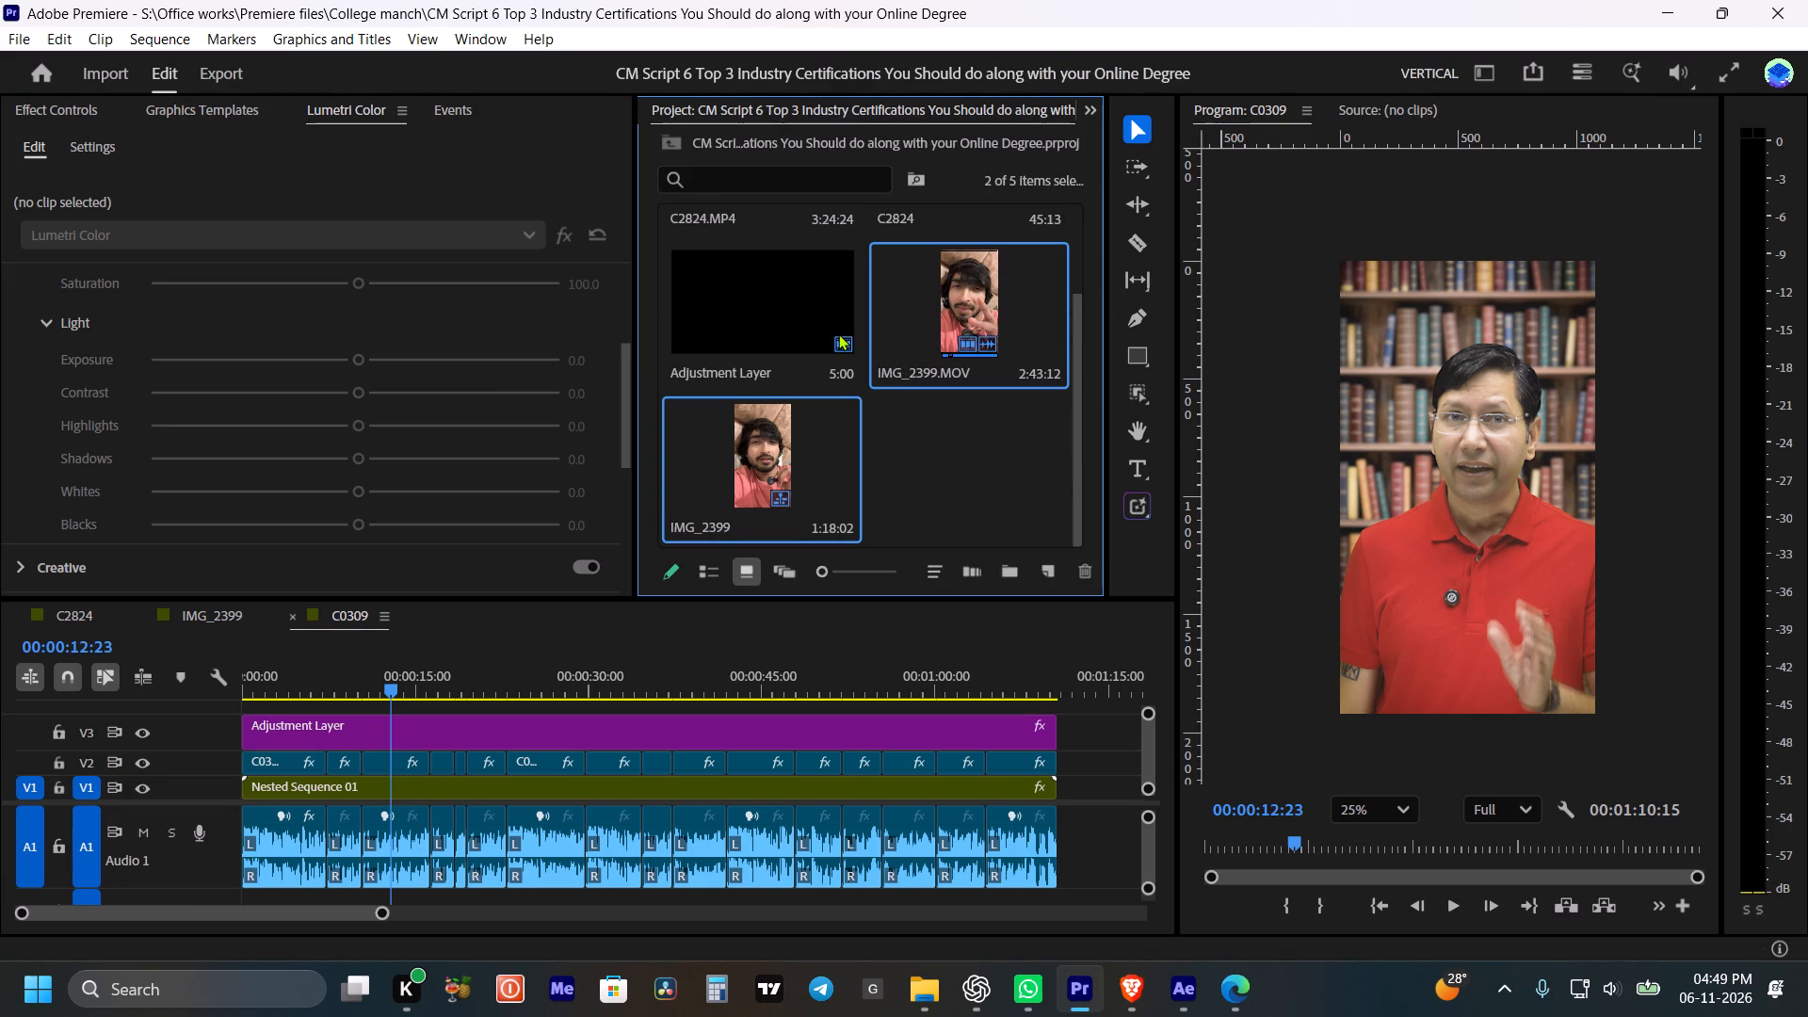
key(Delete)
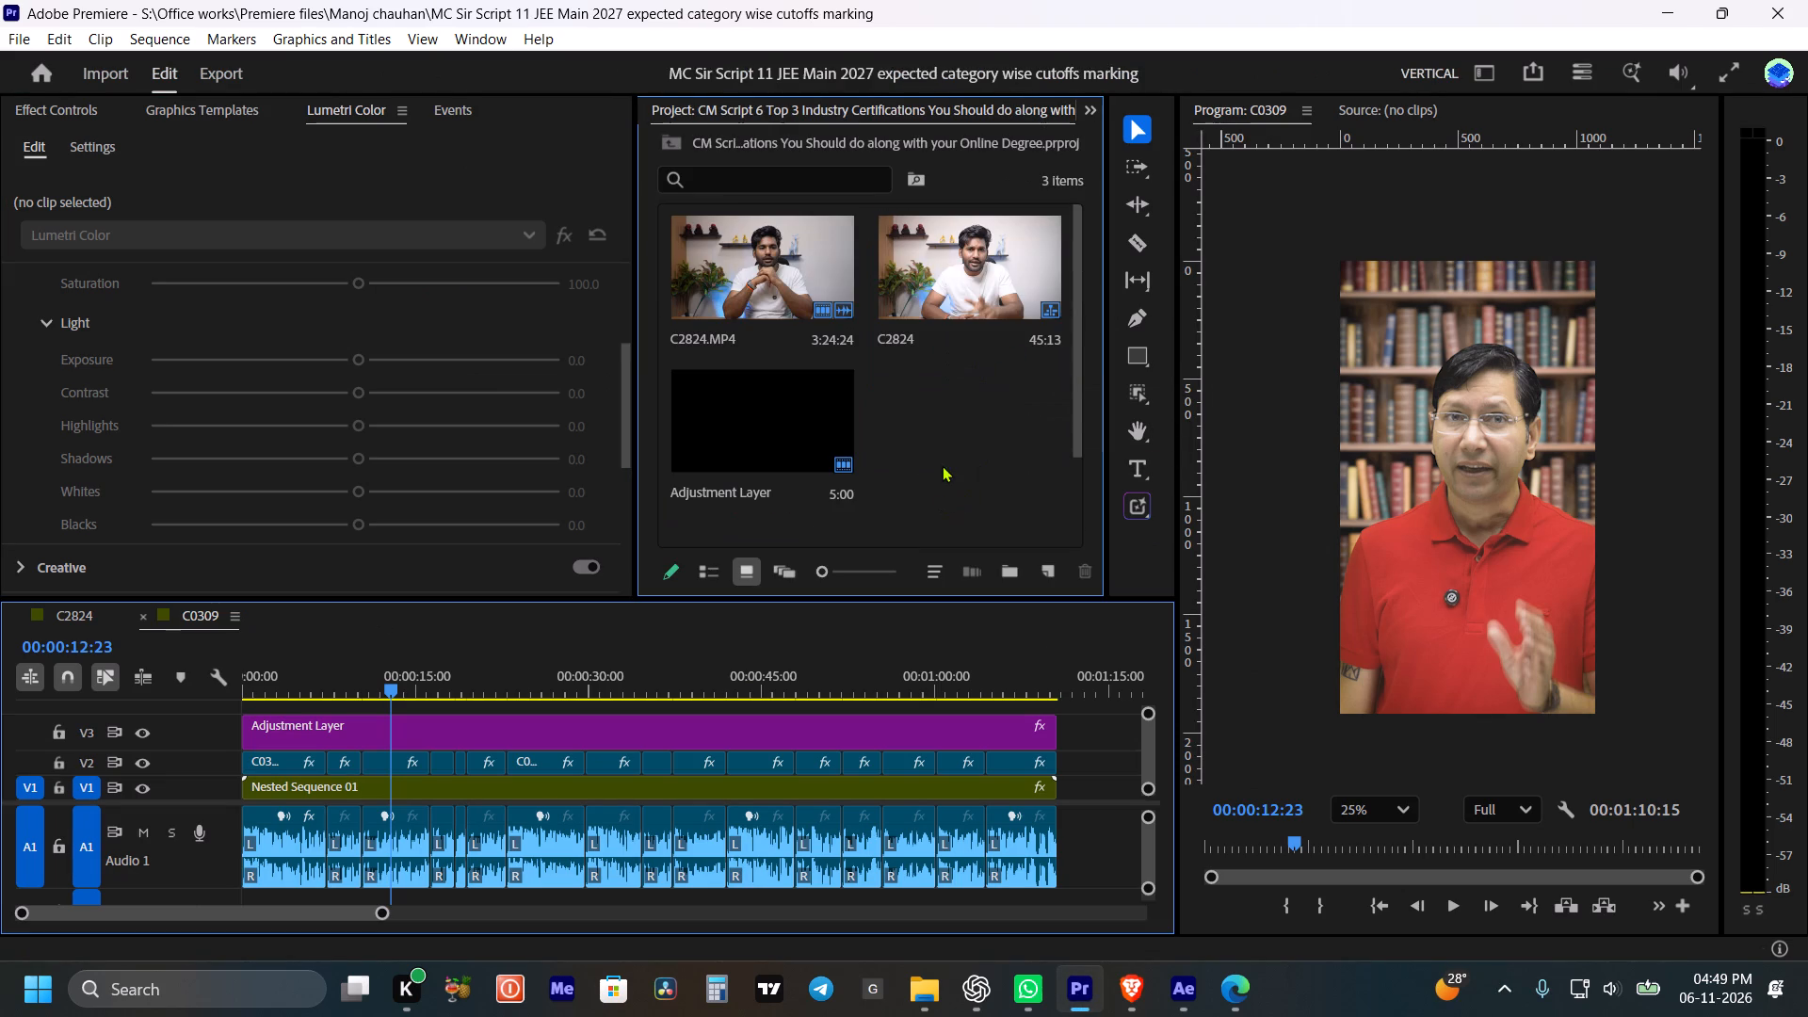
click(942, 465)
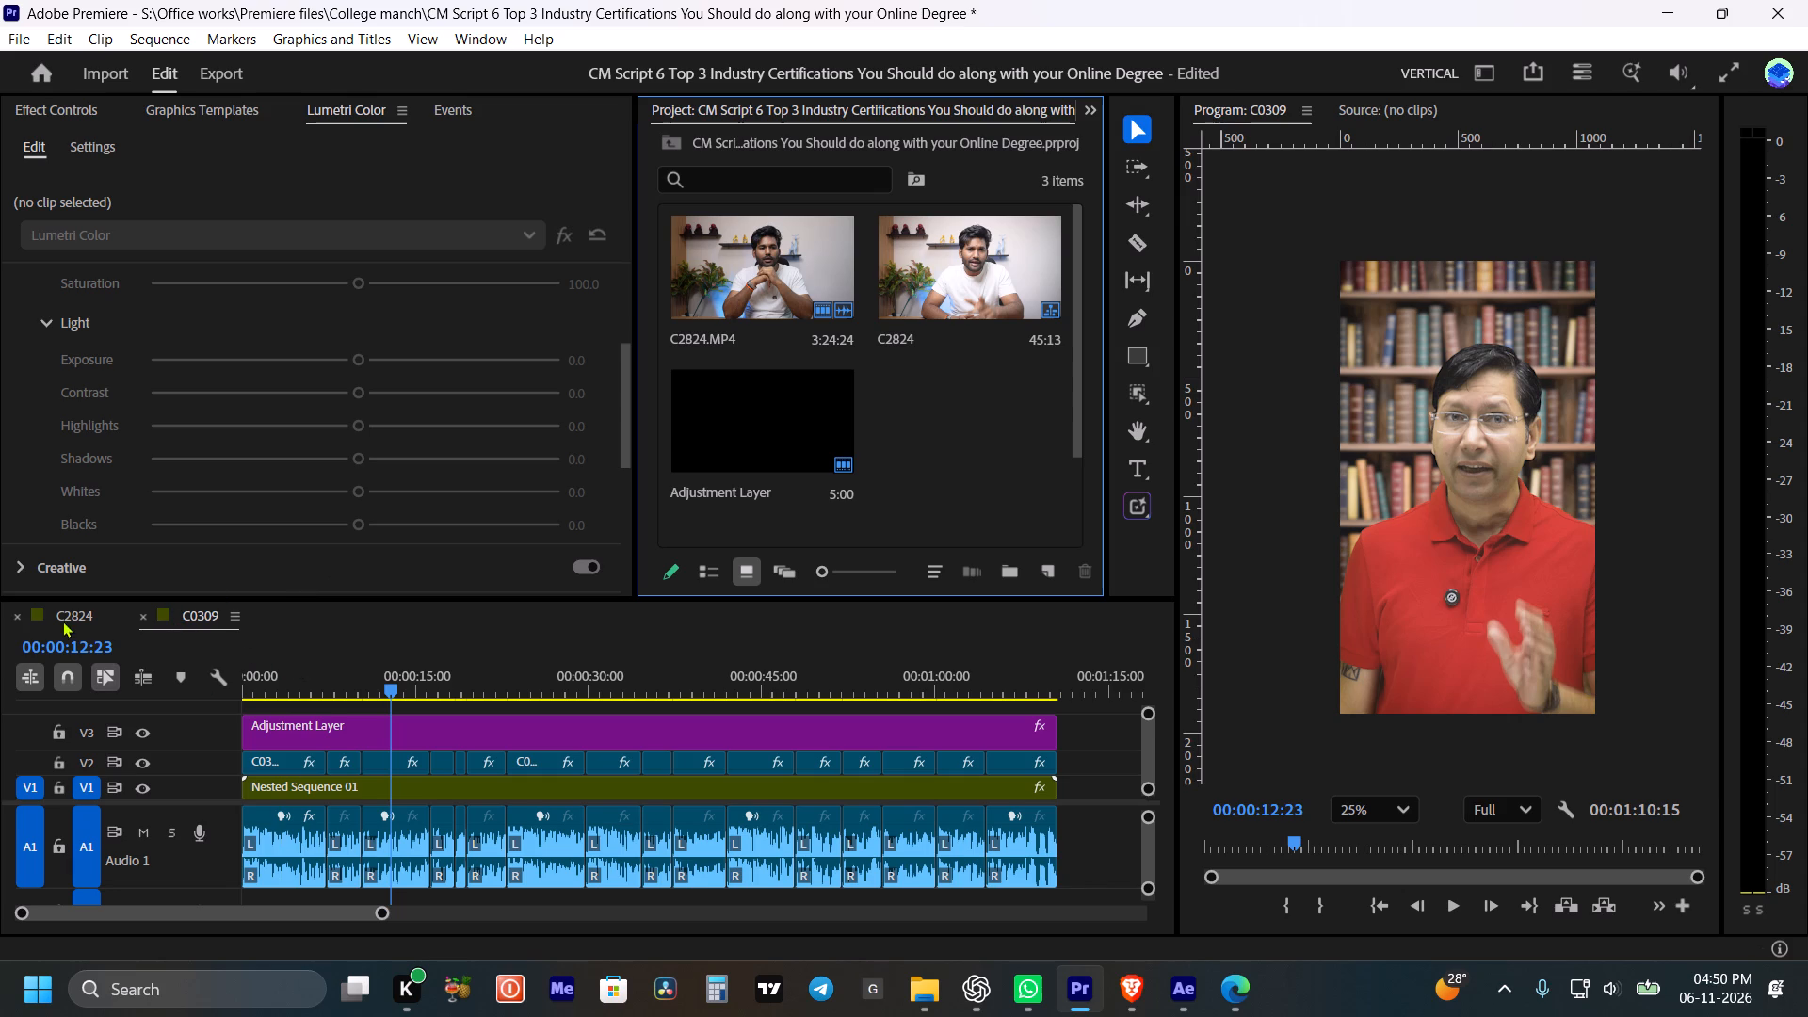
Check the C2824 and C0309 sequences, play C0309 from 00:00:12:23, and save its project.
click(61, 618)
key(space)
key(space)
click(205, 612)
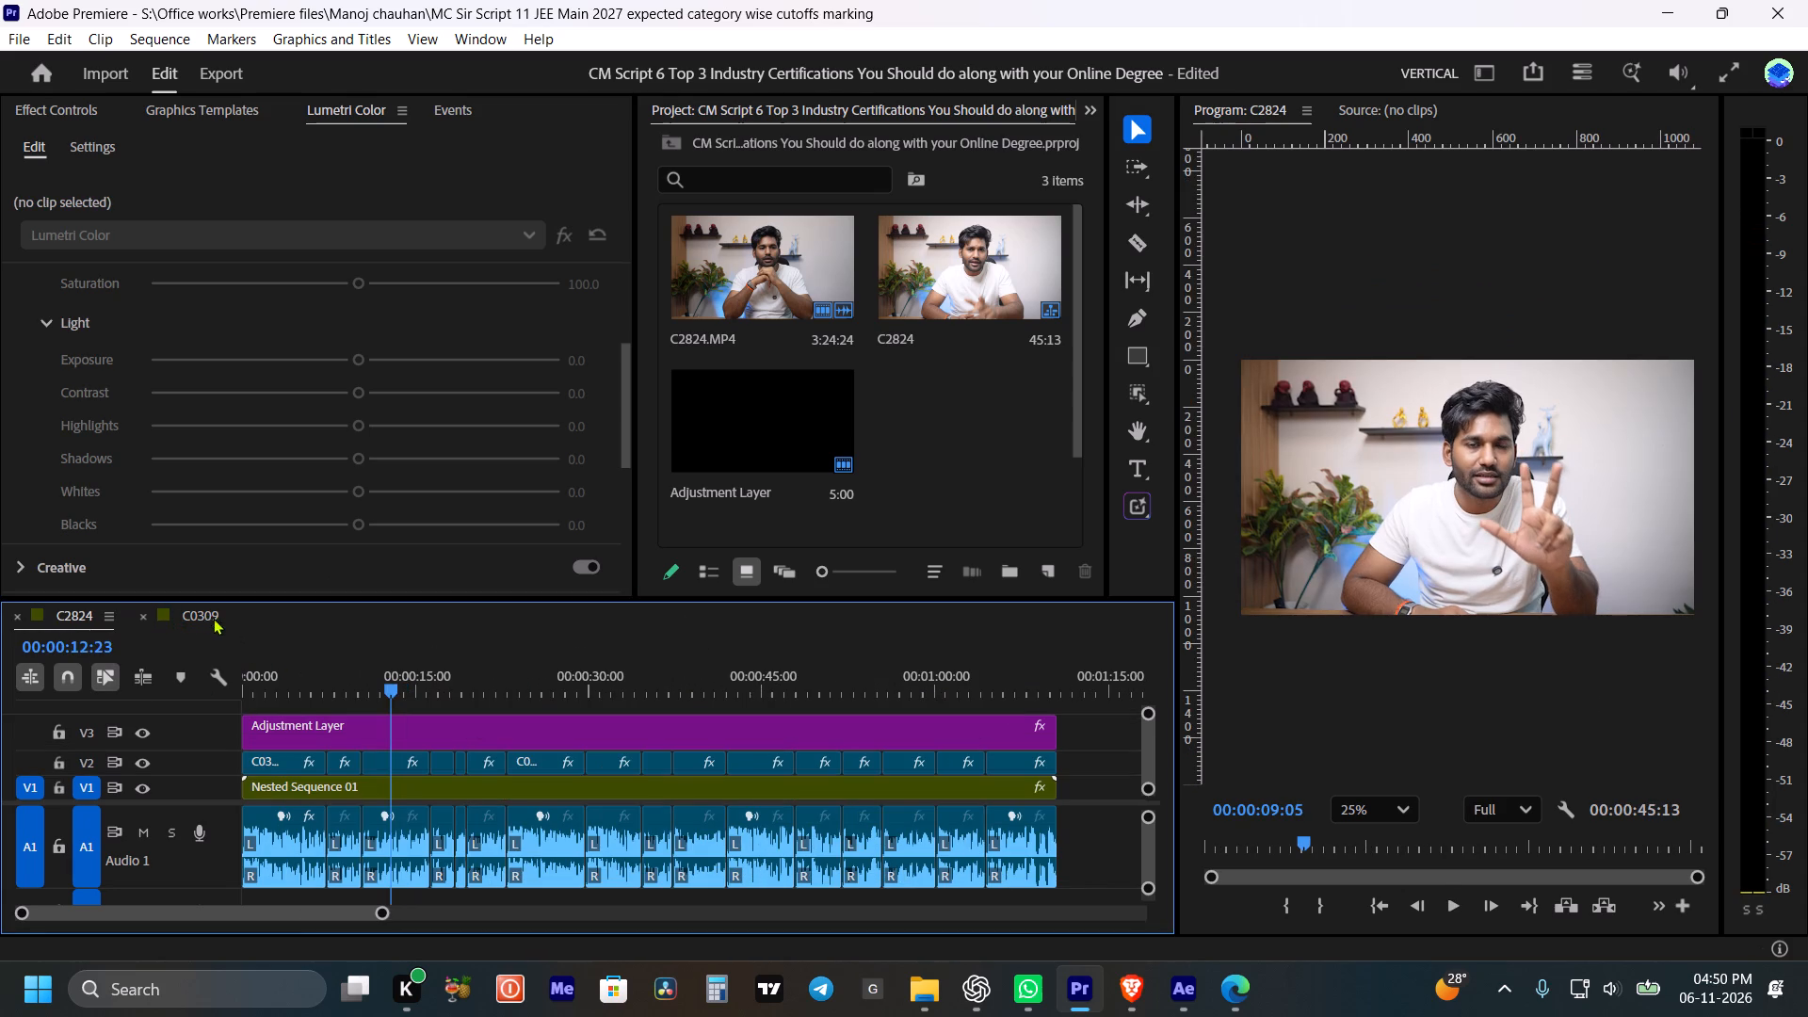
key(space)
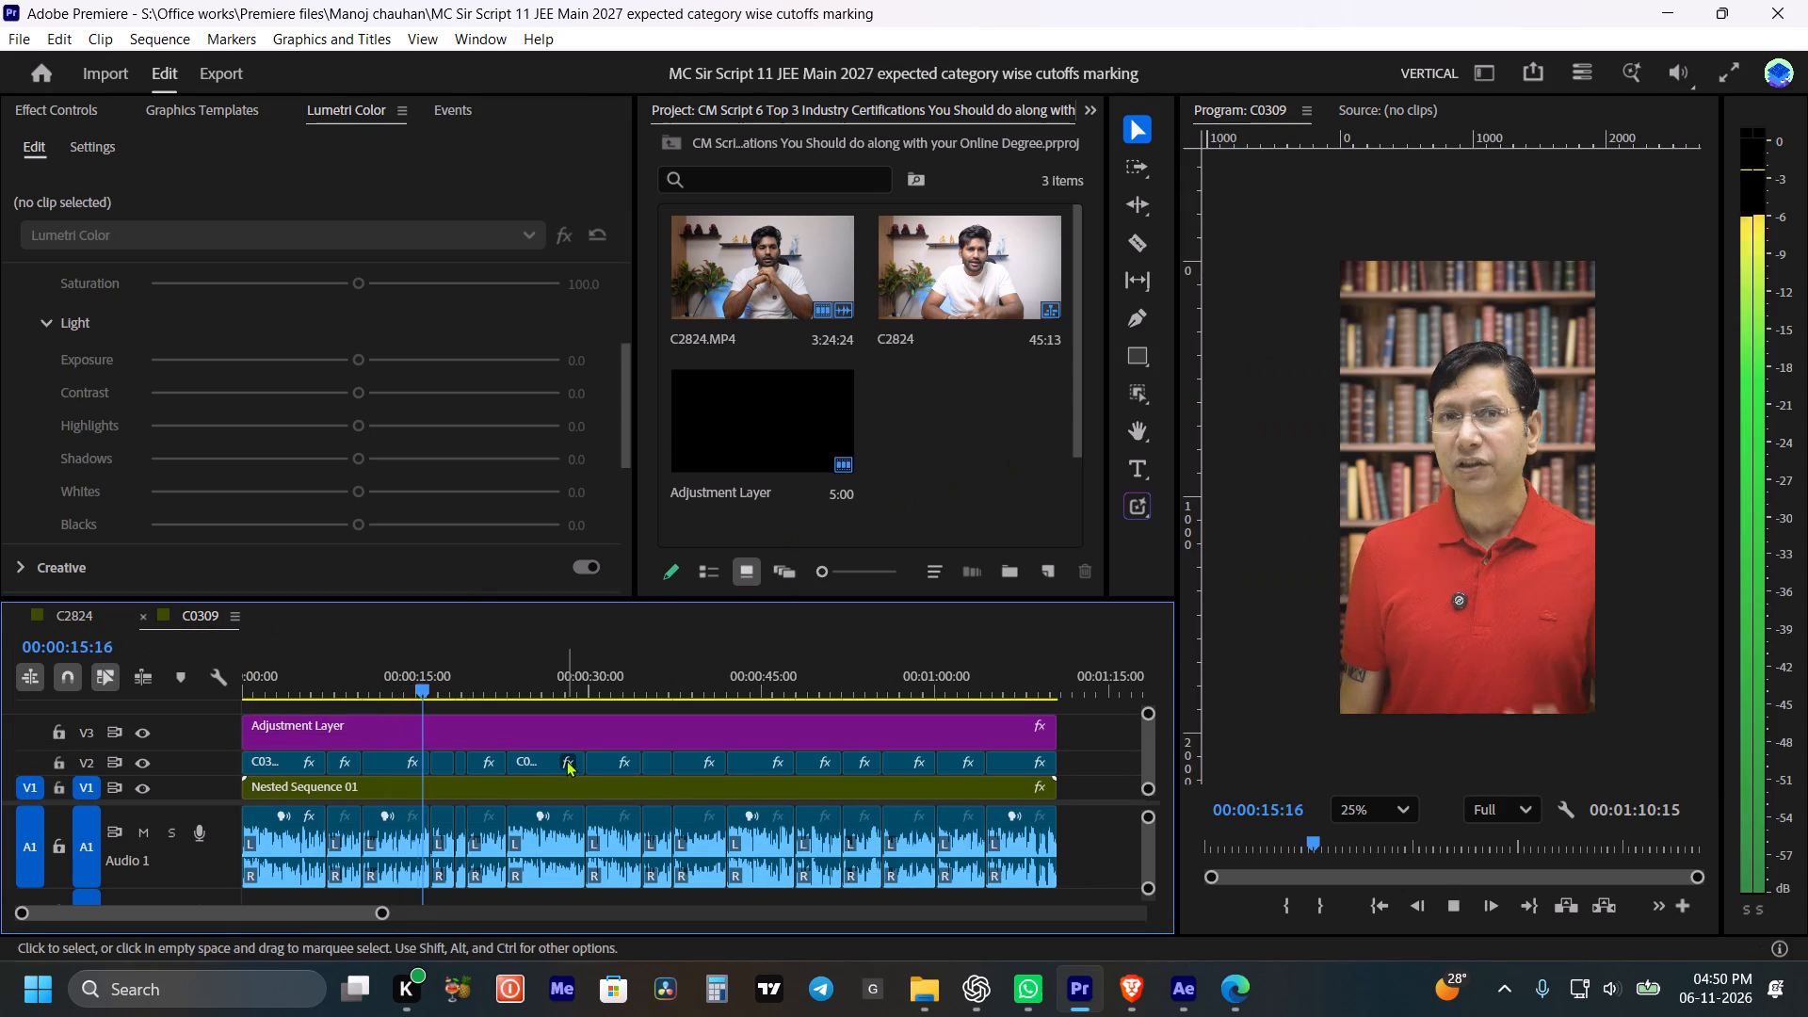
alt+scroll(566, 756, down, 6)
key(space)
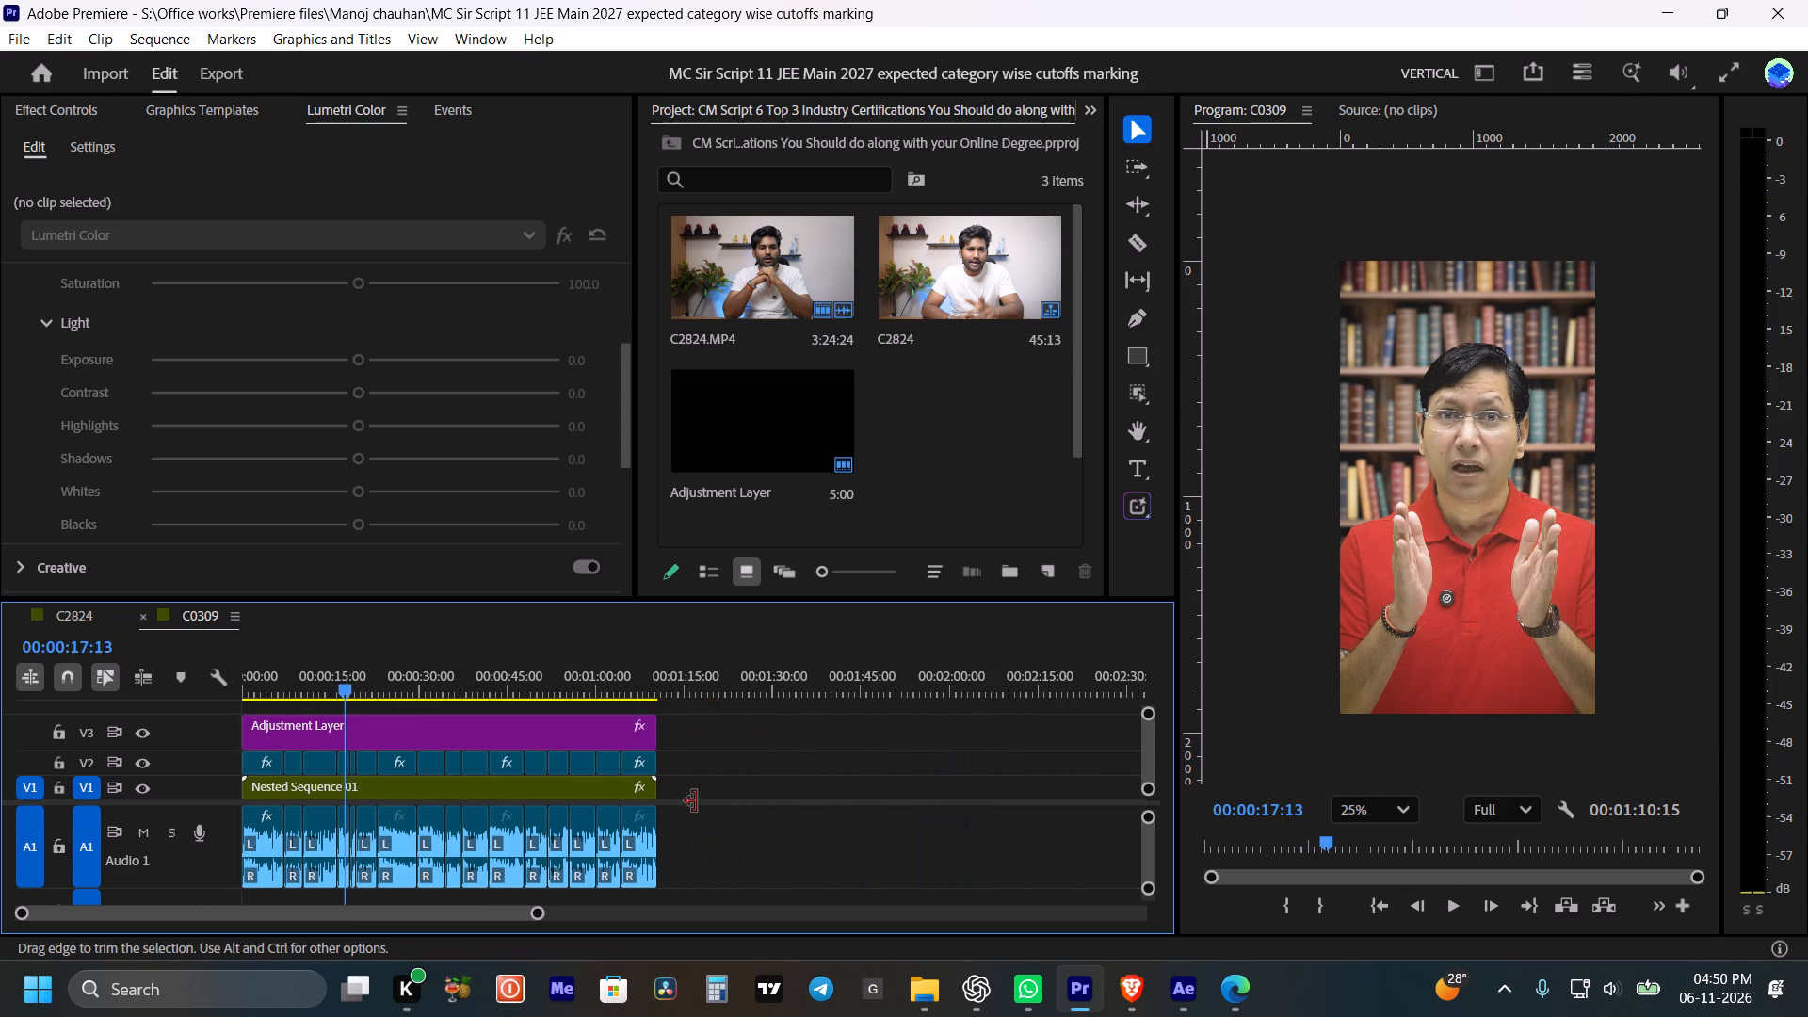
key(ctrl+s)
Import MC sir Script 11 JEE Main 2027 expected category wise cutoffs marking.mp4 from the client's Edited folder.
double_click(954, 452)
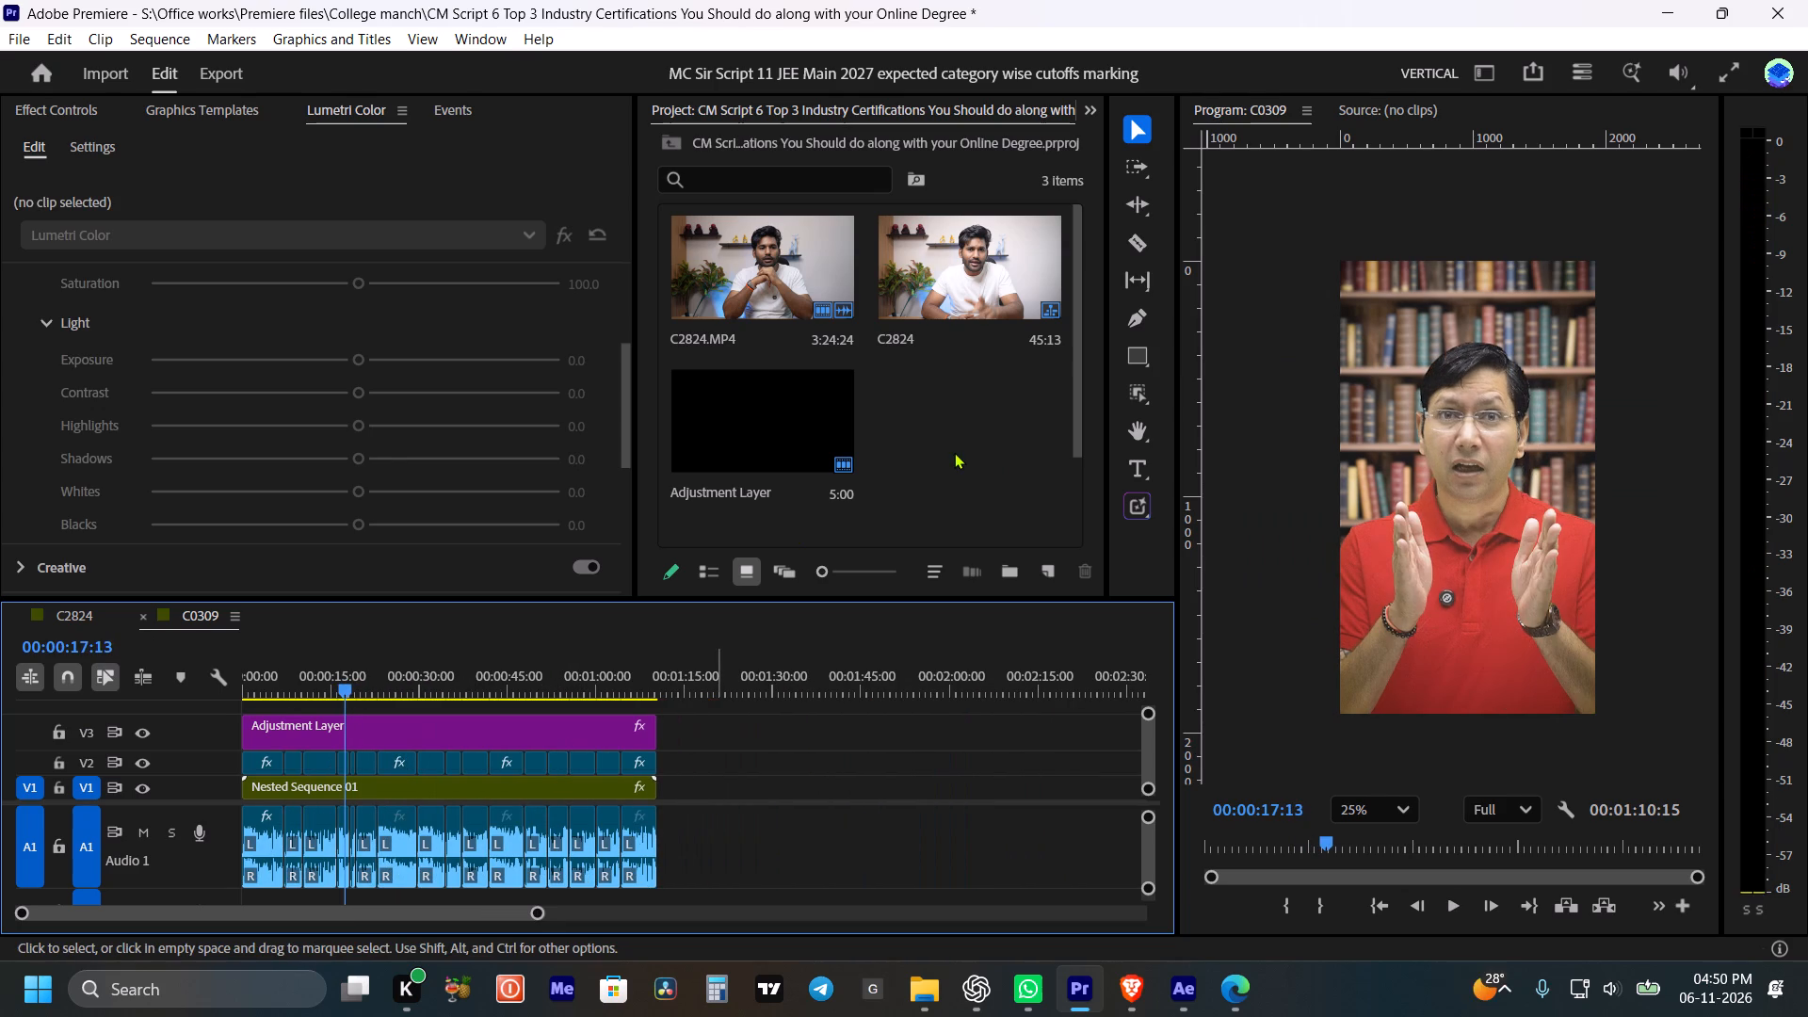
click(432, 93)
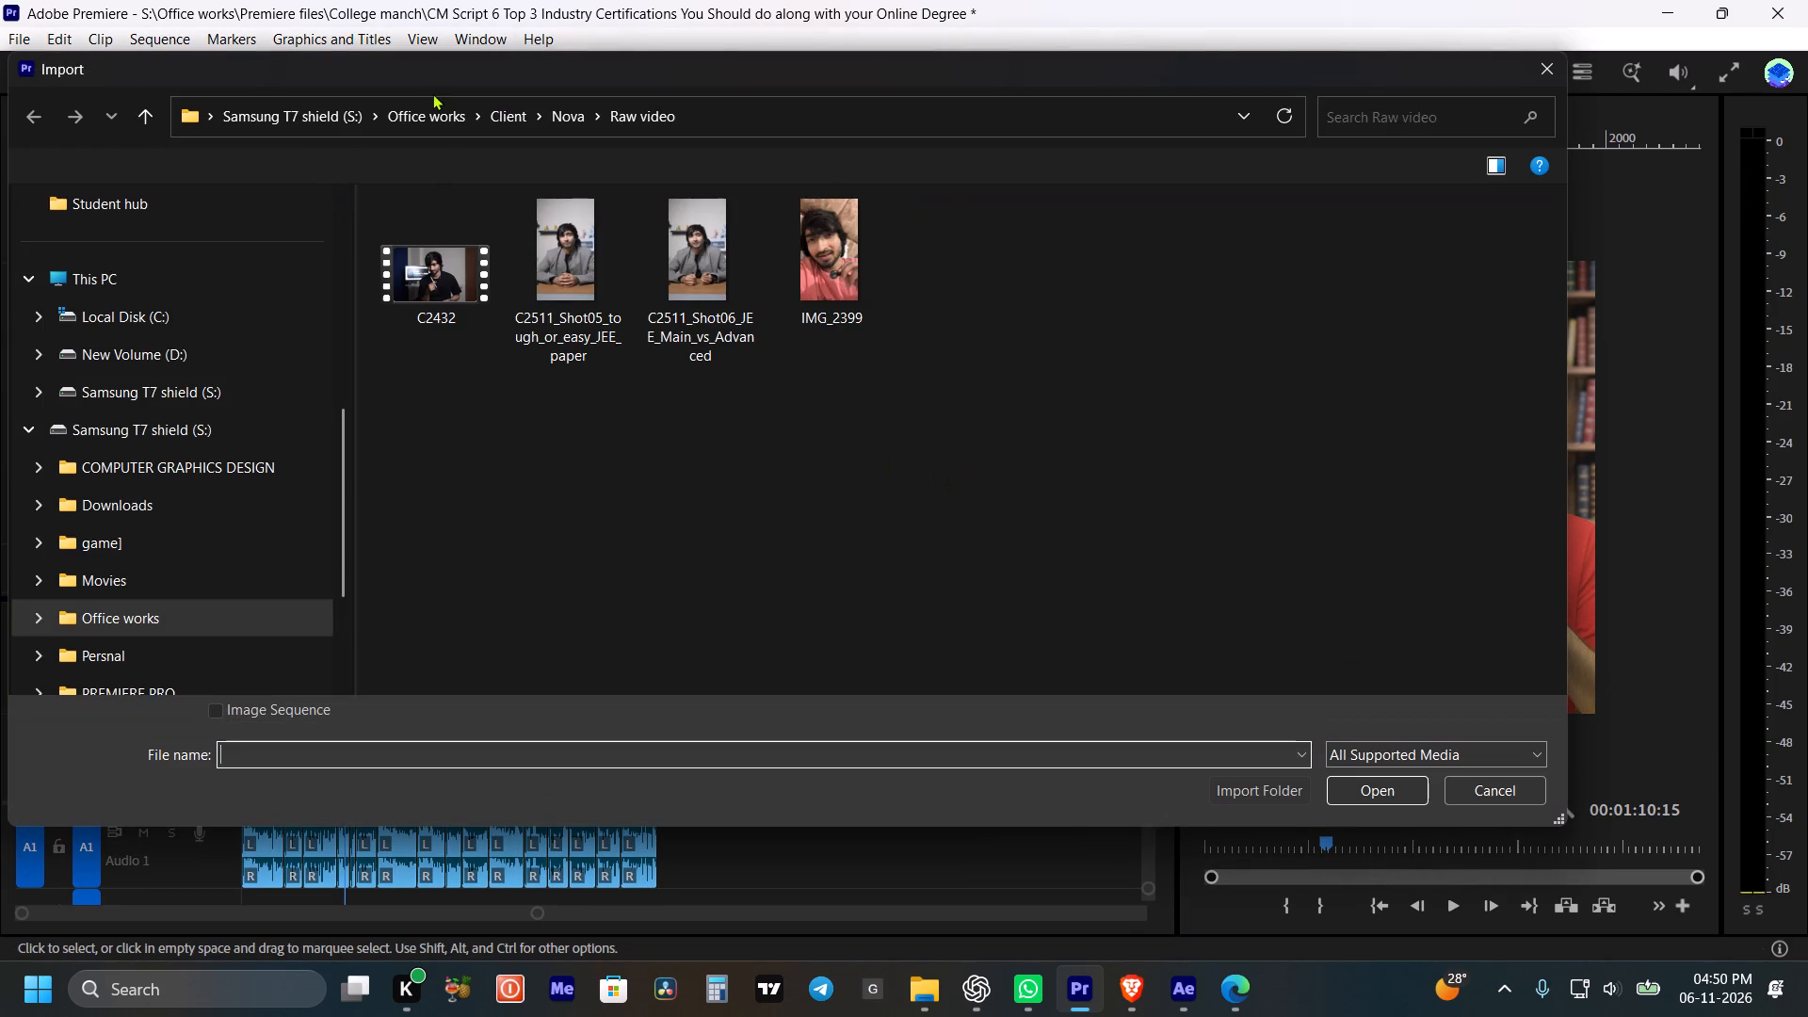
click(424, 118)
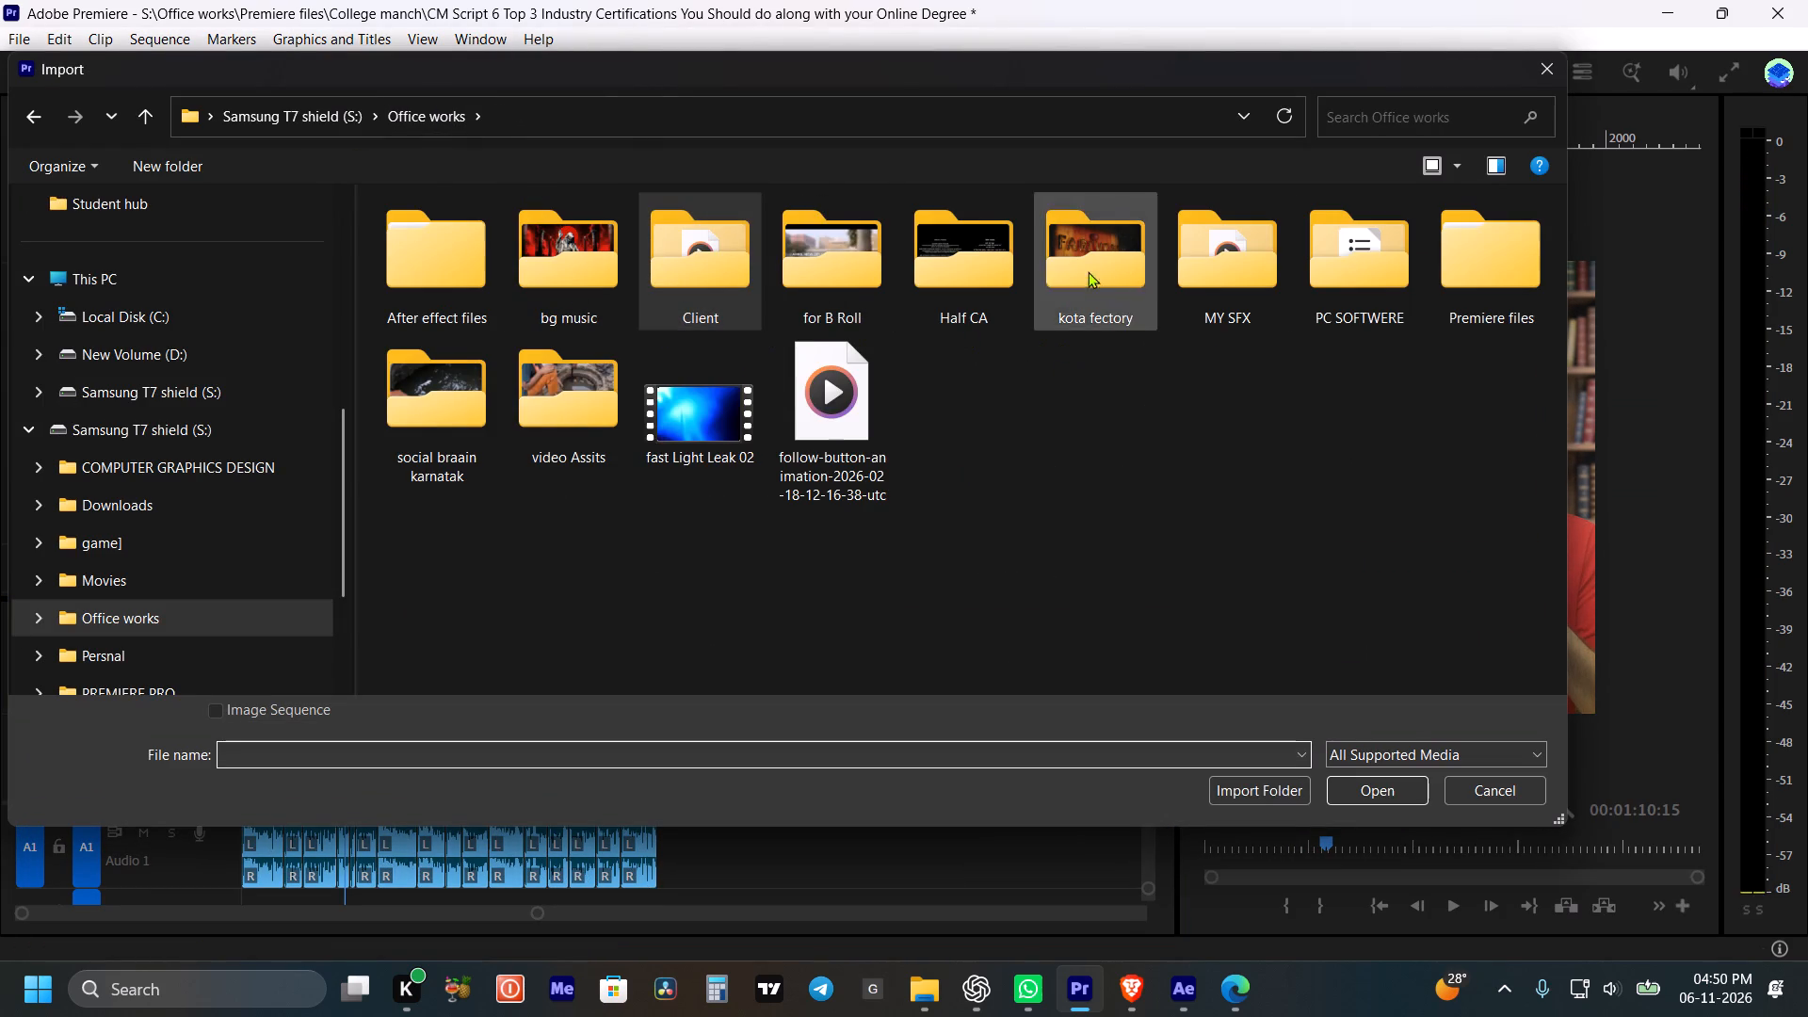
double_click(671, 266)
click(1100, 434)
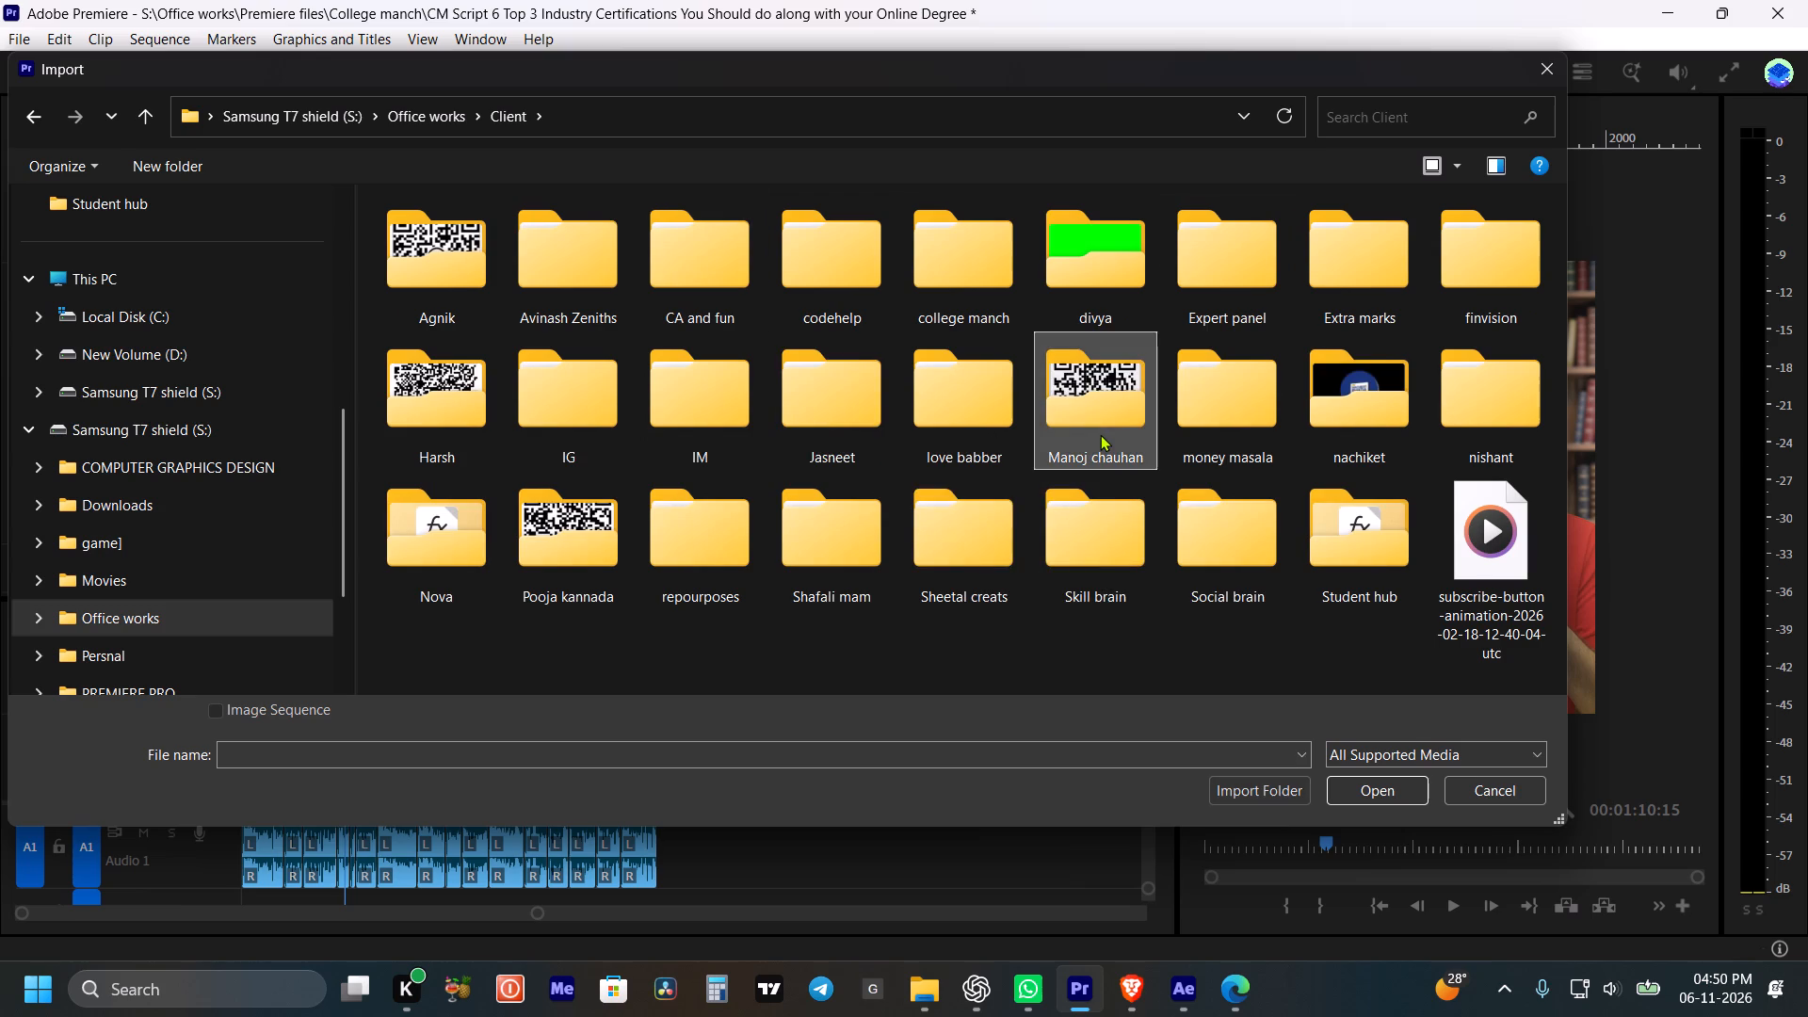
double_click(1079, 395)
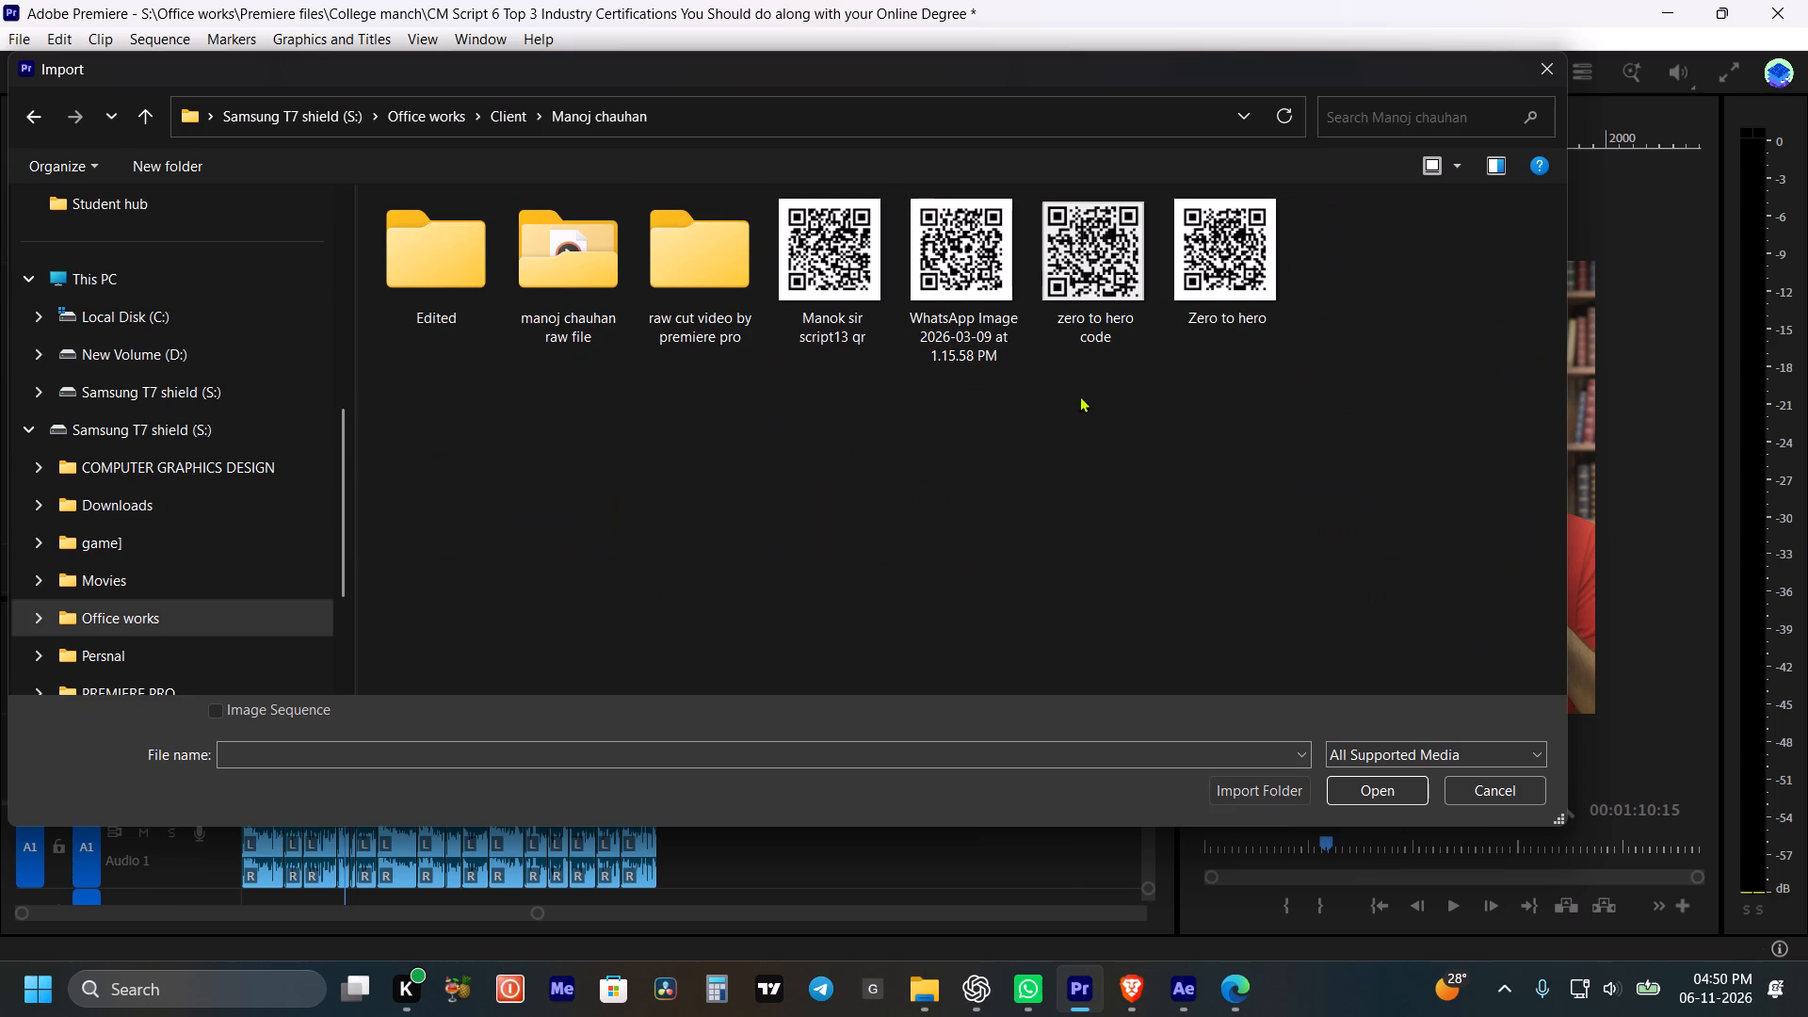
click(405, 269)
double_click(407, 269)
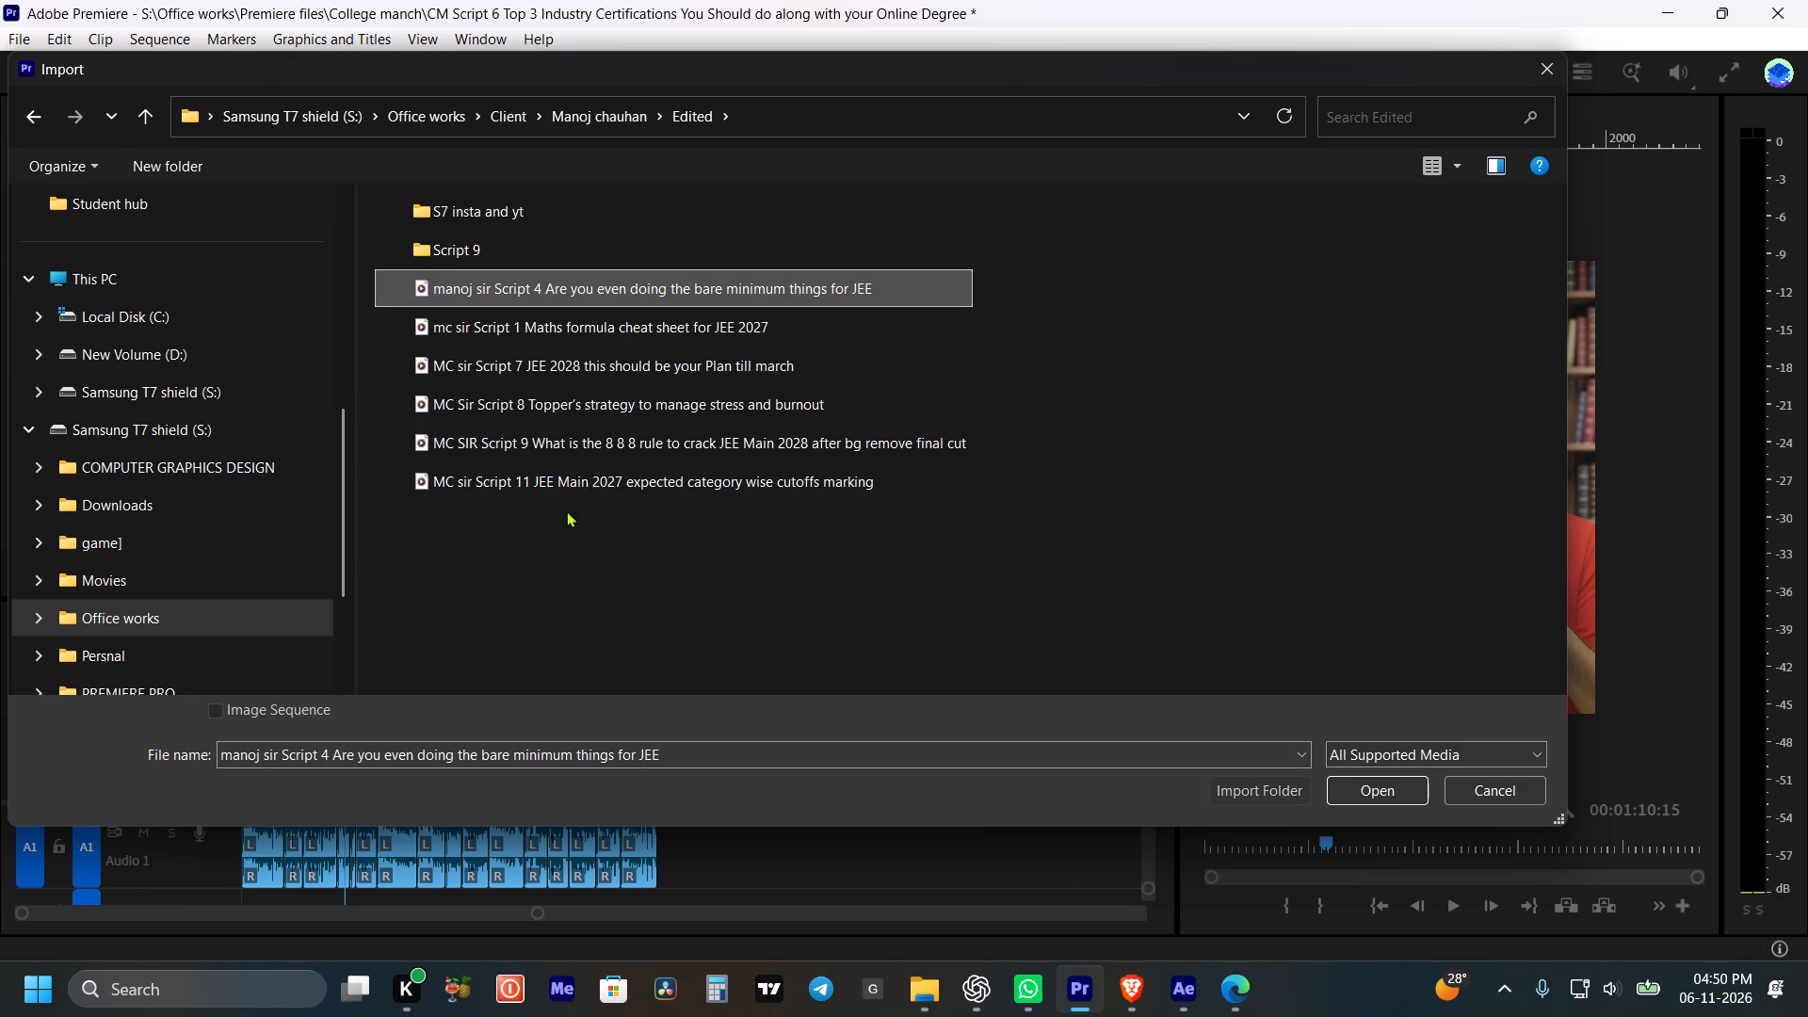
click(571, 476)
click(1383, 792)
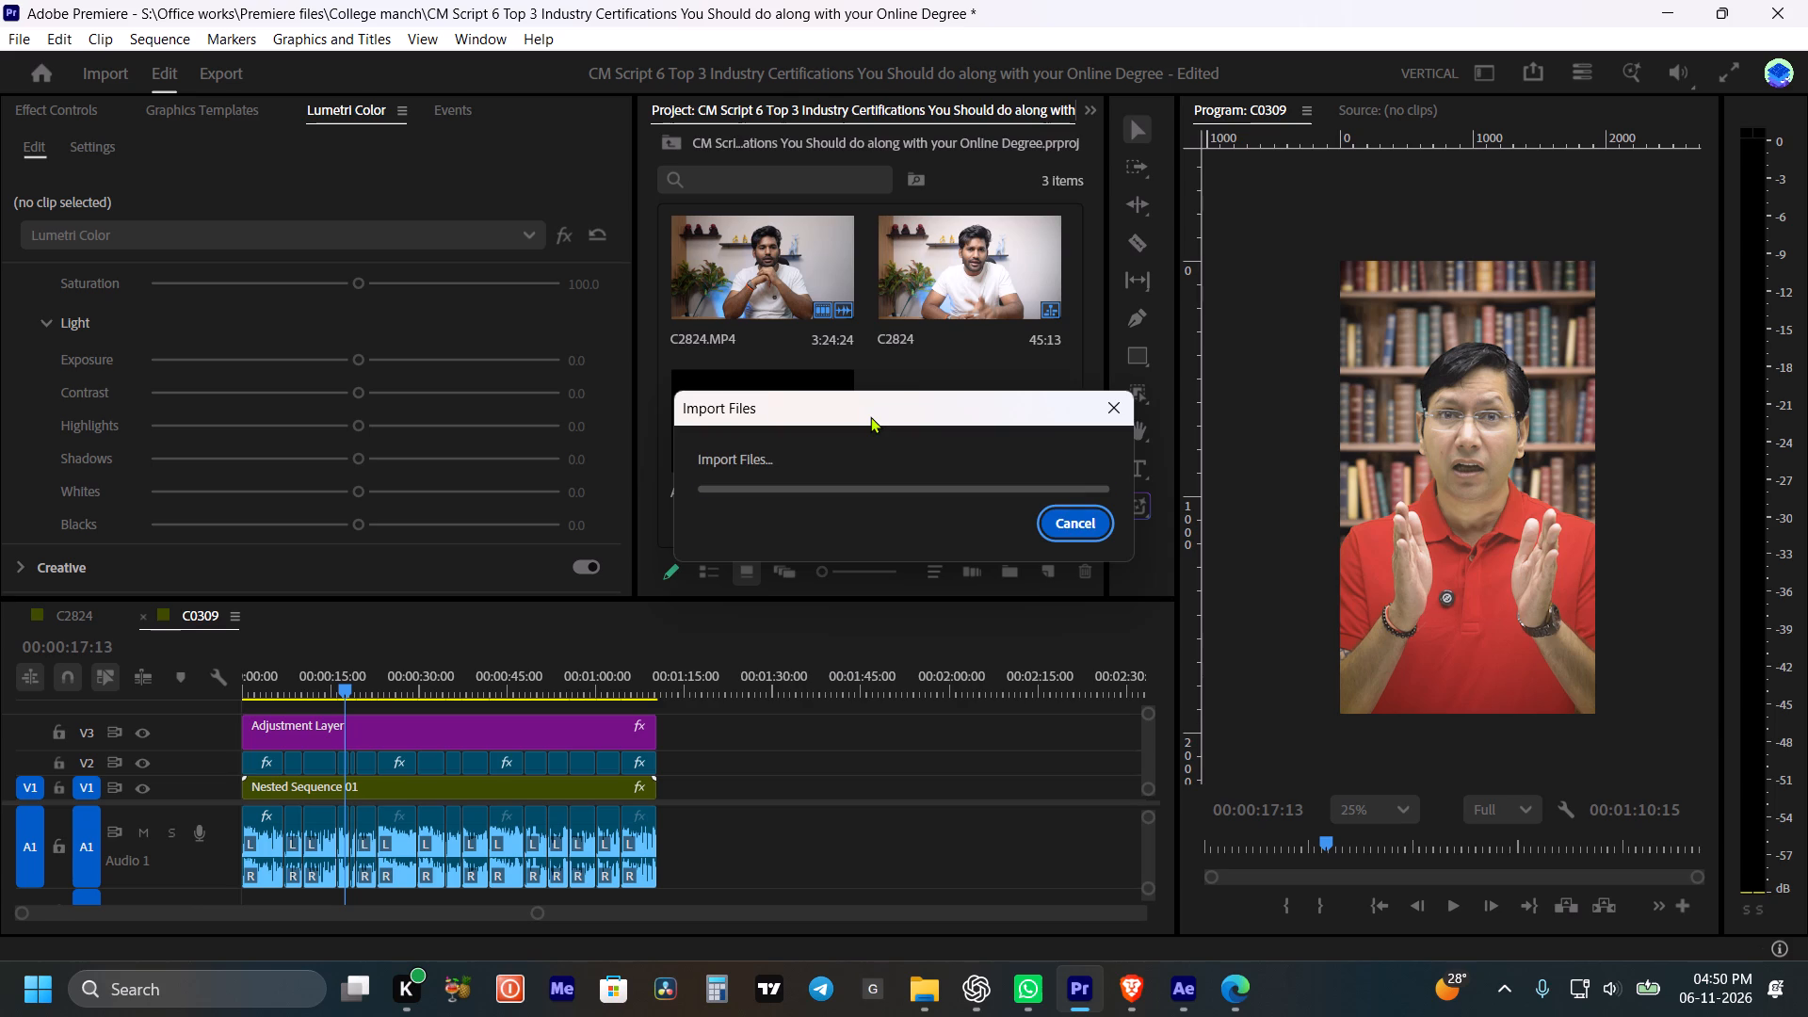
Create a new sequence from the imported MC sir Script 11 clip, with its full length fitted in the timeline.
right_click(926, 429)
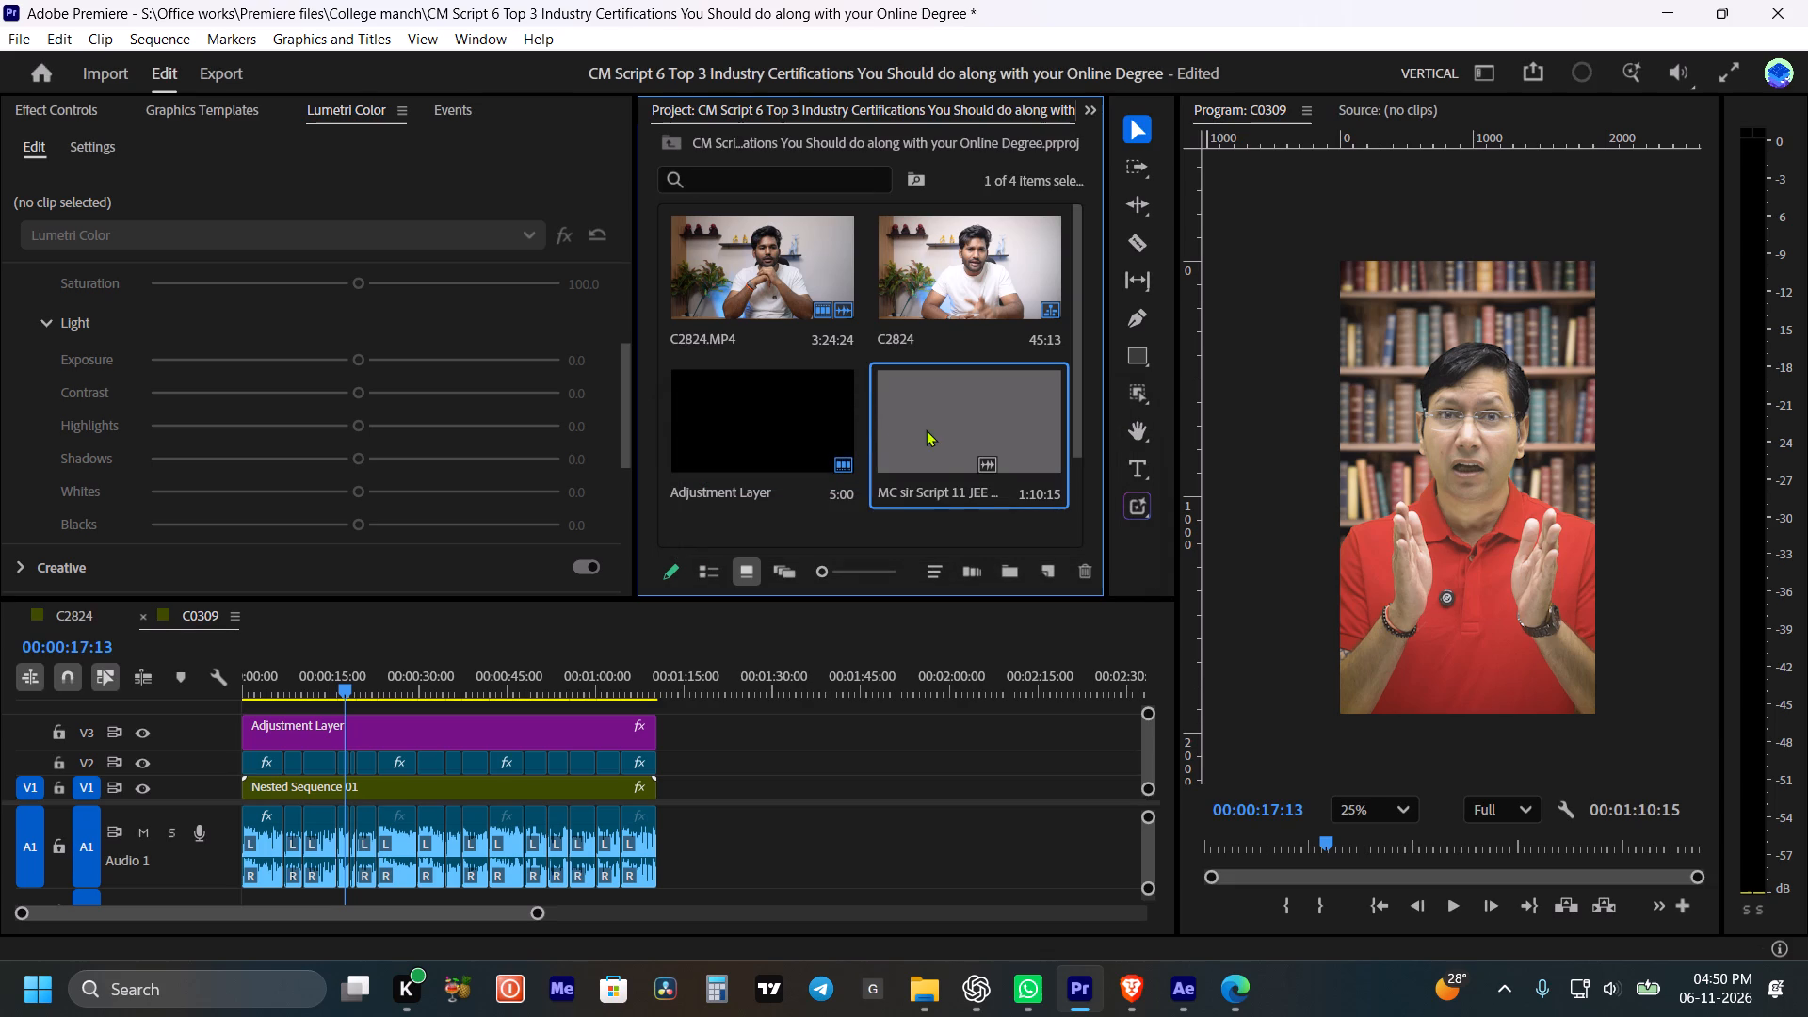
click(1024, 652)
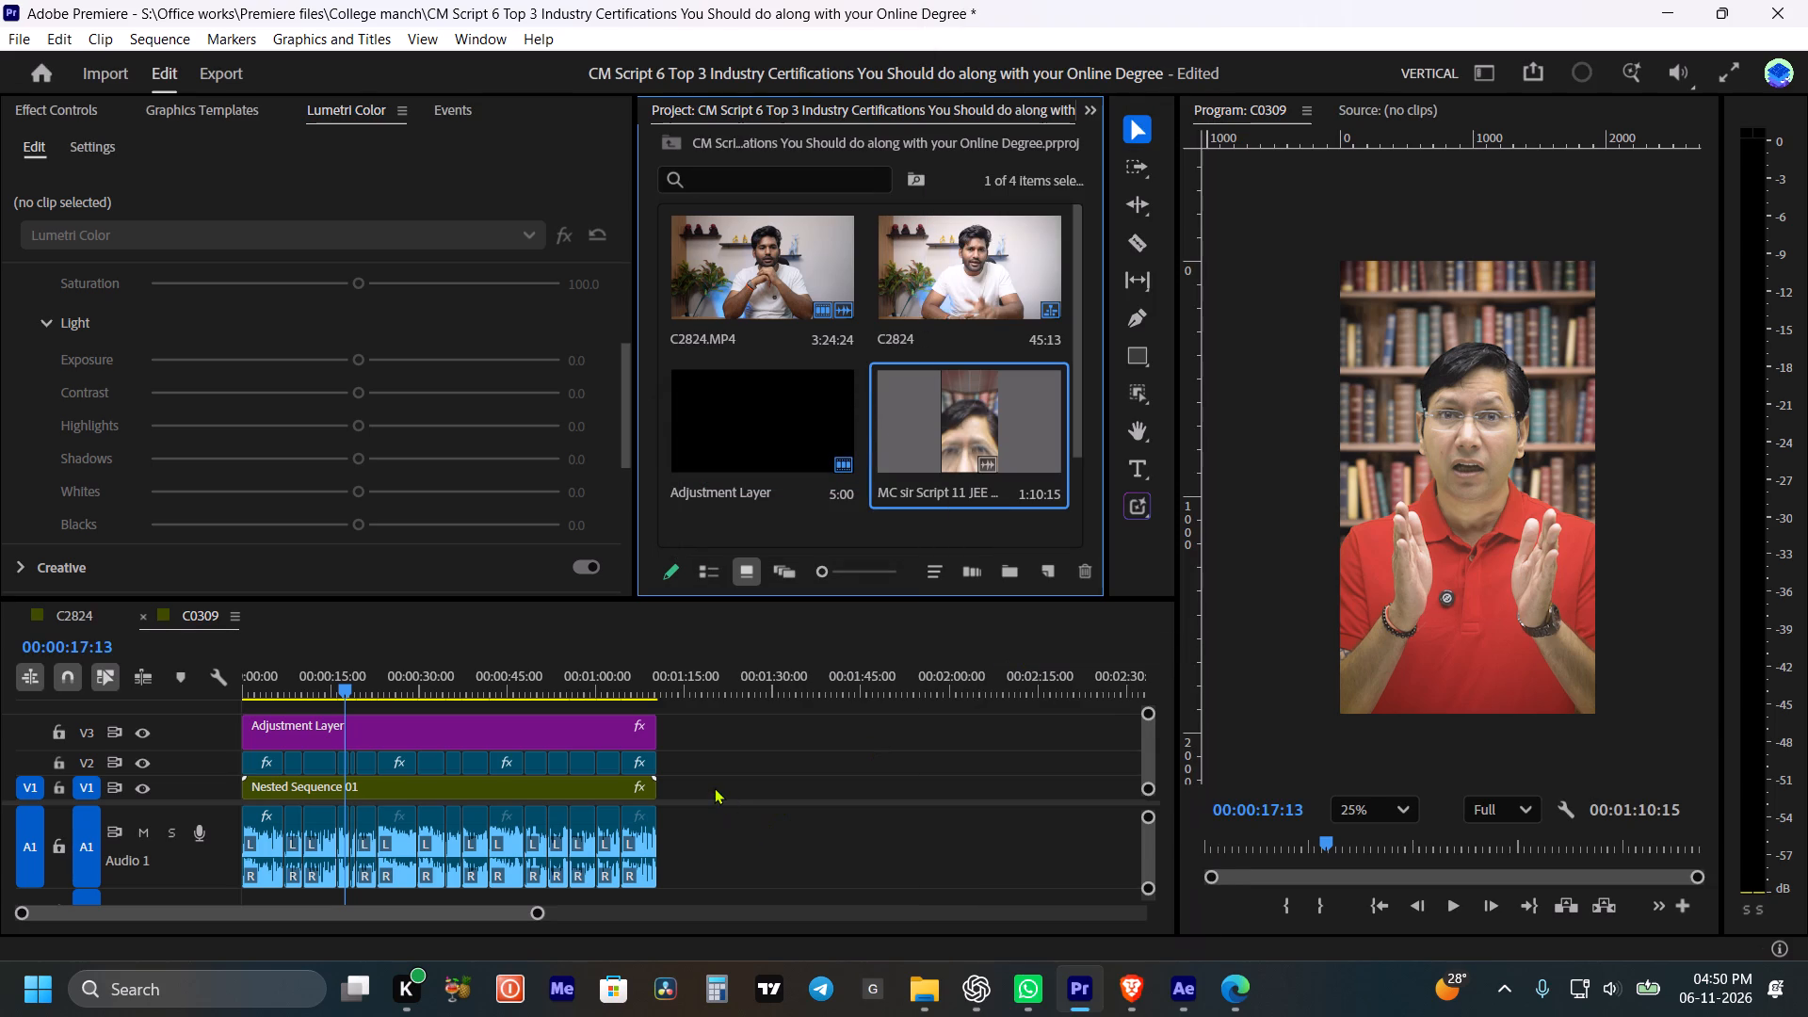
key(backslash)
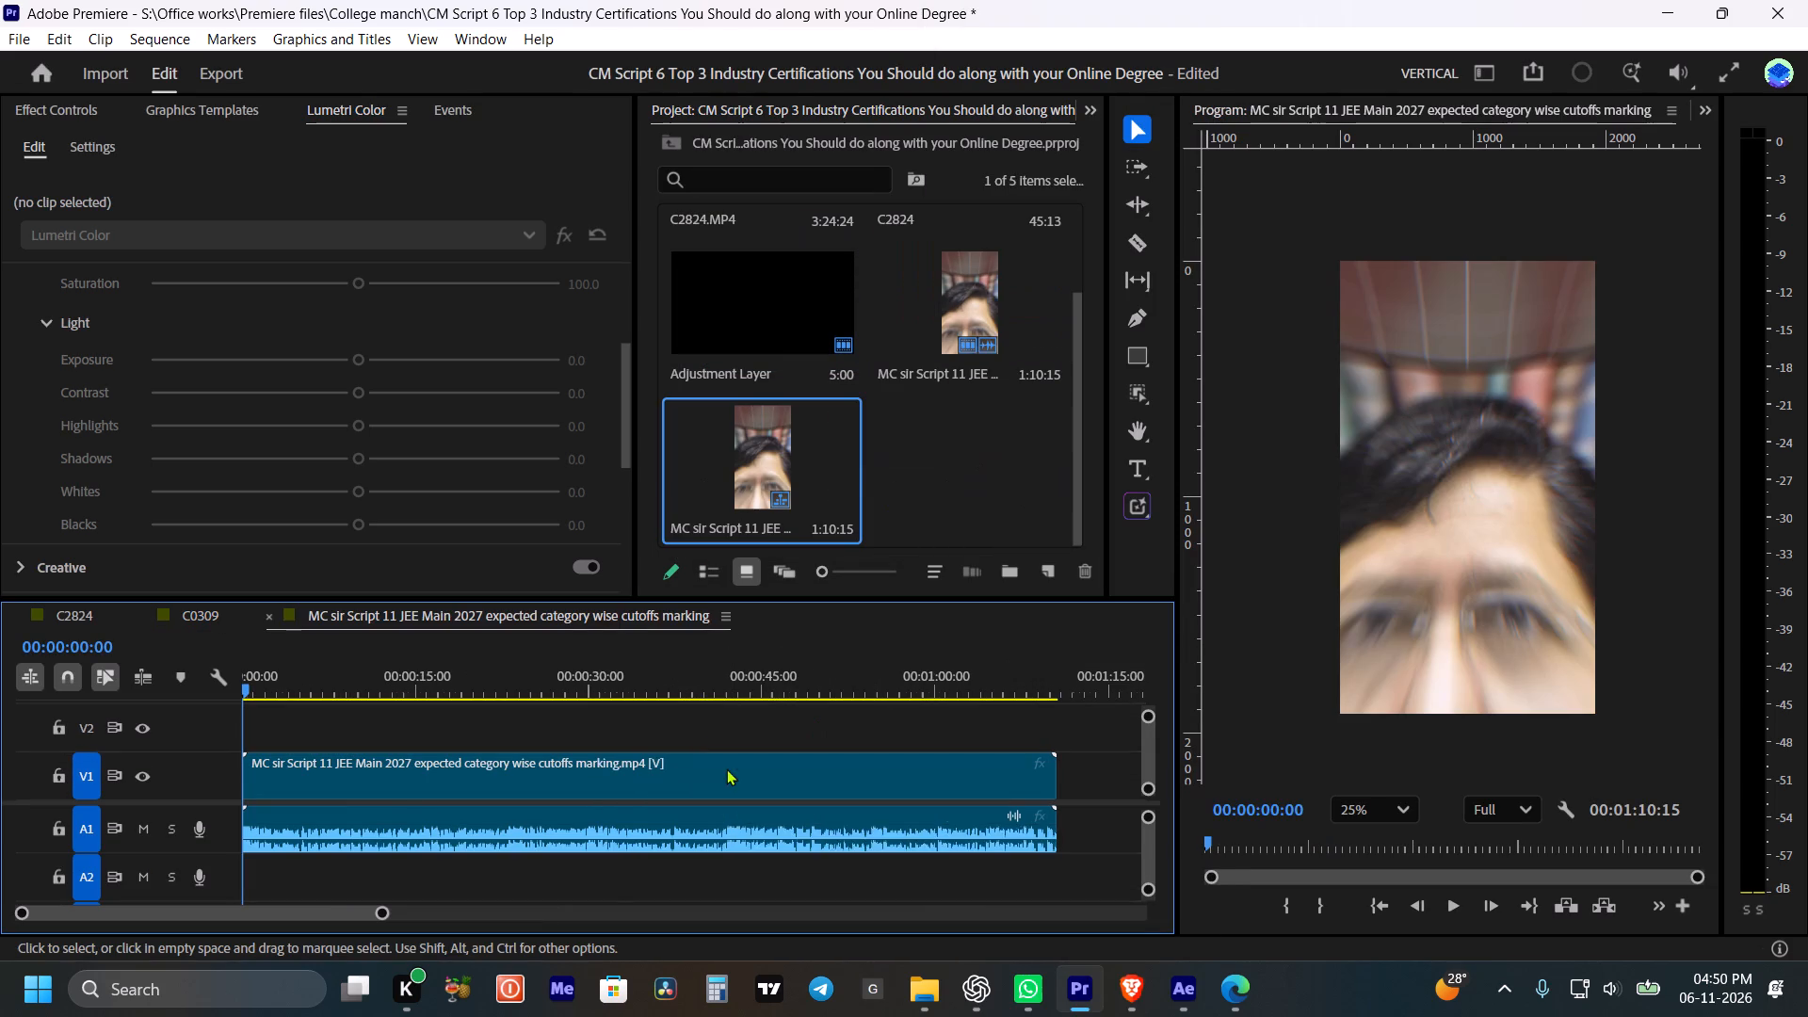
Review the rendered video's opening JEE 2027 Expected Cut-off table and captions in the new sequence.
key(space)
click(906, 689)
drag(898, 684, 277, 756)
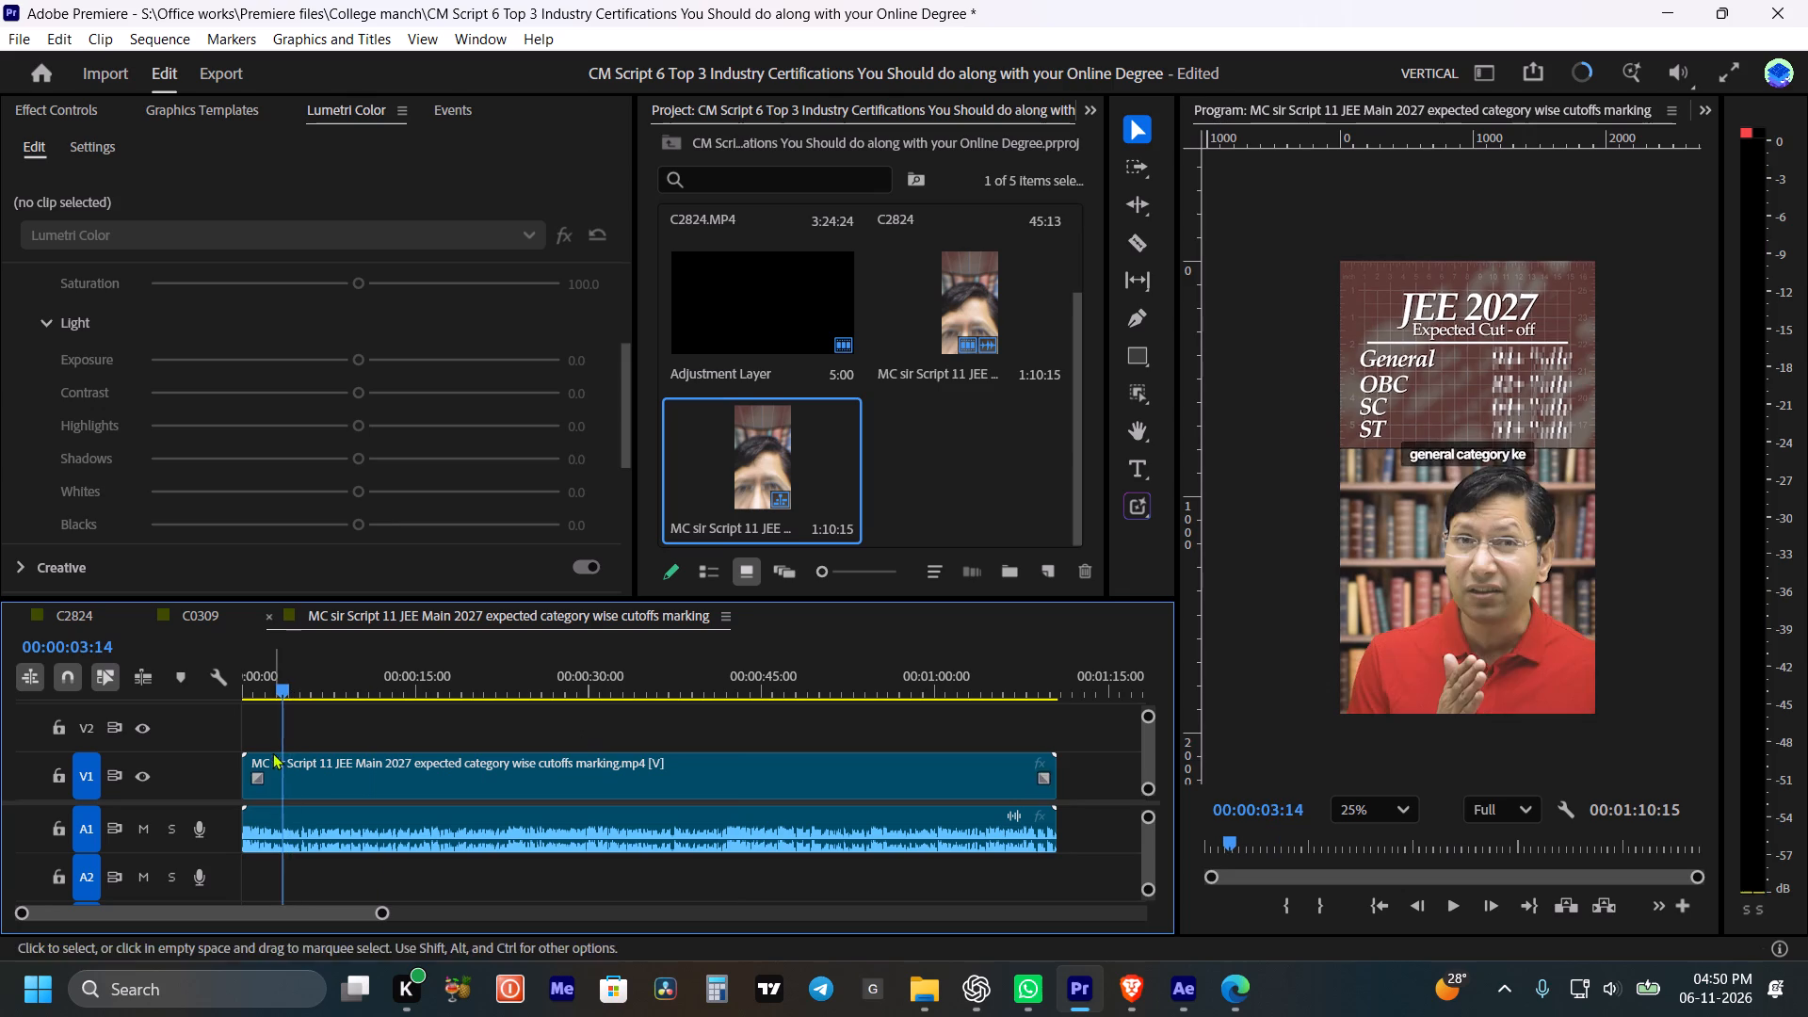
drag(287, 692, 157, 692)
key(space)
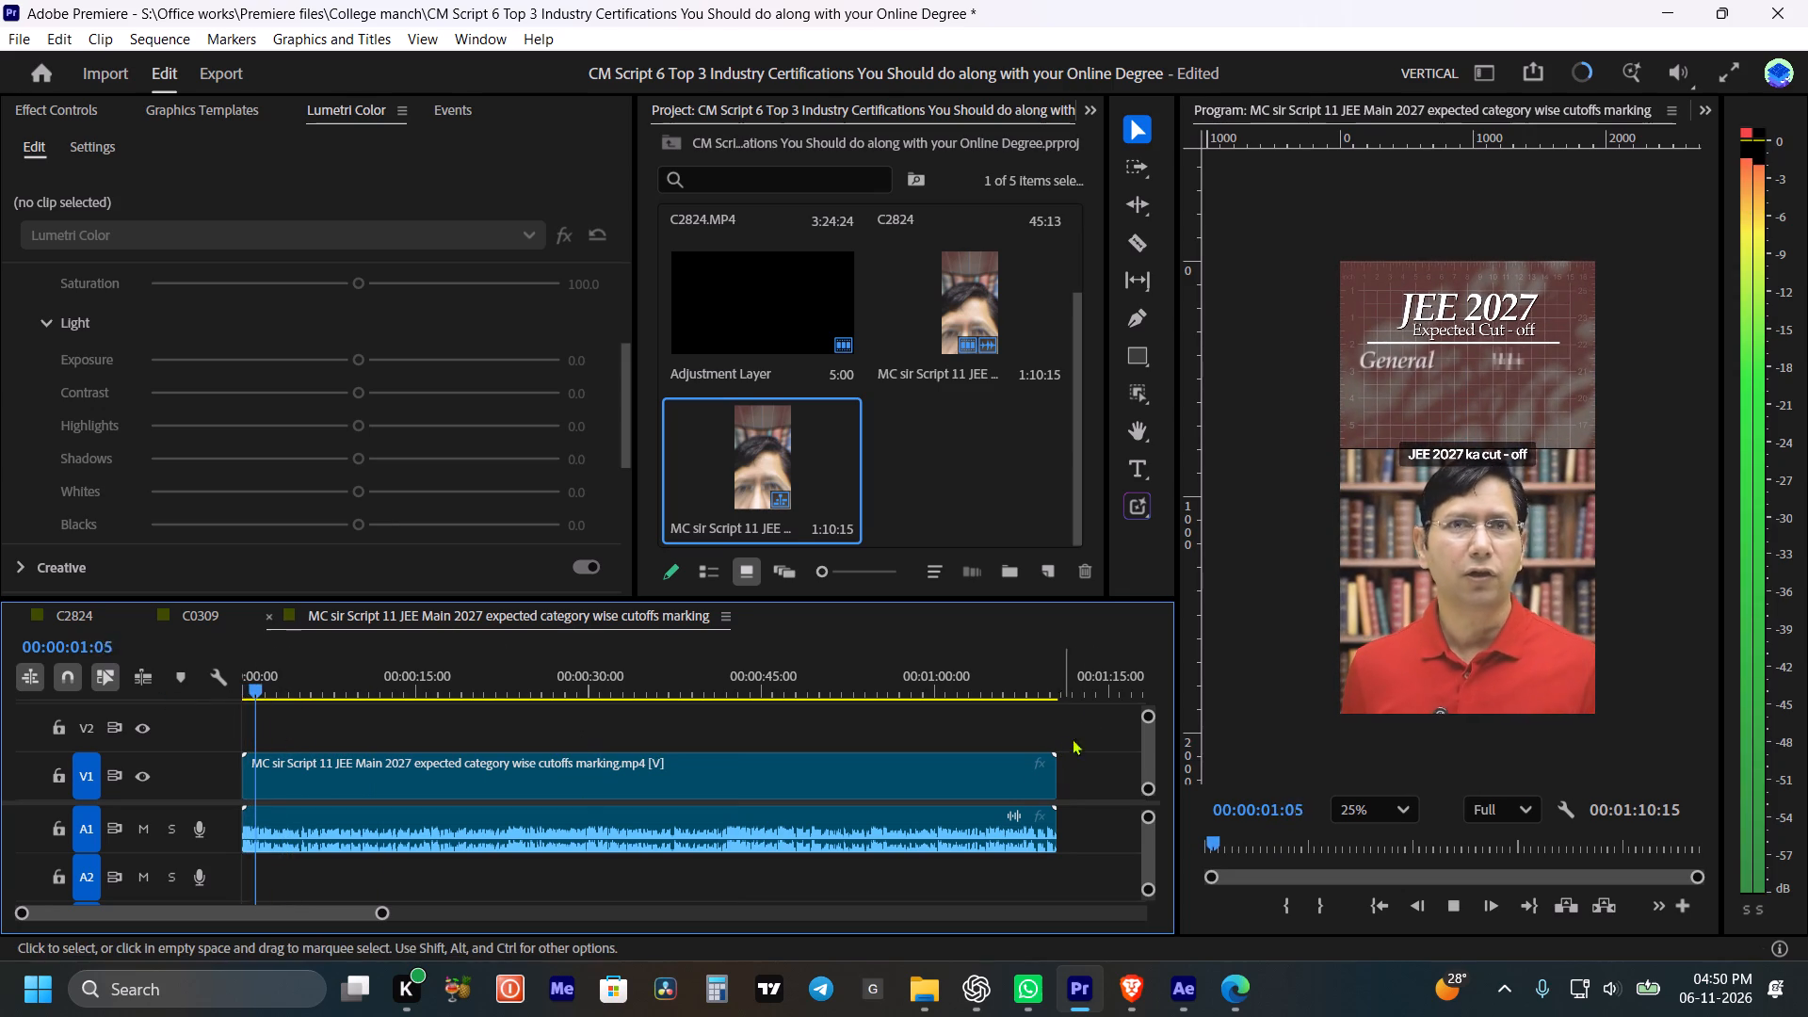
key(space)
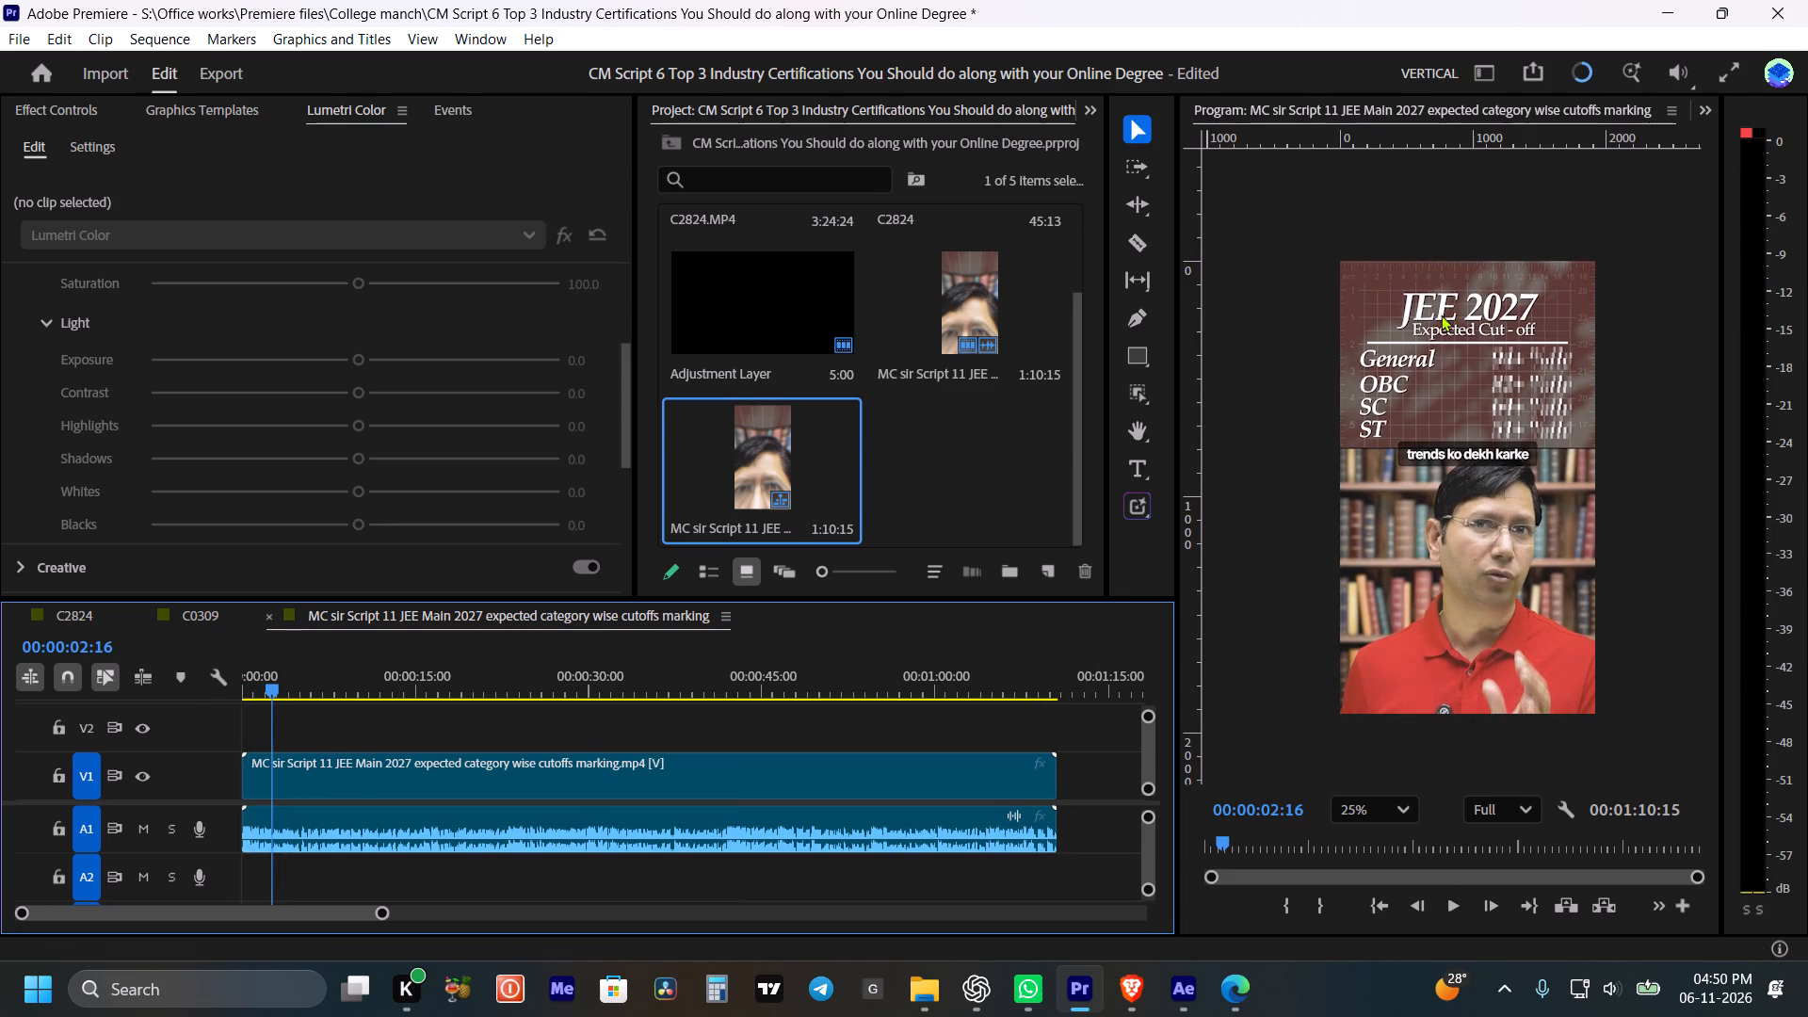
scroll(1441, 315, up, 6)
scroll(1467, 363, down, 4)
key(space)
key(space)
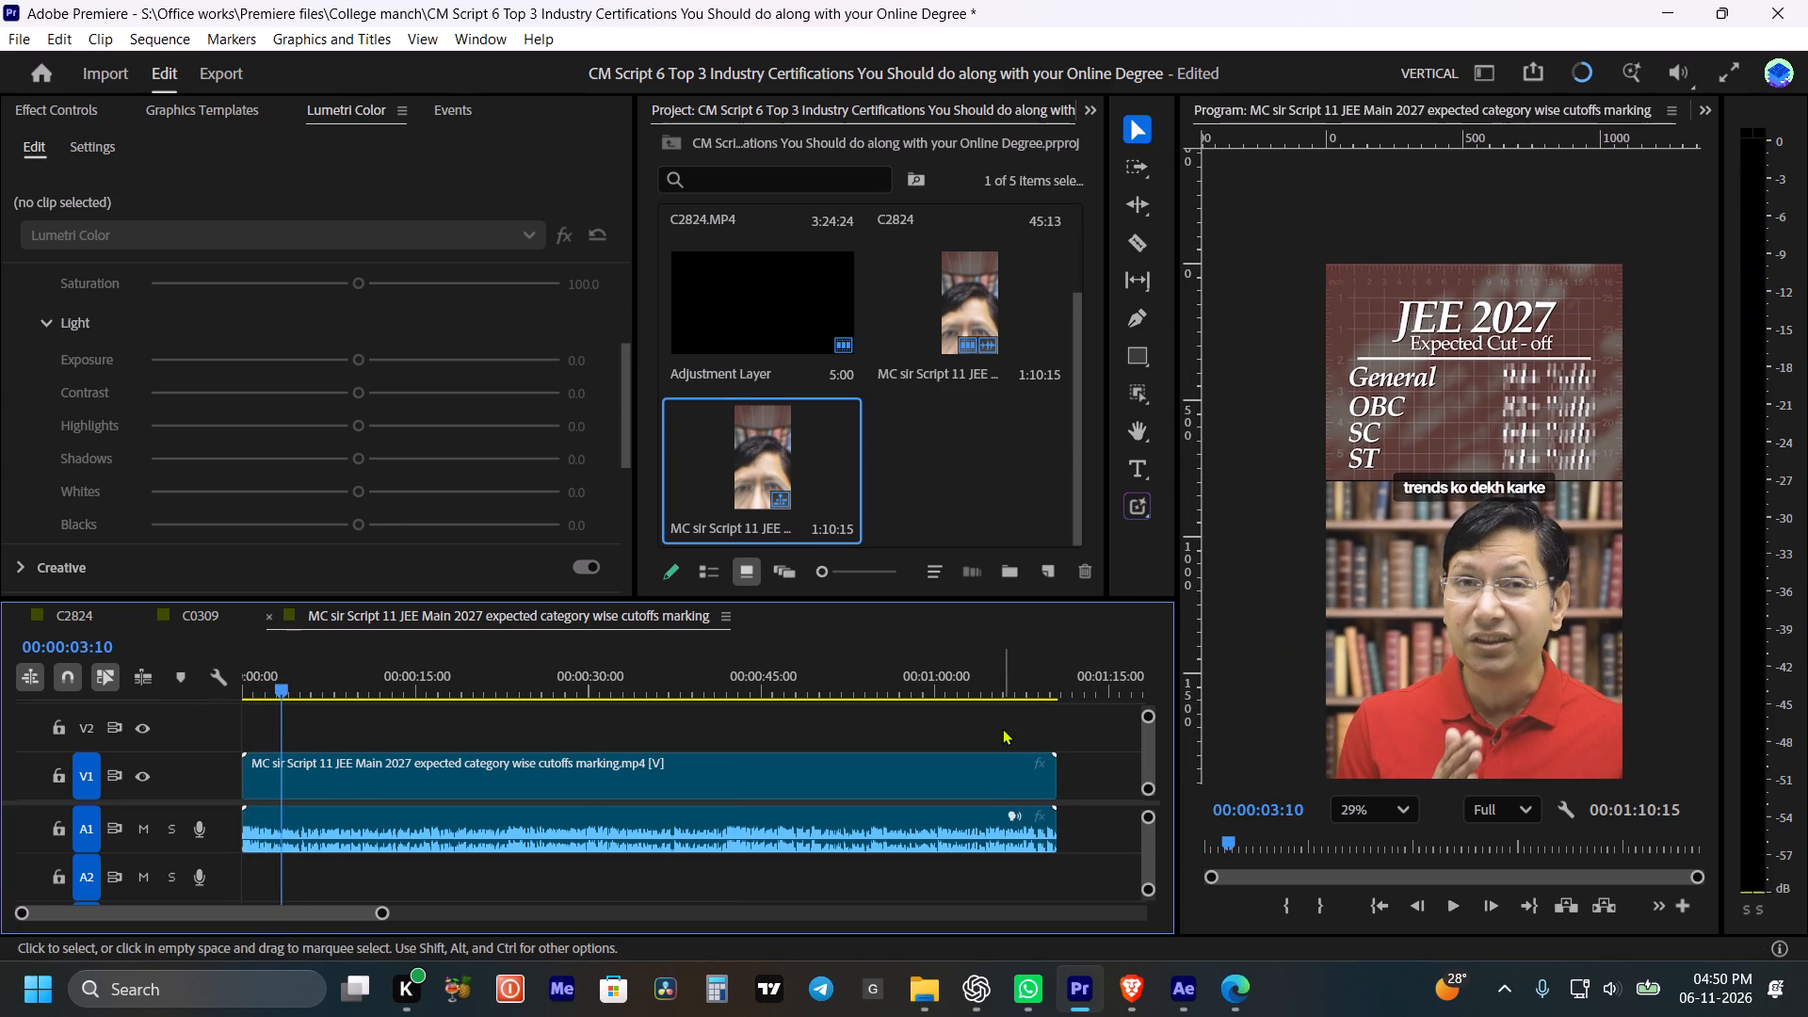
key(space)
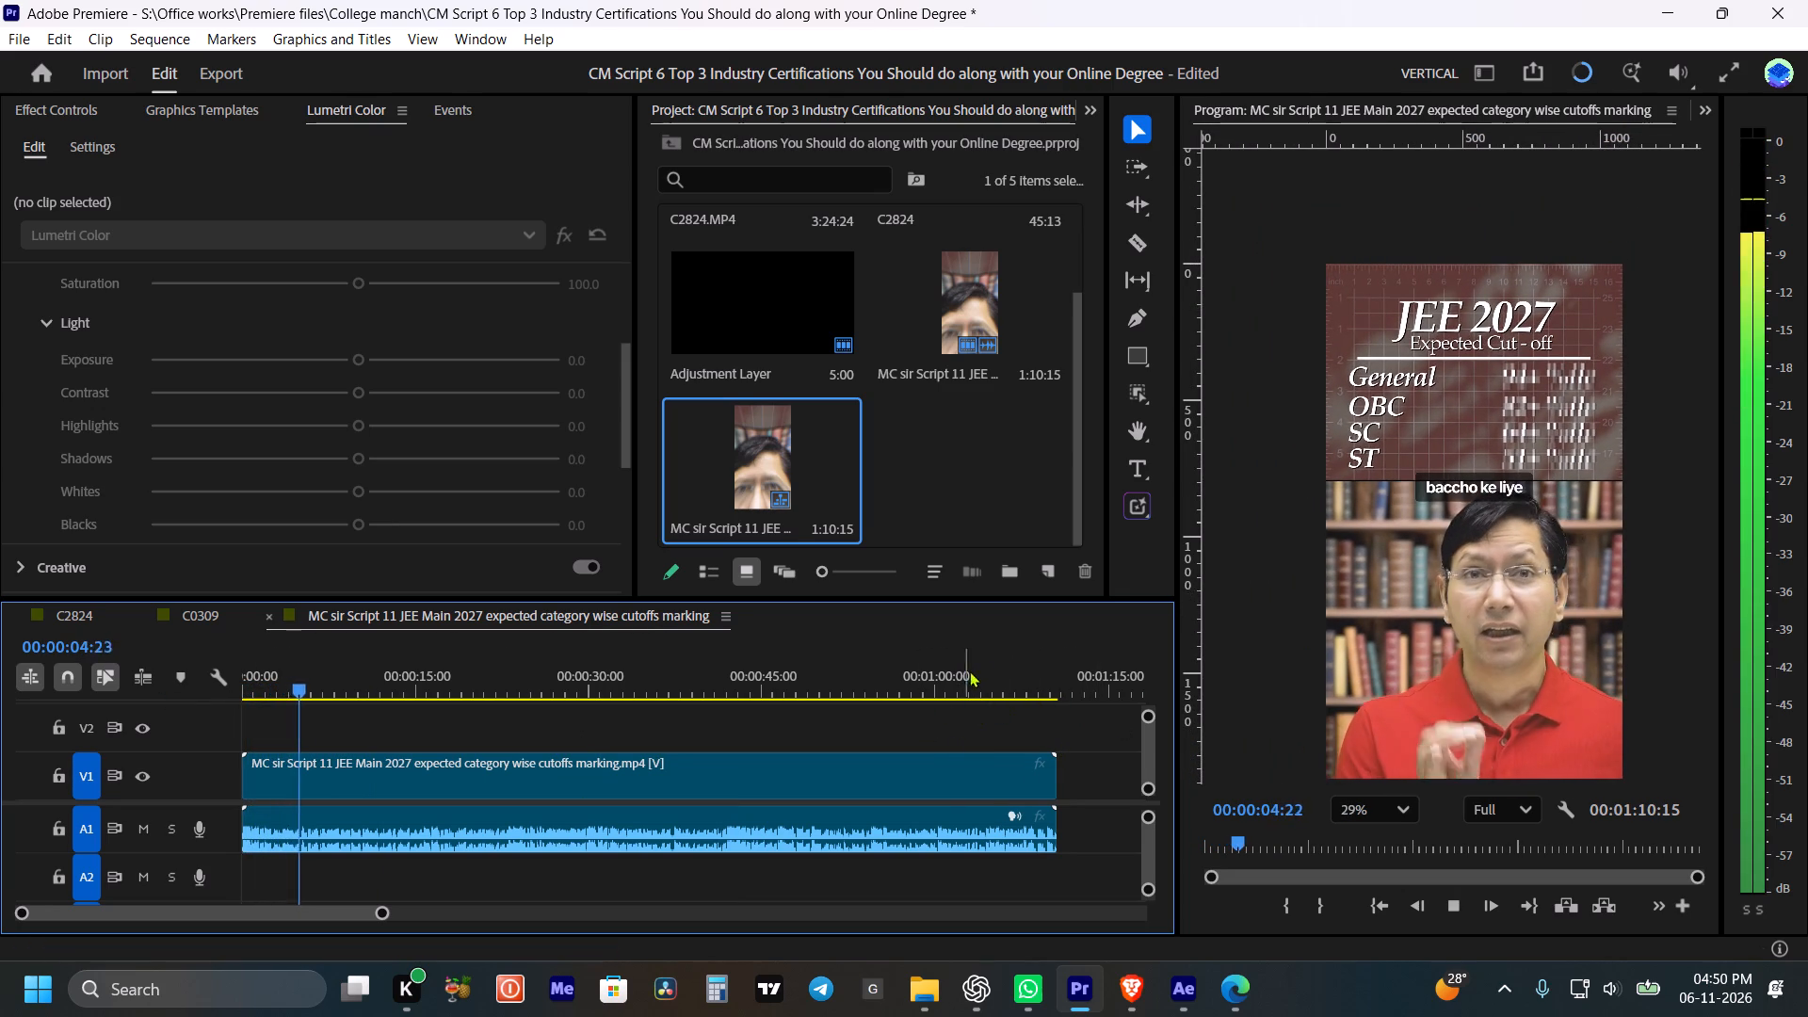
key(space)
Play the rendered video's closing part from about 00:00:59, examining the Comment “99” text section.
drag(951, 666, 924, 670)
key(space)
alt+scroll(954, 685, up, 8)
scroll(966, 700, down, 4)
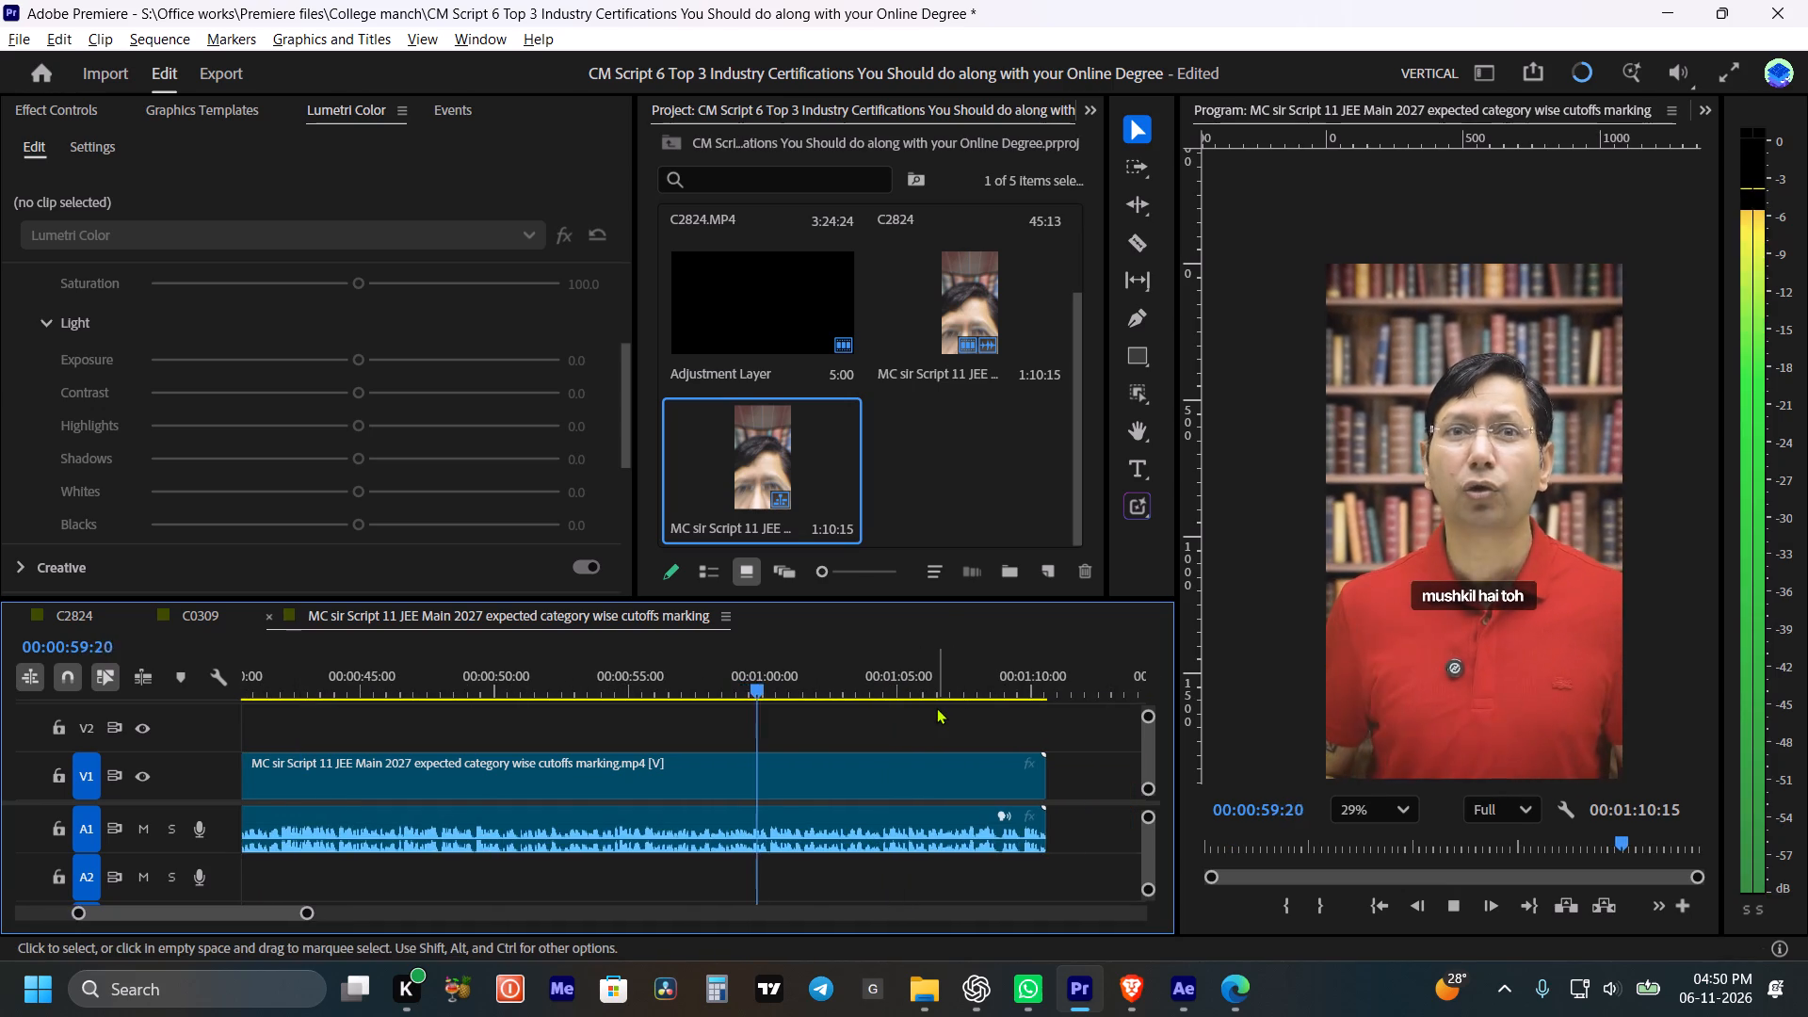
alt+scroll(936, 707, down, 3)
alt+scroll(934, 707, up, 6)
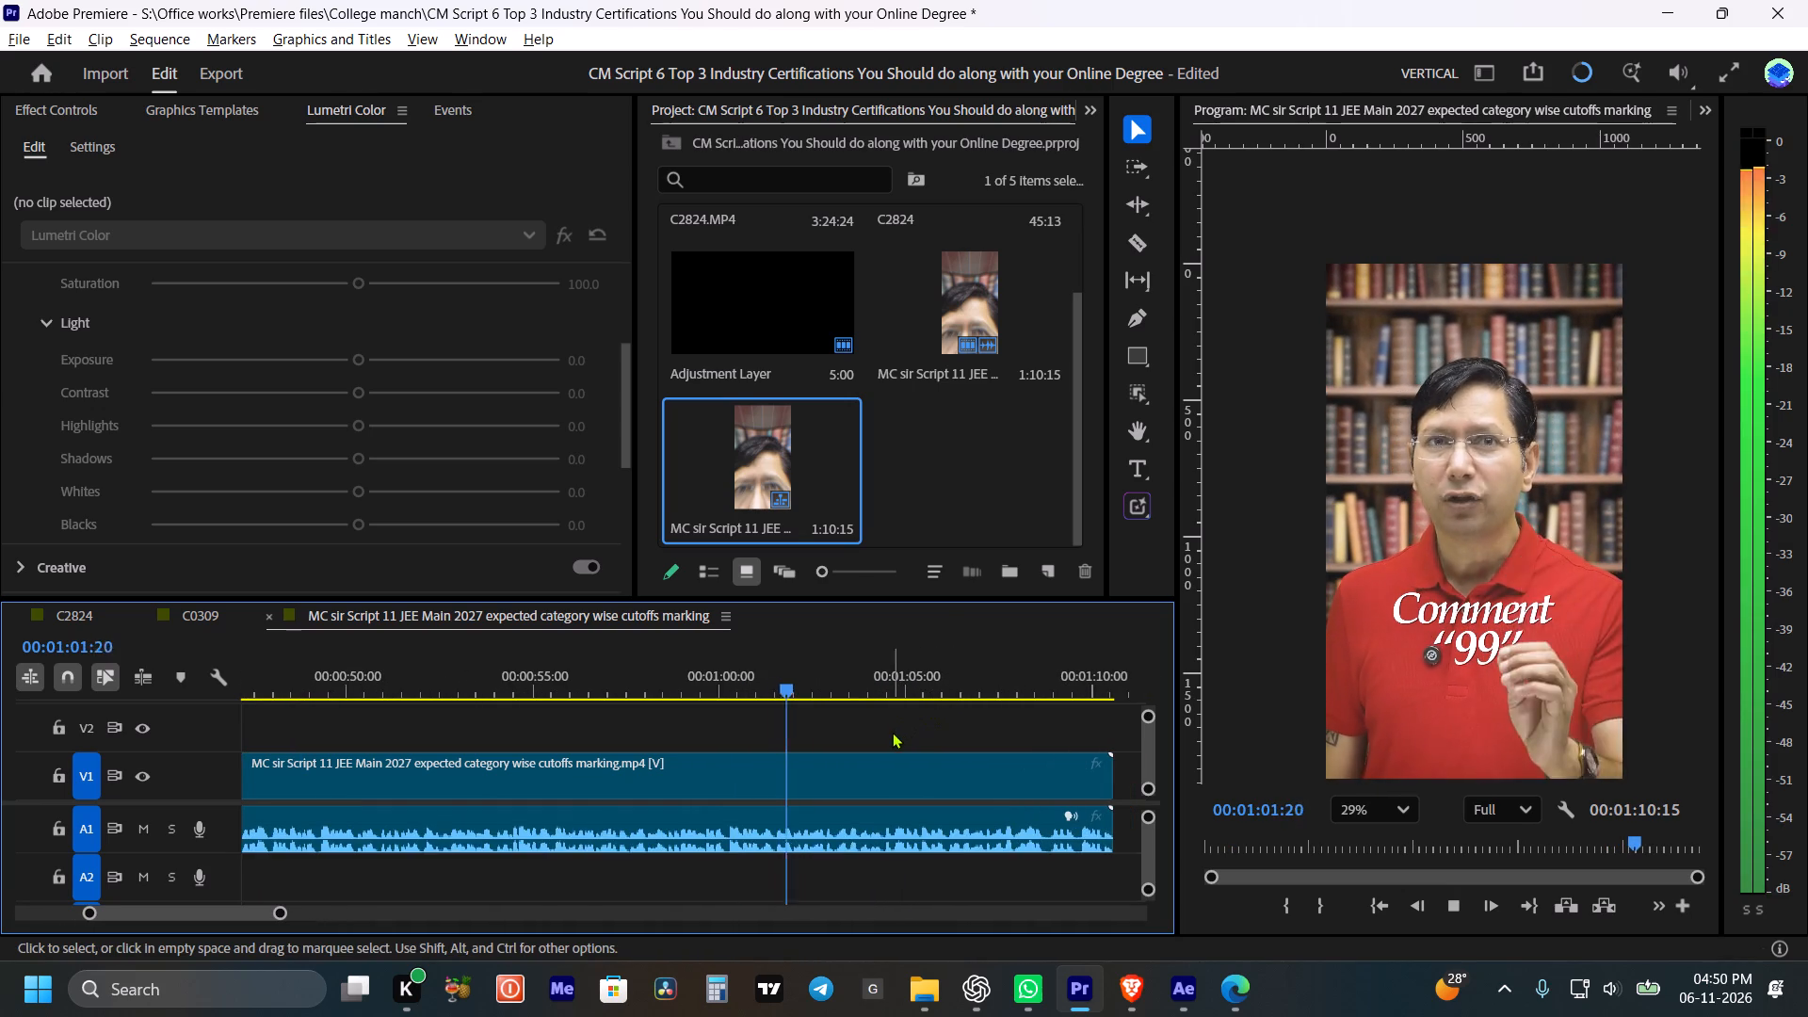
alt+scroll(892, 732, up, 3)
alt+scroll(219, 831, up, 3)
alt+scroll(930, 788, up, 4)
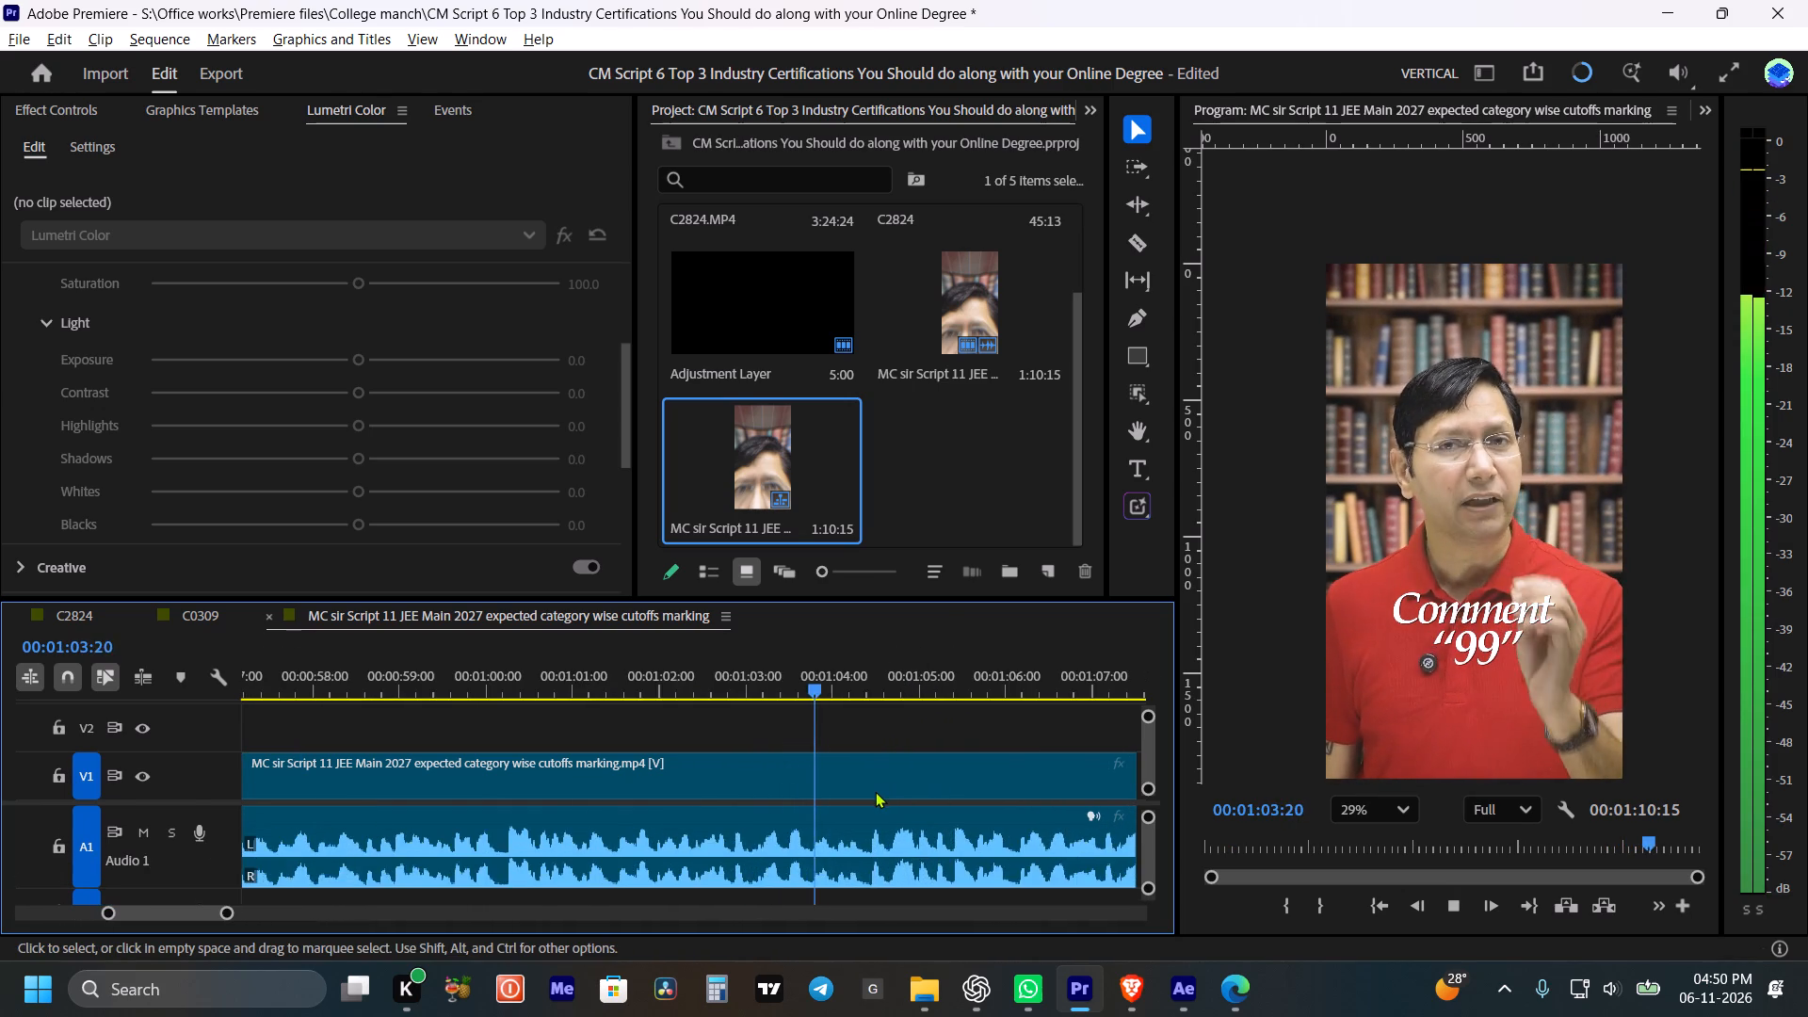
alt+scroll(875, 791, up, 3)
Split the video and audio at 00:01:04:10, where the Comment “99” text ends, and ripple-delete everything after it.
key(space)
key(Left)
key(Left)
key(Left)
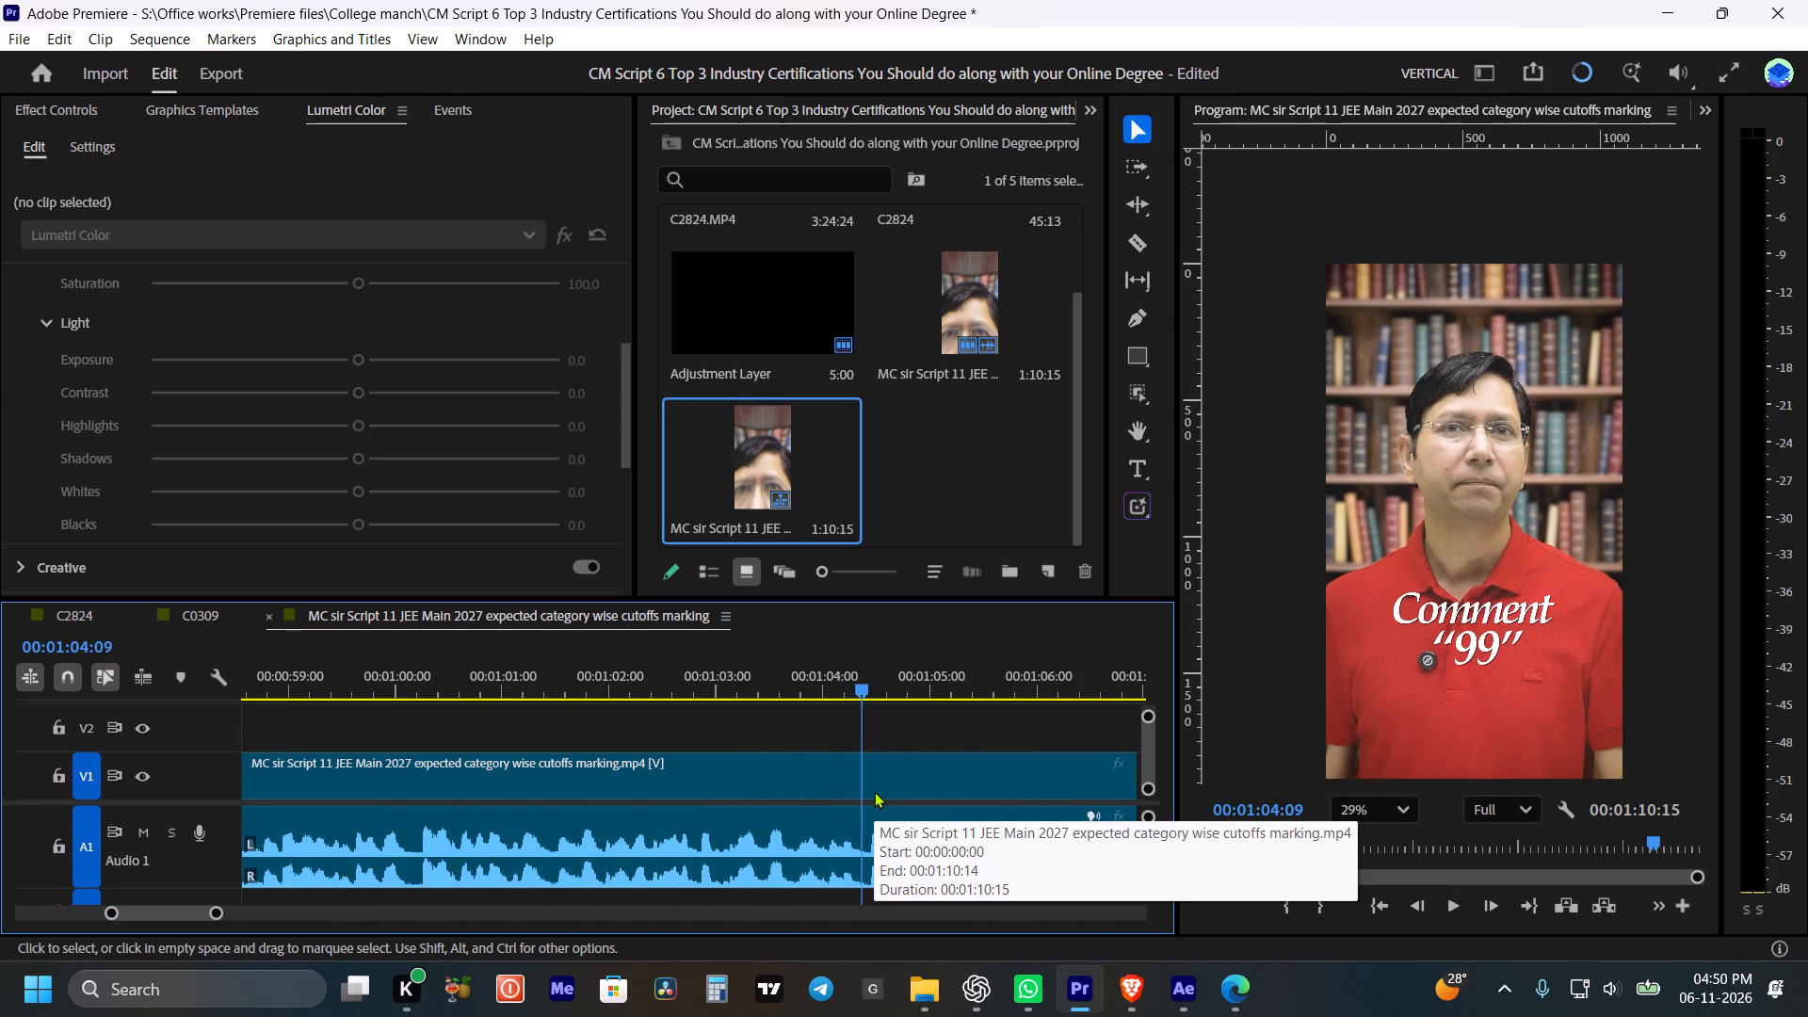
key(Right)
key(Left)
key(Right)
drag(881, 723, 894, 782)
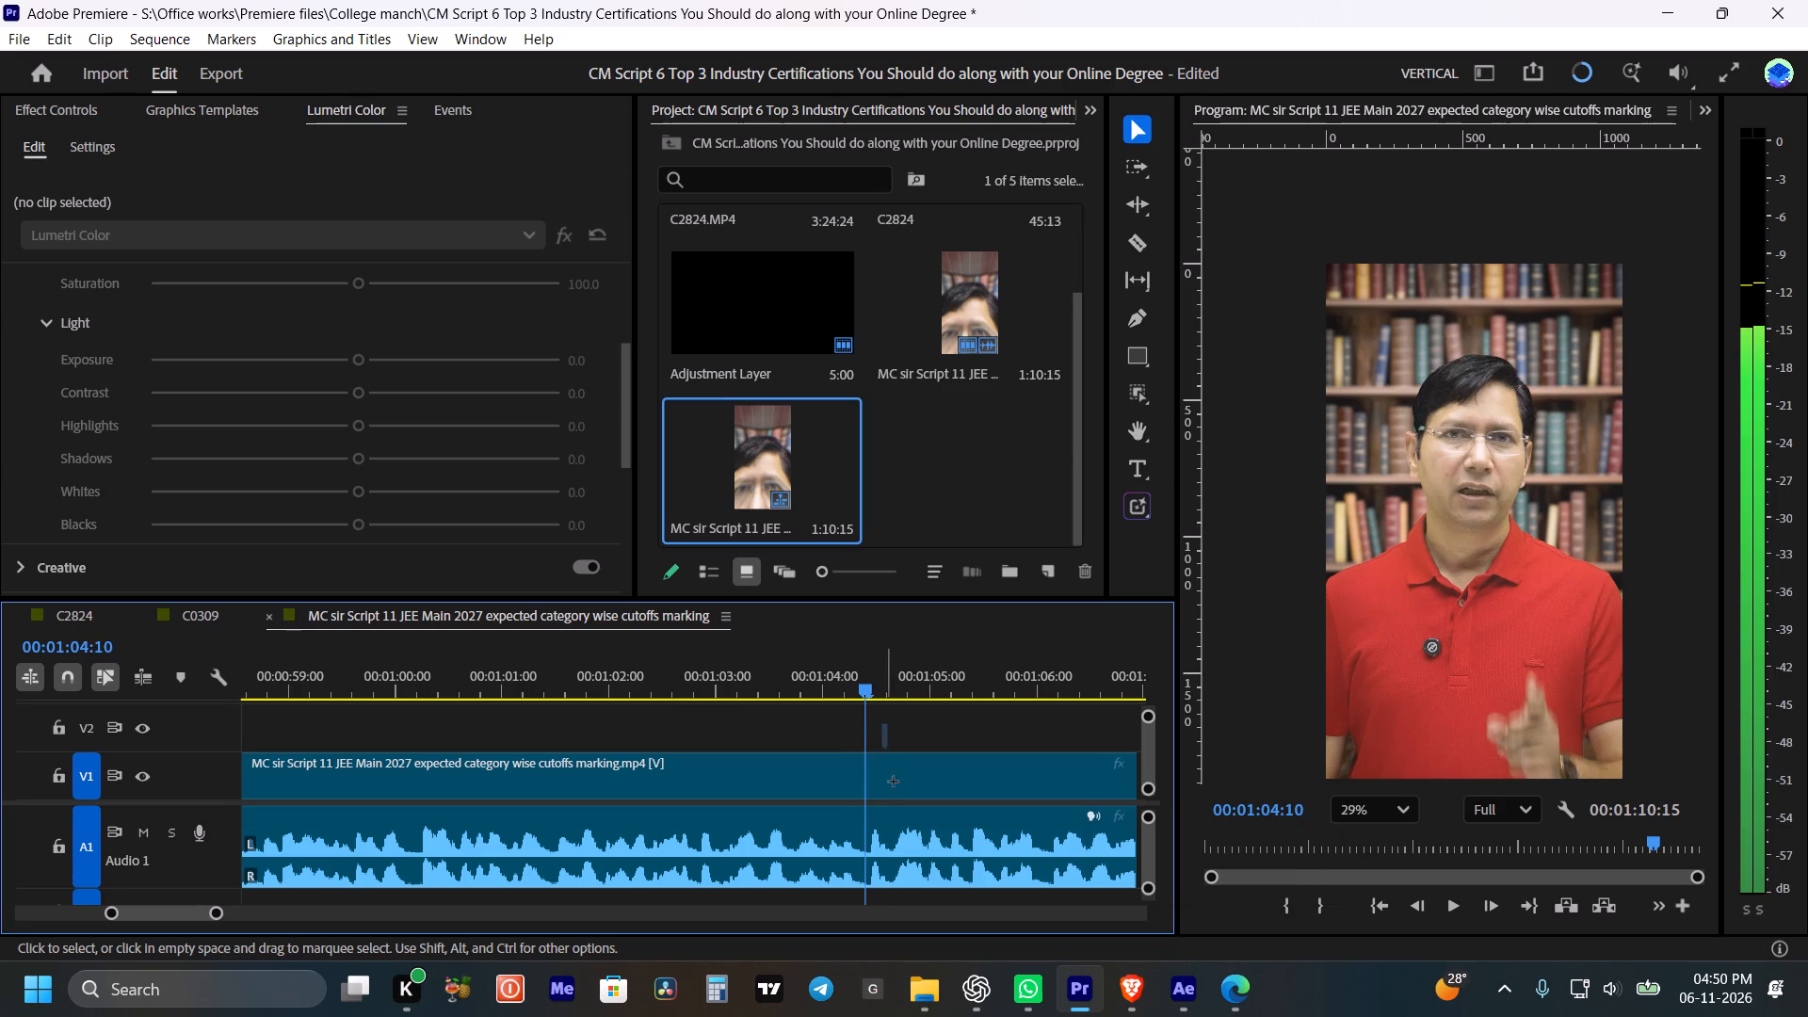
drag(894, 782, 903, 831)
key(ctrl+k)
click(913, 836)
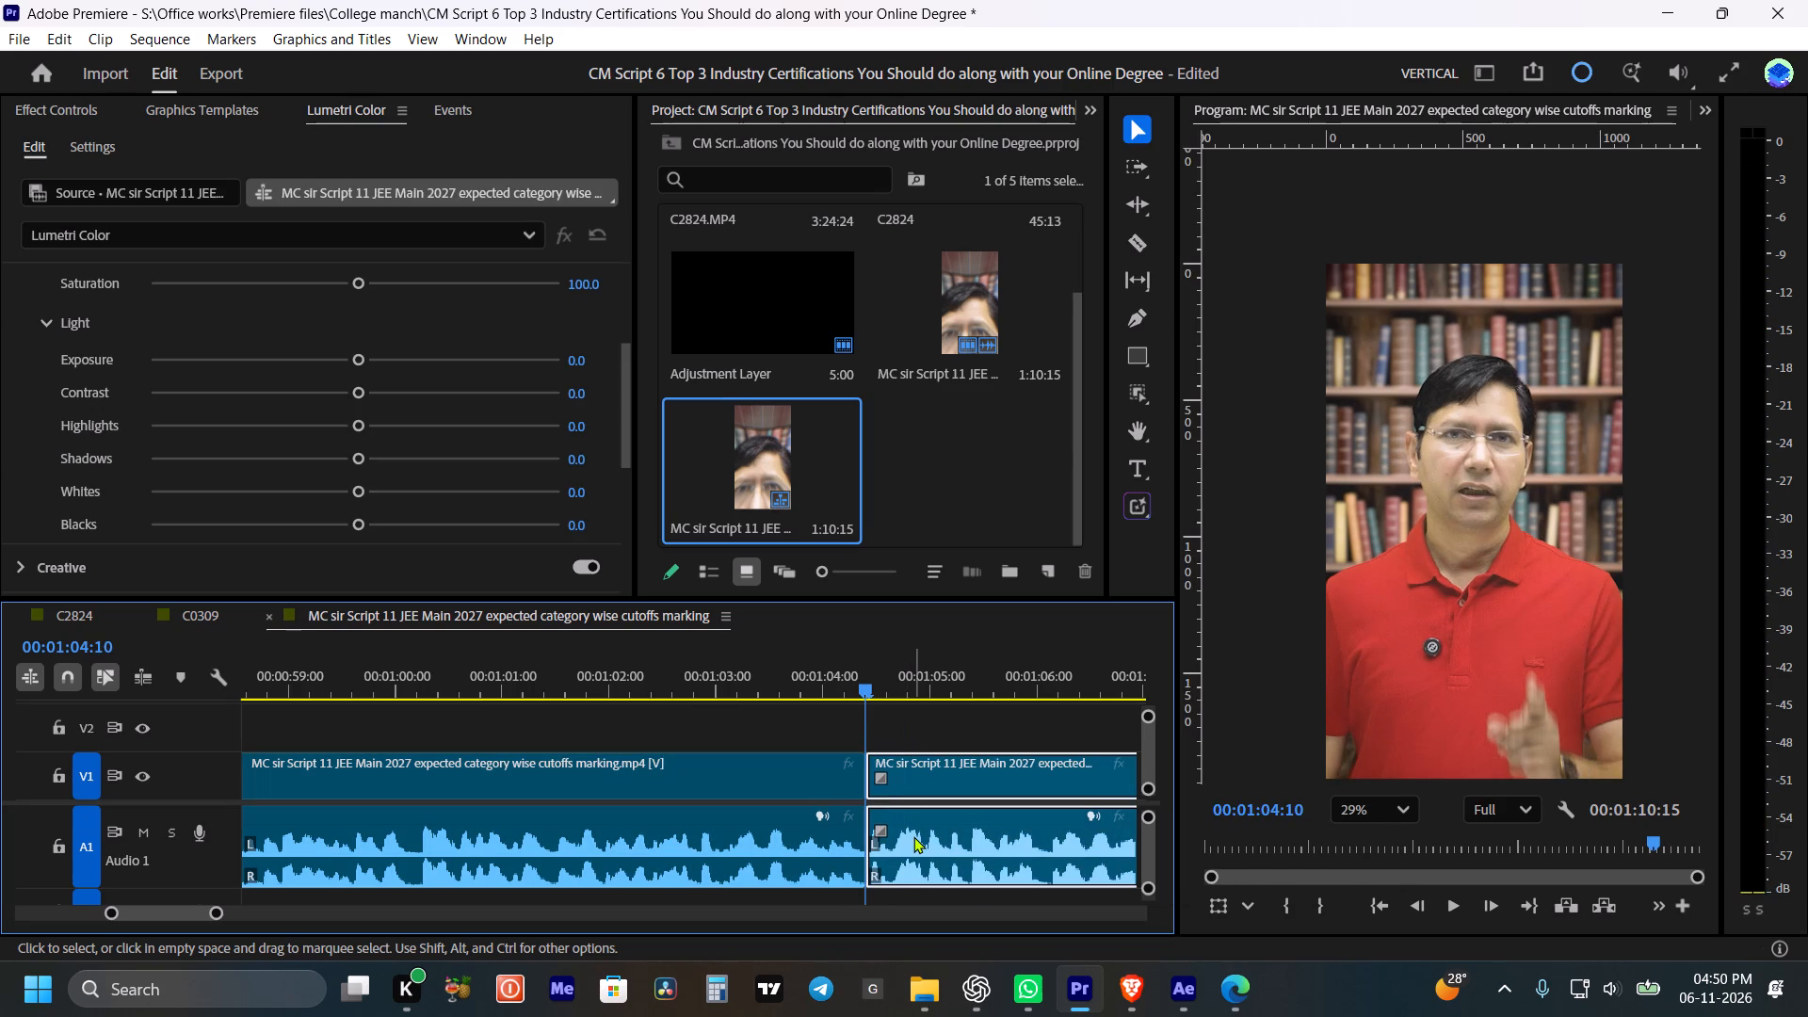
key(shift+Delete)
key(backslash)
Play the trimmed sequence from about 00:01:00:22 to its end at 00:01:04:10, checking how the Comment “99” section finishes.
drag(1006, 698, 1039, 684)
click(1022, 672)
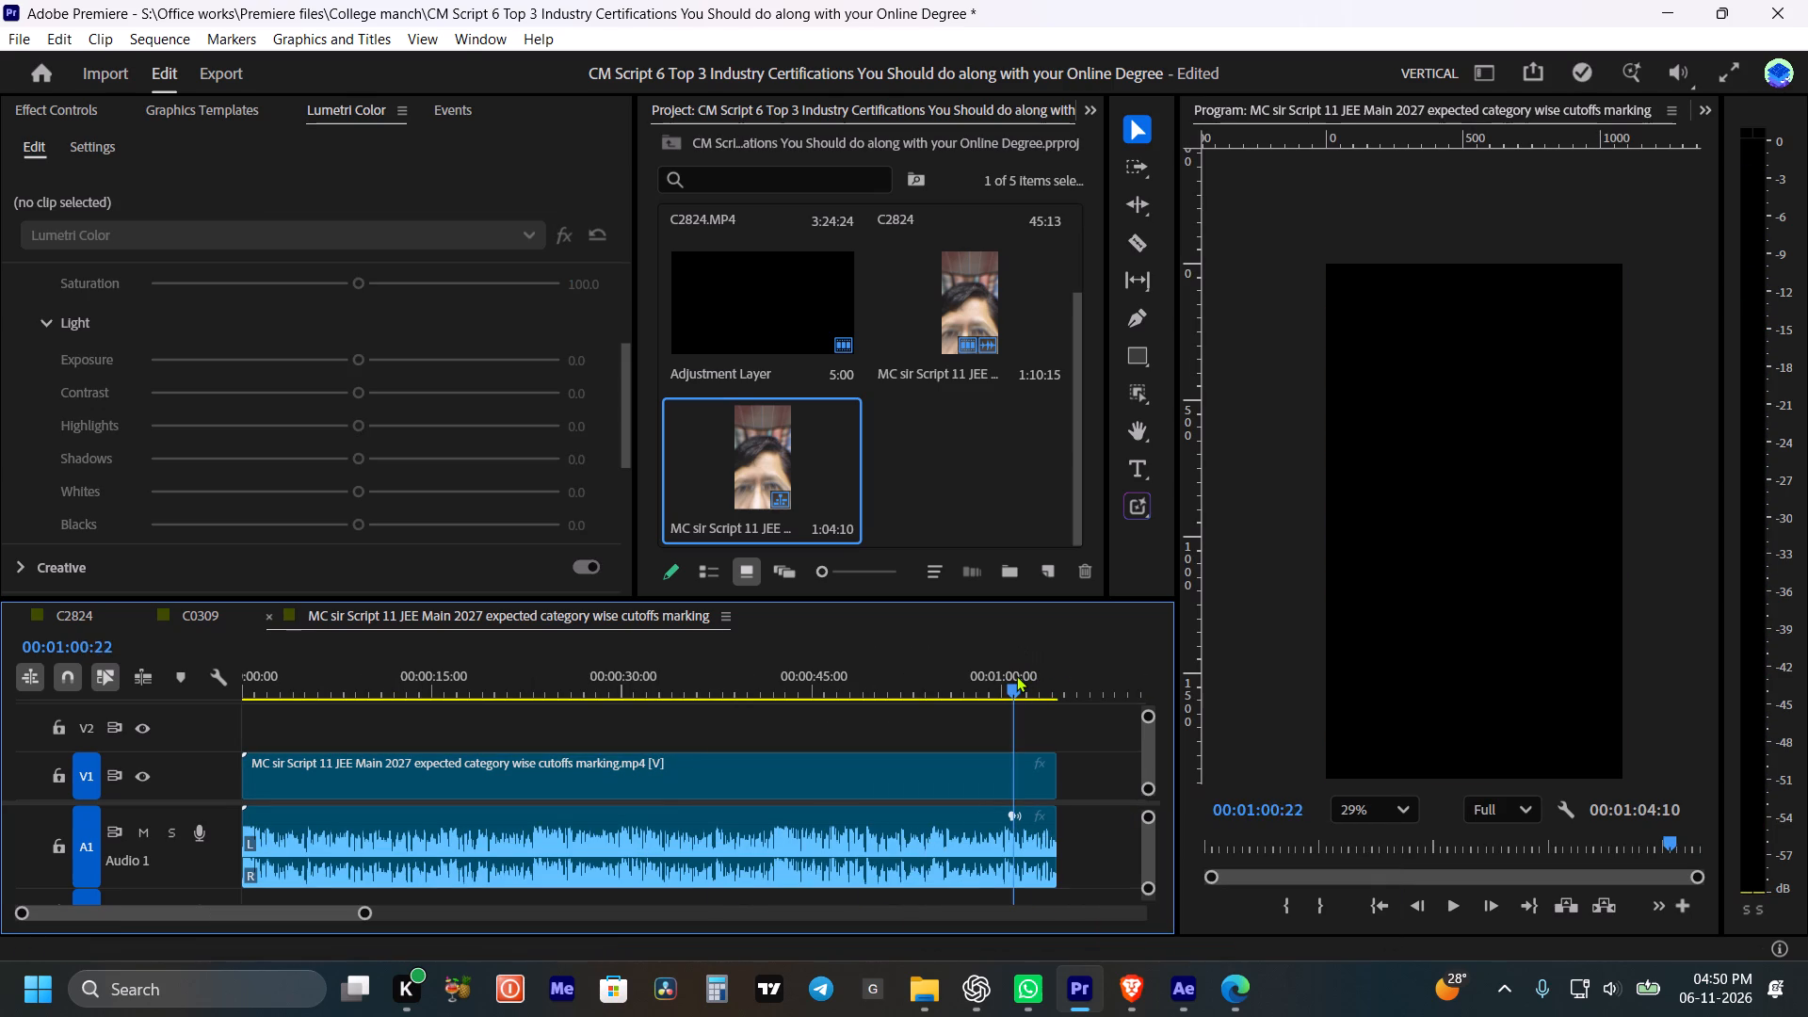
key(space)
alt+scroll(1079, 736, up, 14)
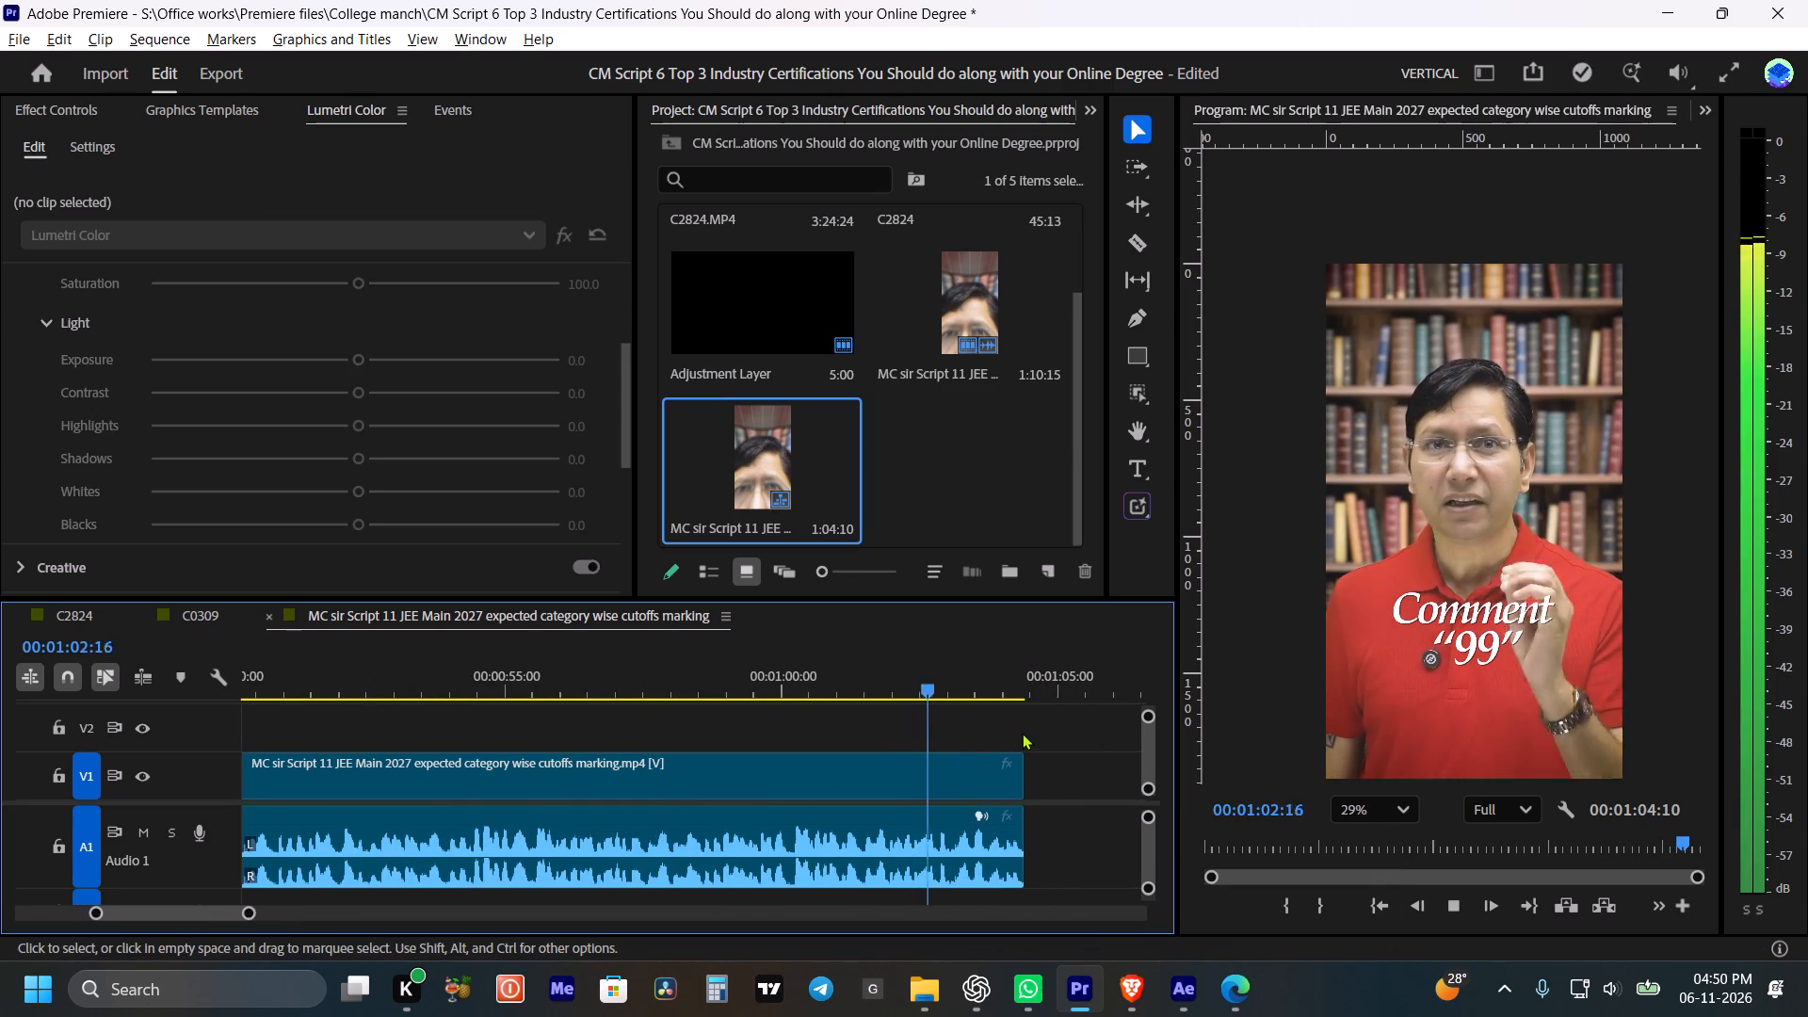
alt+scroll(1022, 733, down, 4)
alt+scroll(1039, 734, up, 4)
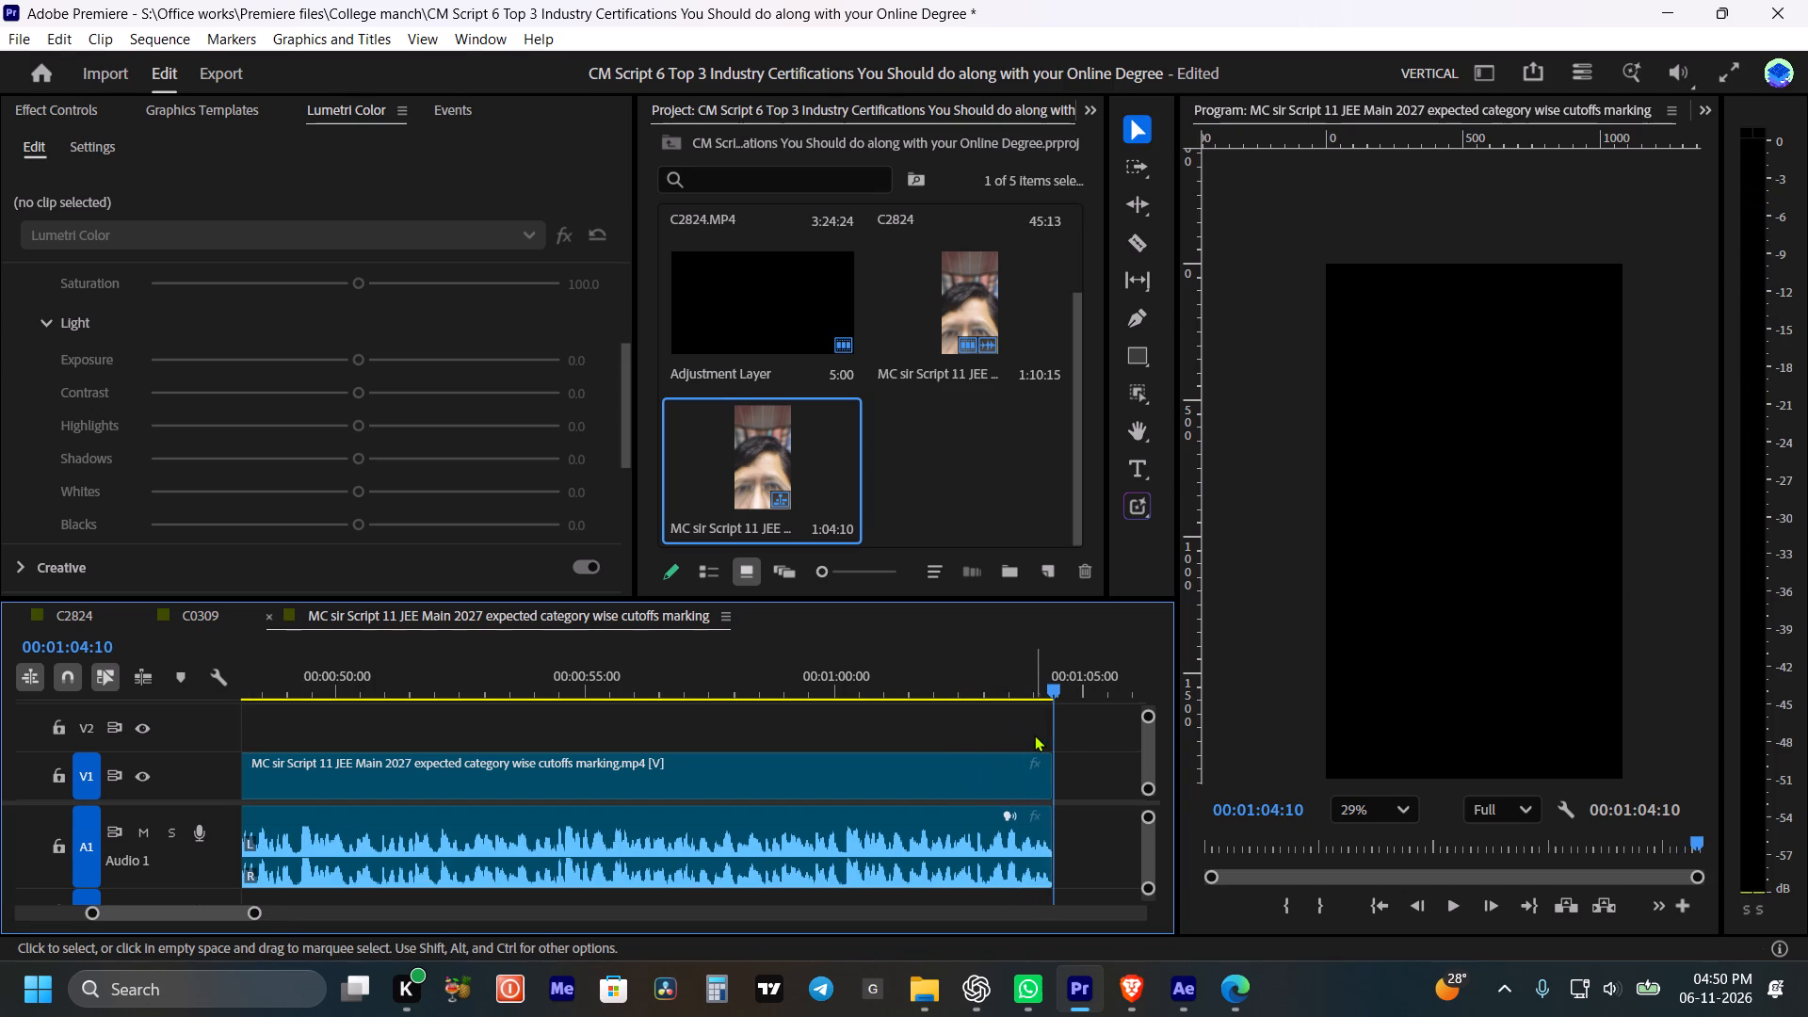
alt+scroll(1056, 750, down, 2)
In the export settings, browse for a save location and create a folder named “script 11 insta and yt” inside the client's Edited folder.
click(197, 68)
click(231, 74)
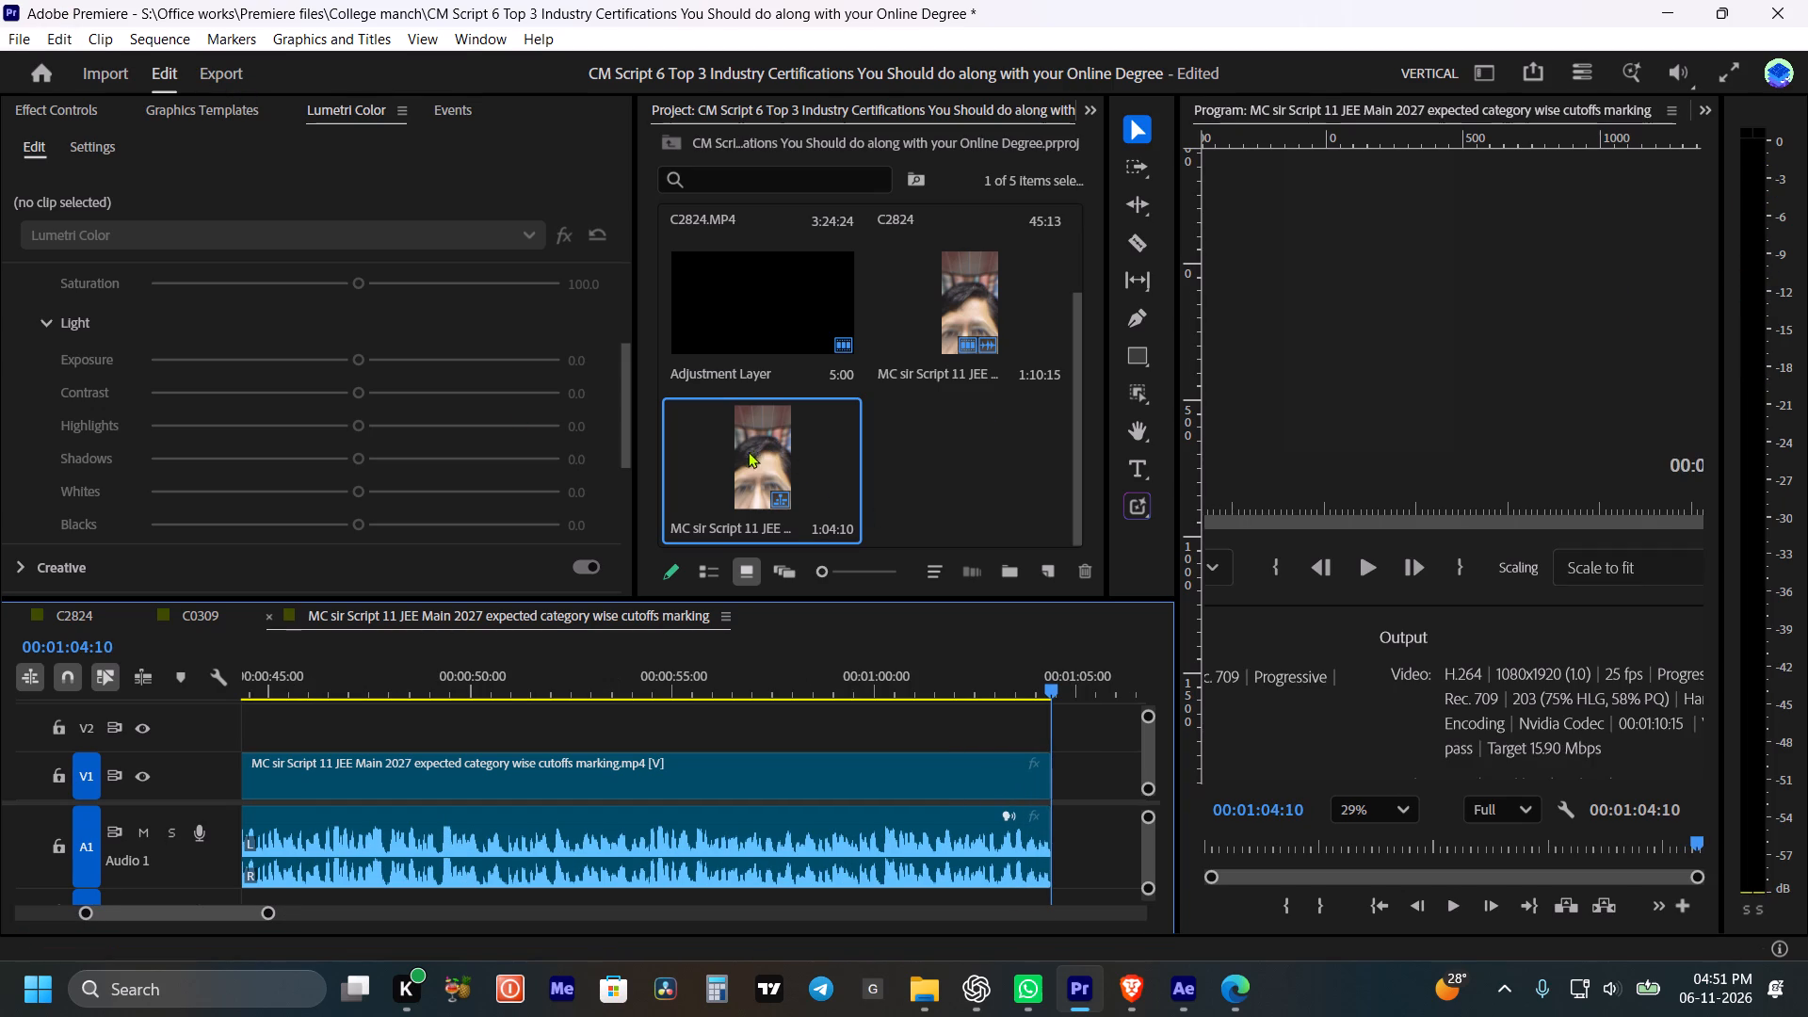
click(877, 746)
alt+scroll(877, 746, down, 6)
alt+scroll(877, 746, up, 5)
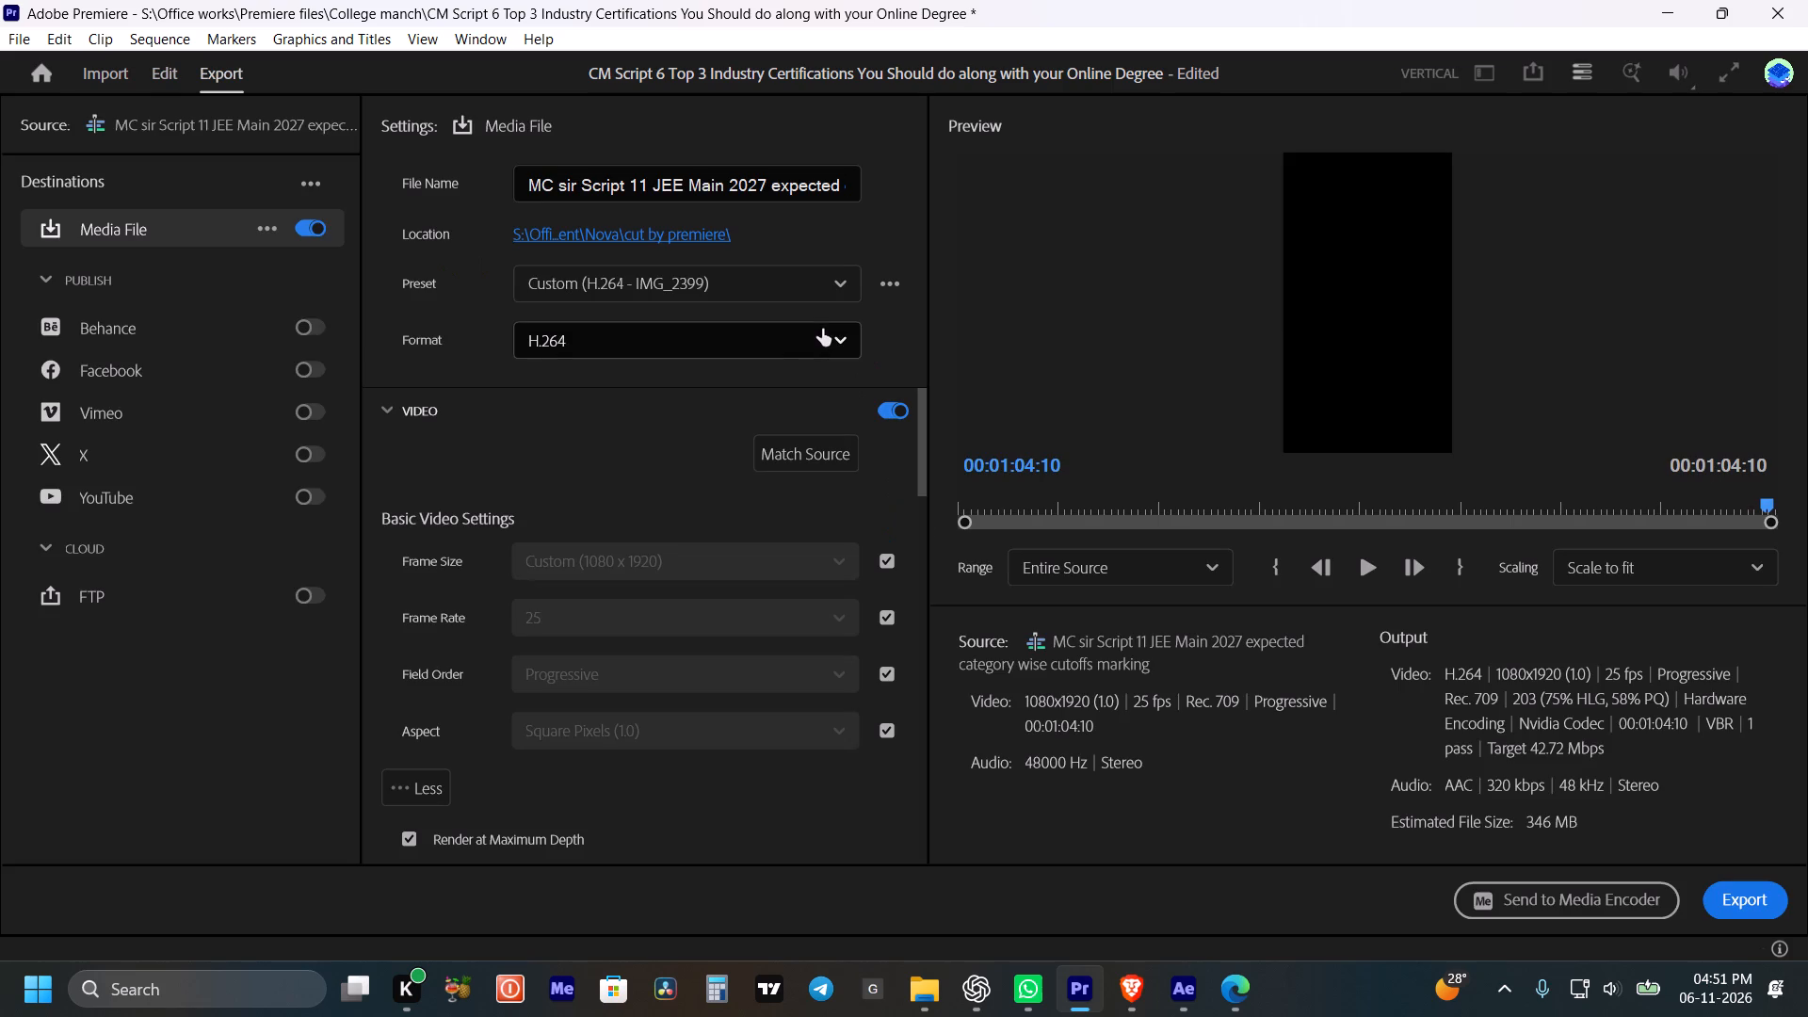
click(555, 241)
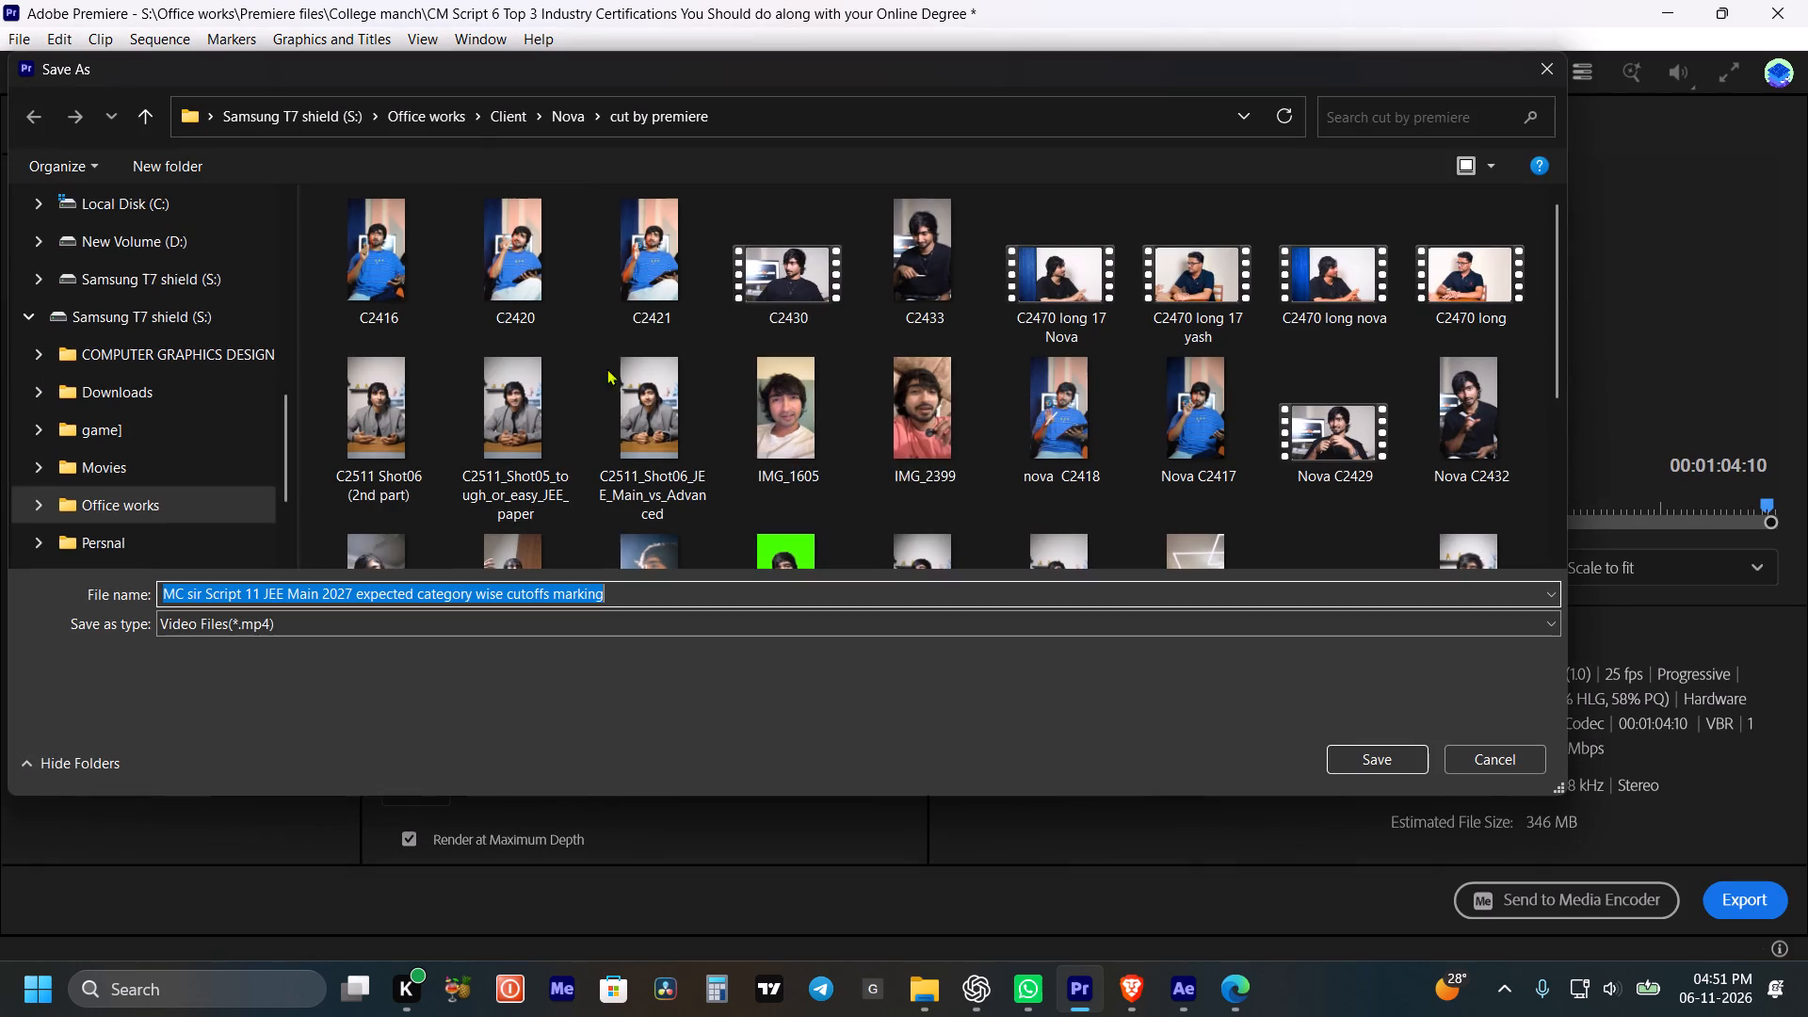
click(141, 519)
click(578, 278)
double_click(605, 270)
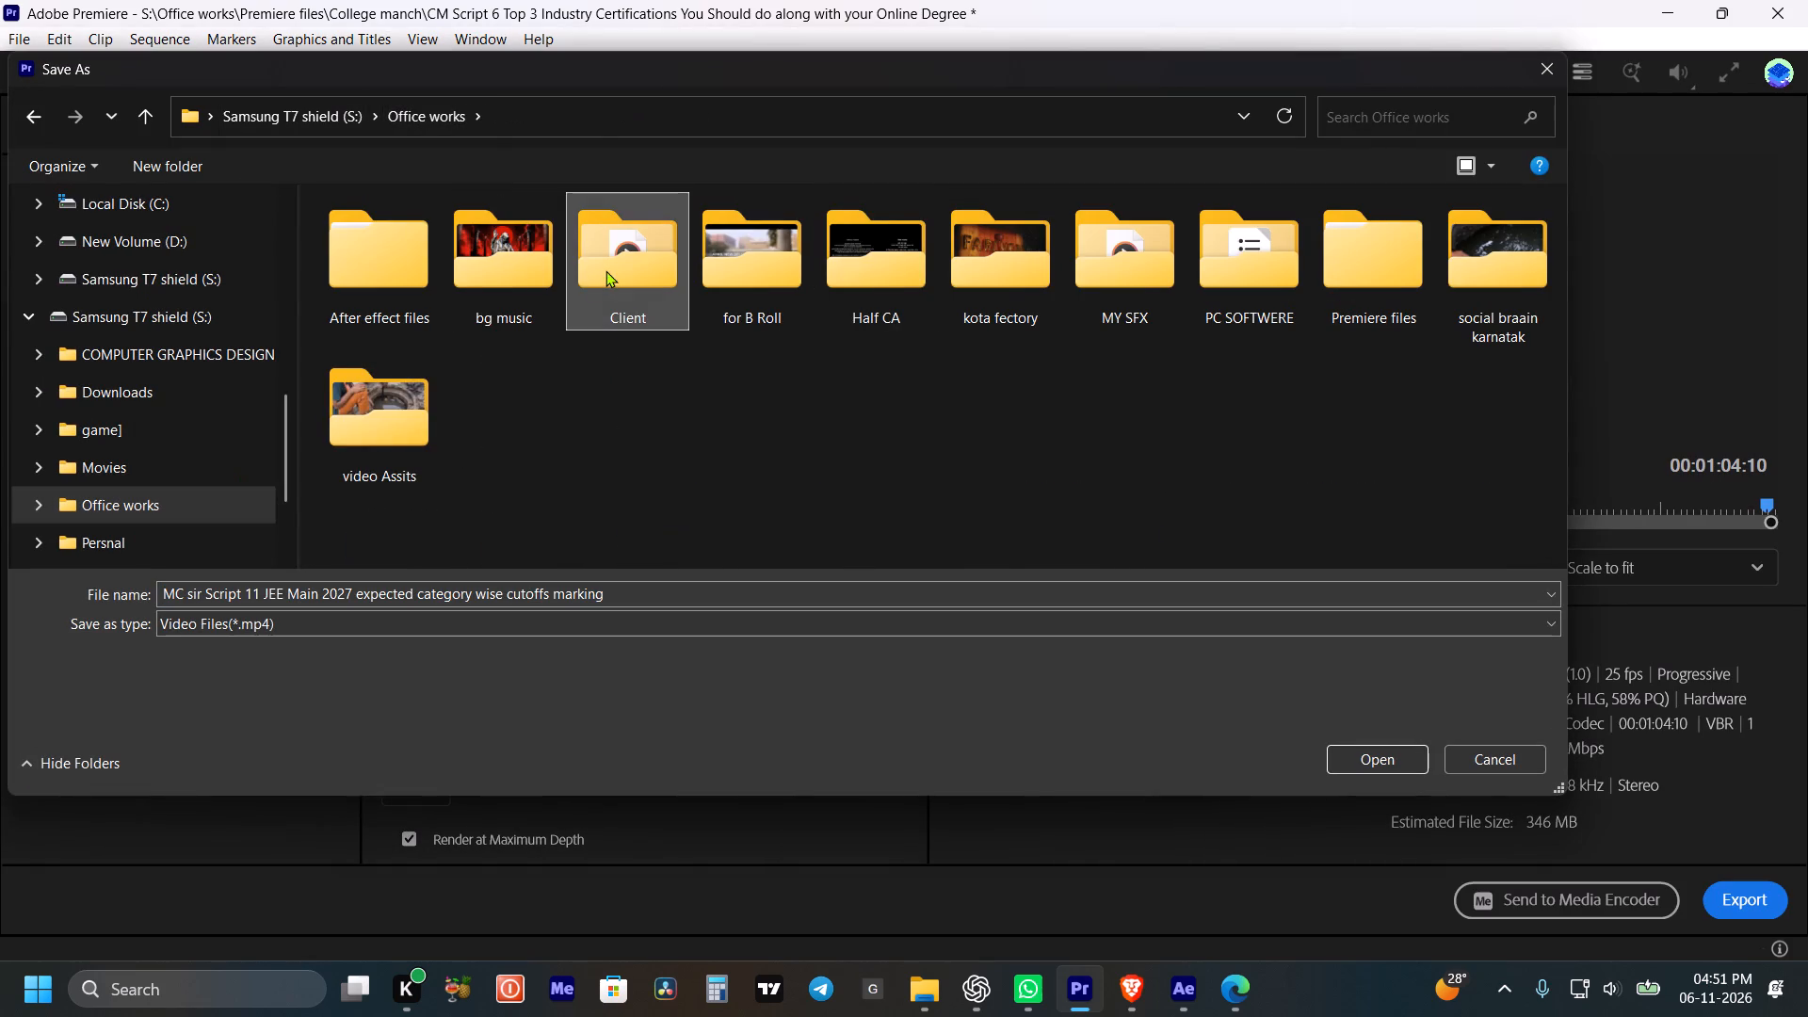
double_click(1080, 405)
double_click(396, 282)
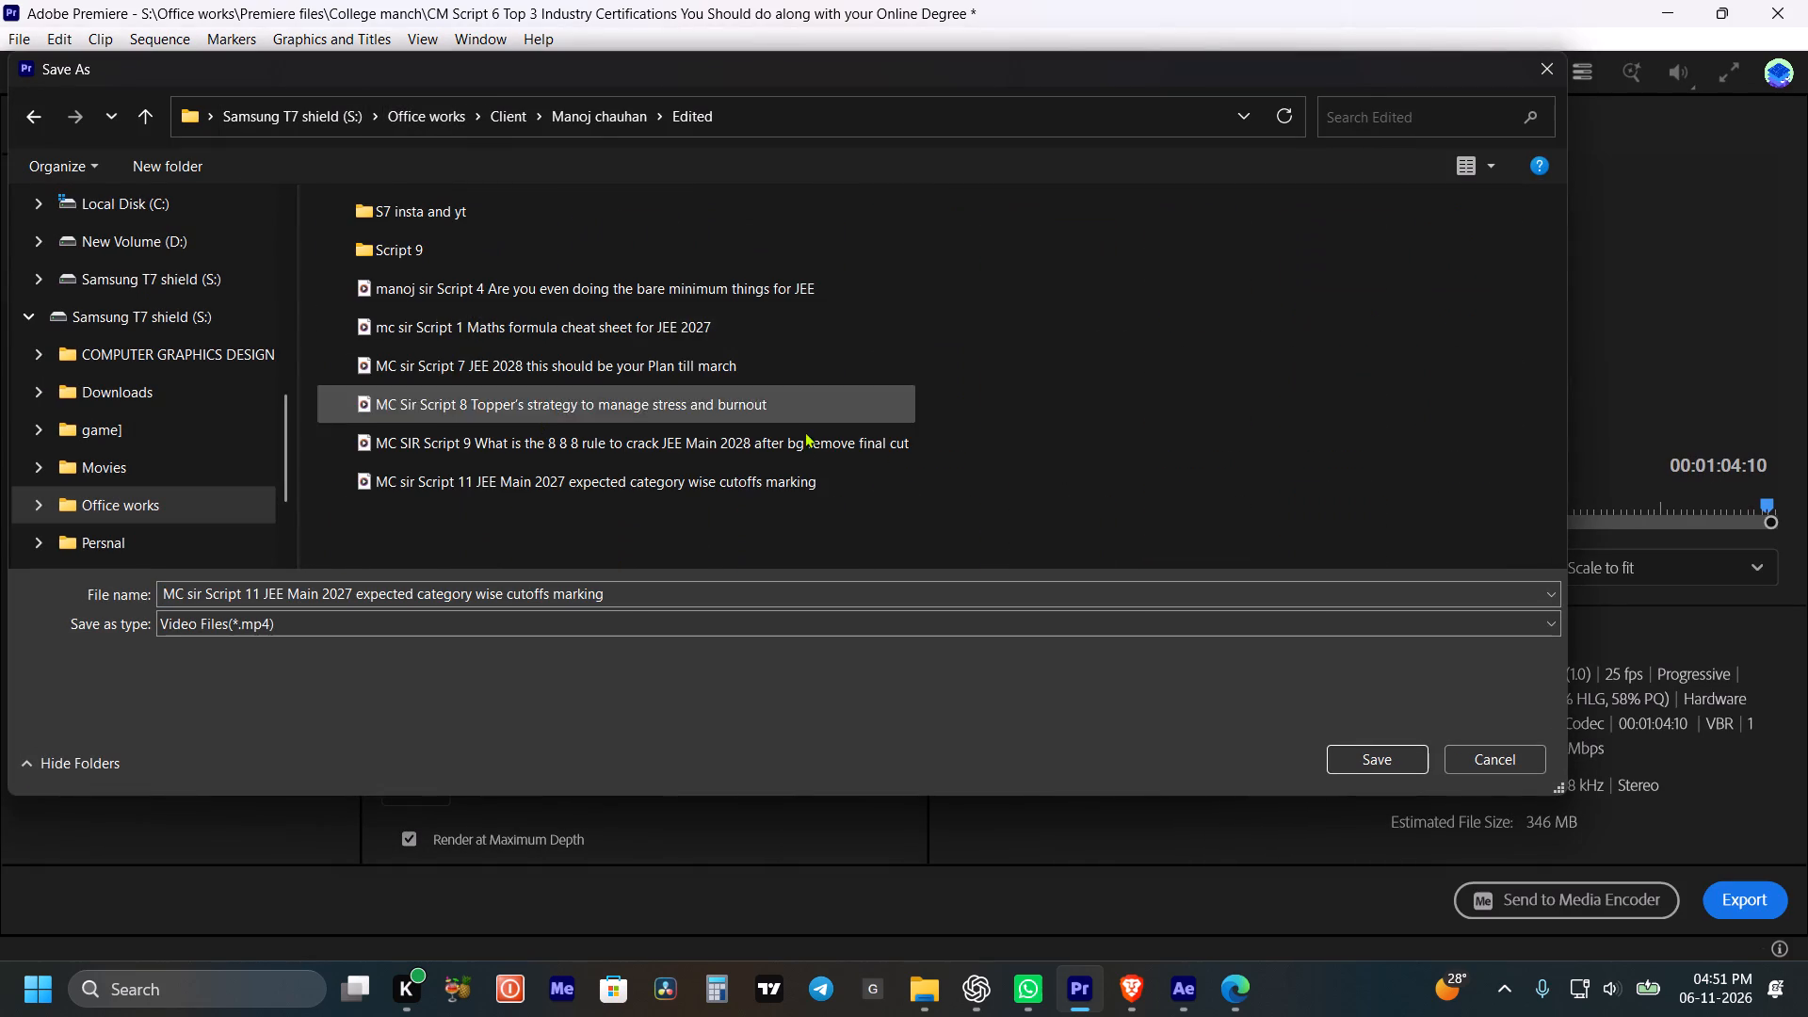
click(382, 548)
click(142, 169)
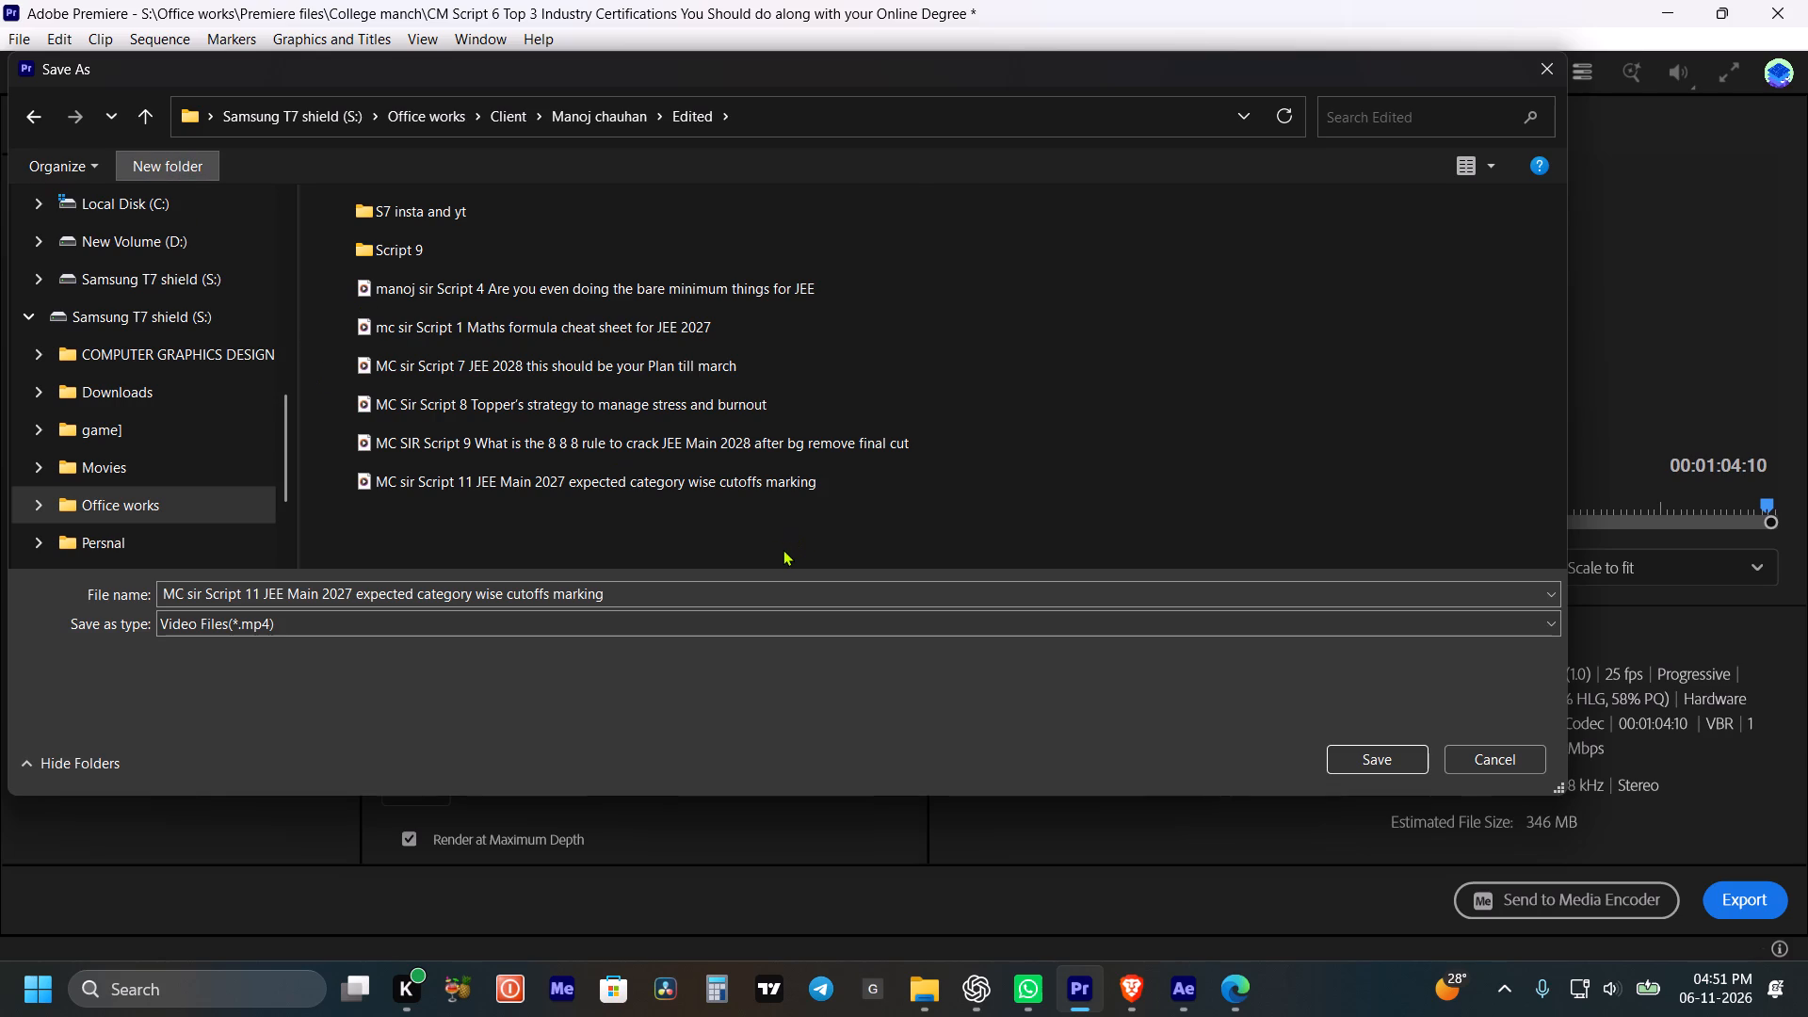
text(script 11 insta and yt)
key(Return)
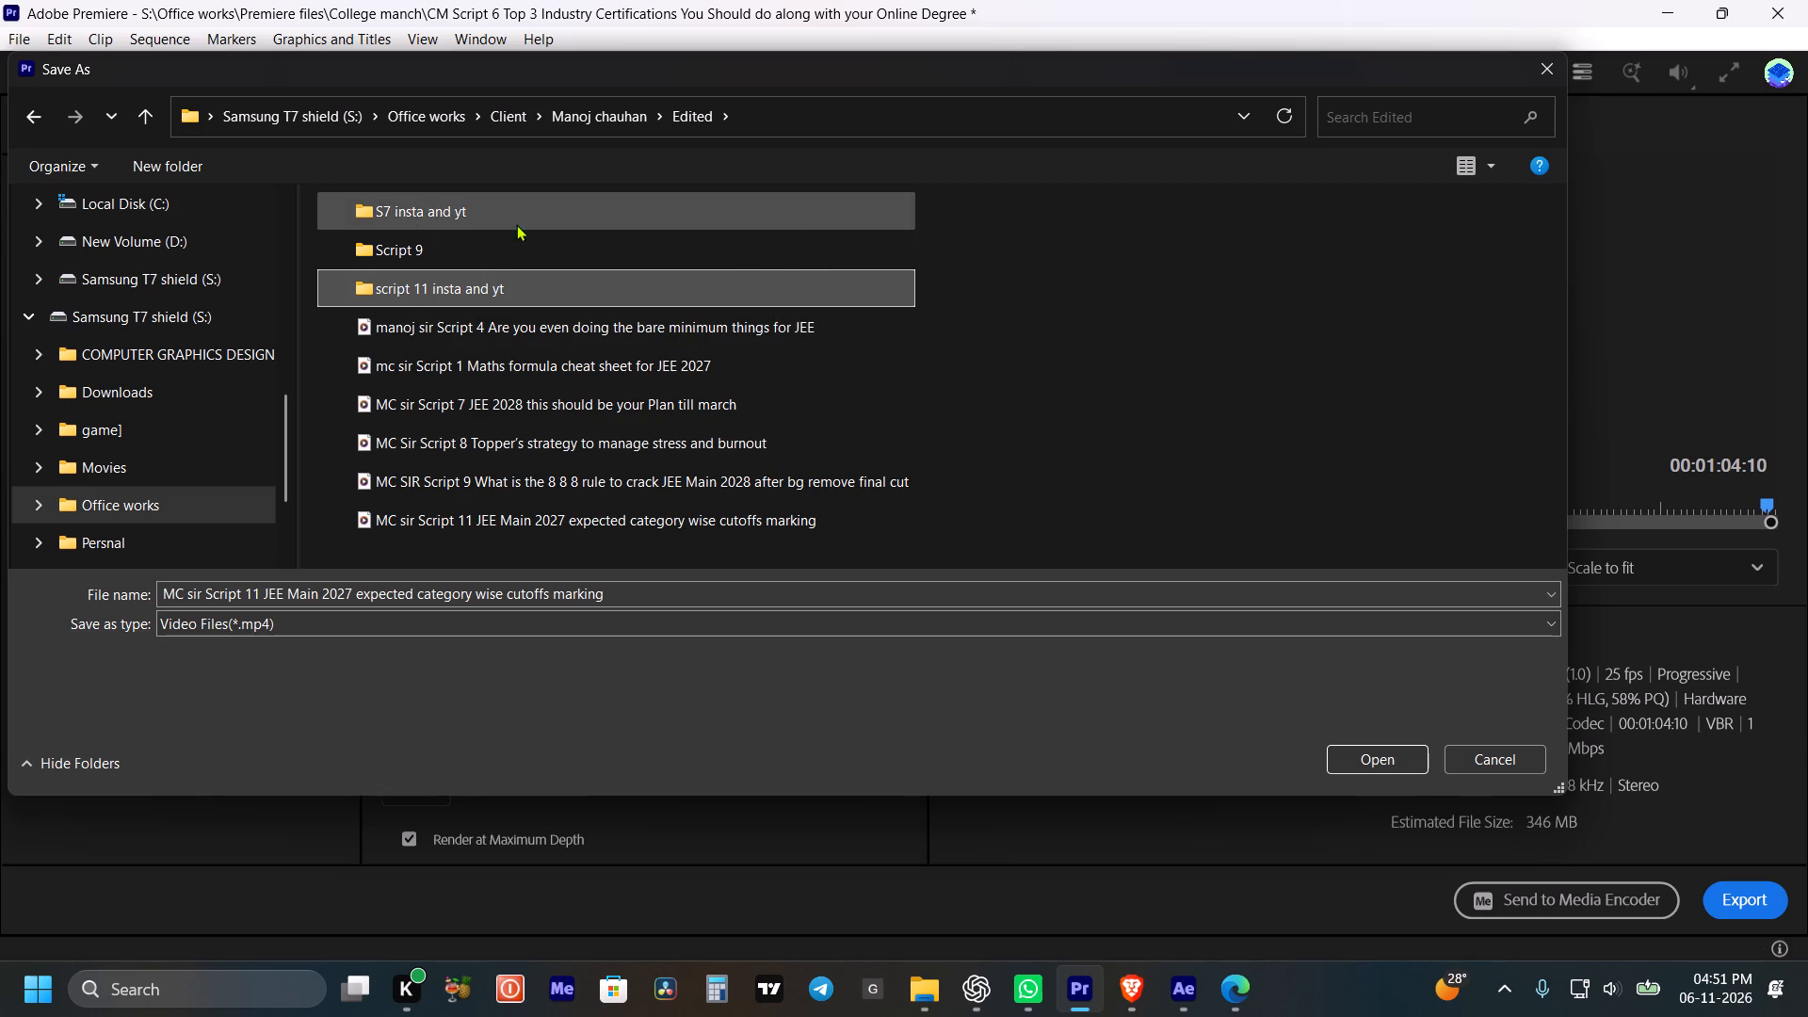
Choose the new folder as export location, prefix the file name with “insta”, and copy the full name.
double_click(427, 287)
click(679, 590)
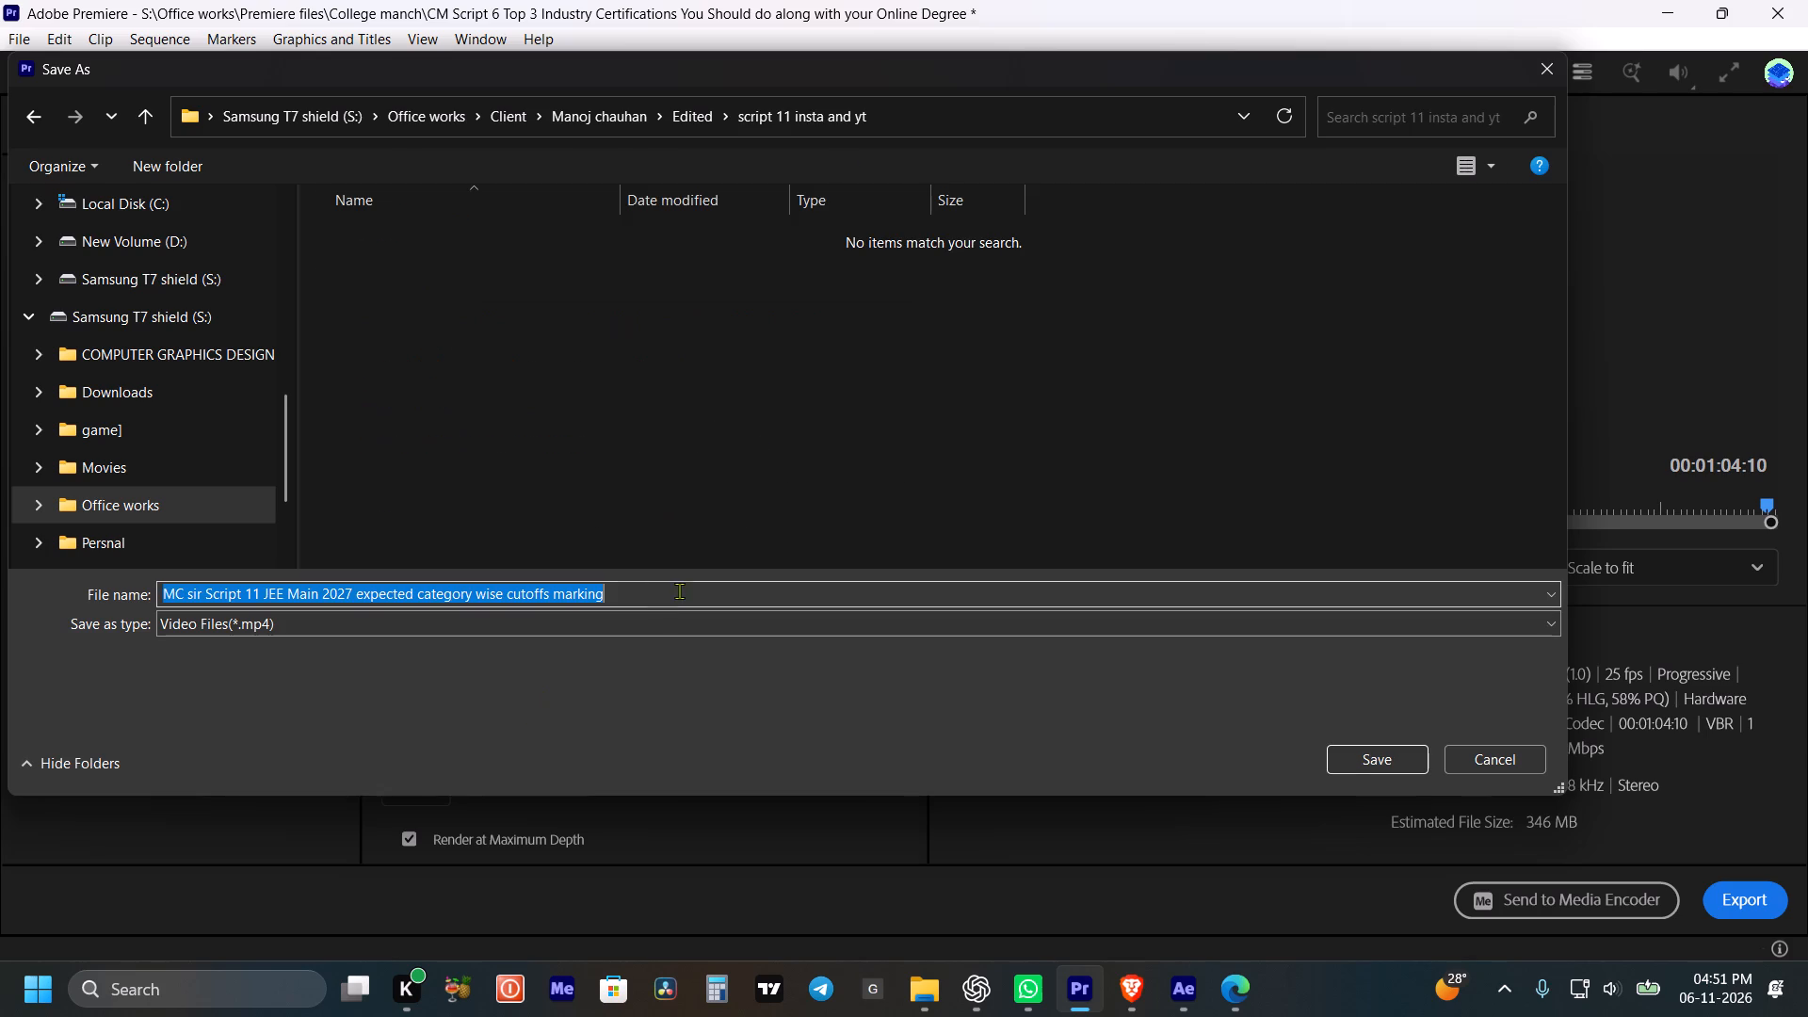
key(Left)
text(insta)
key(space)
key(ctrl+a)
key(ctrl+c)
key(Return)
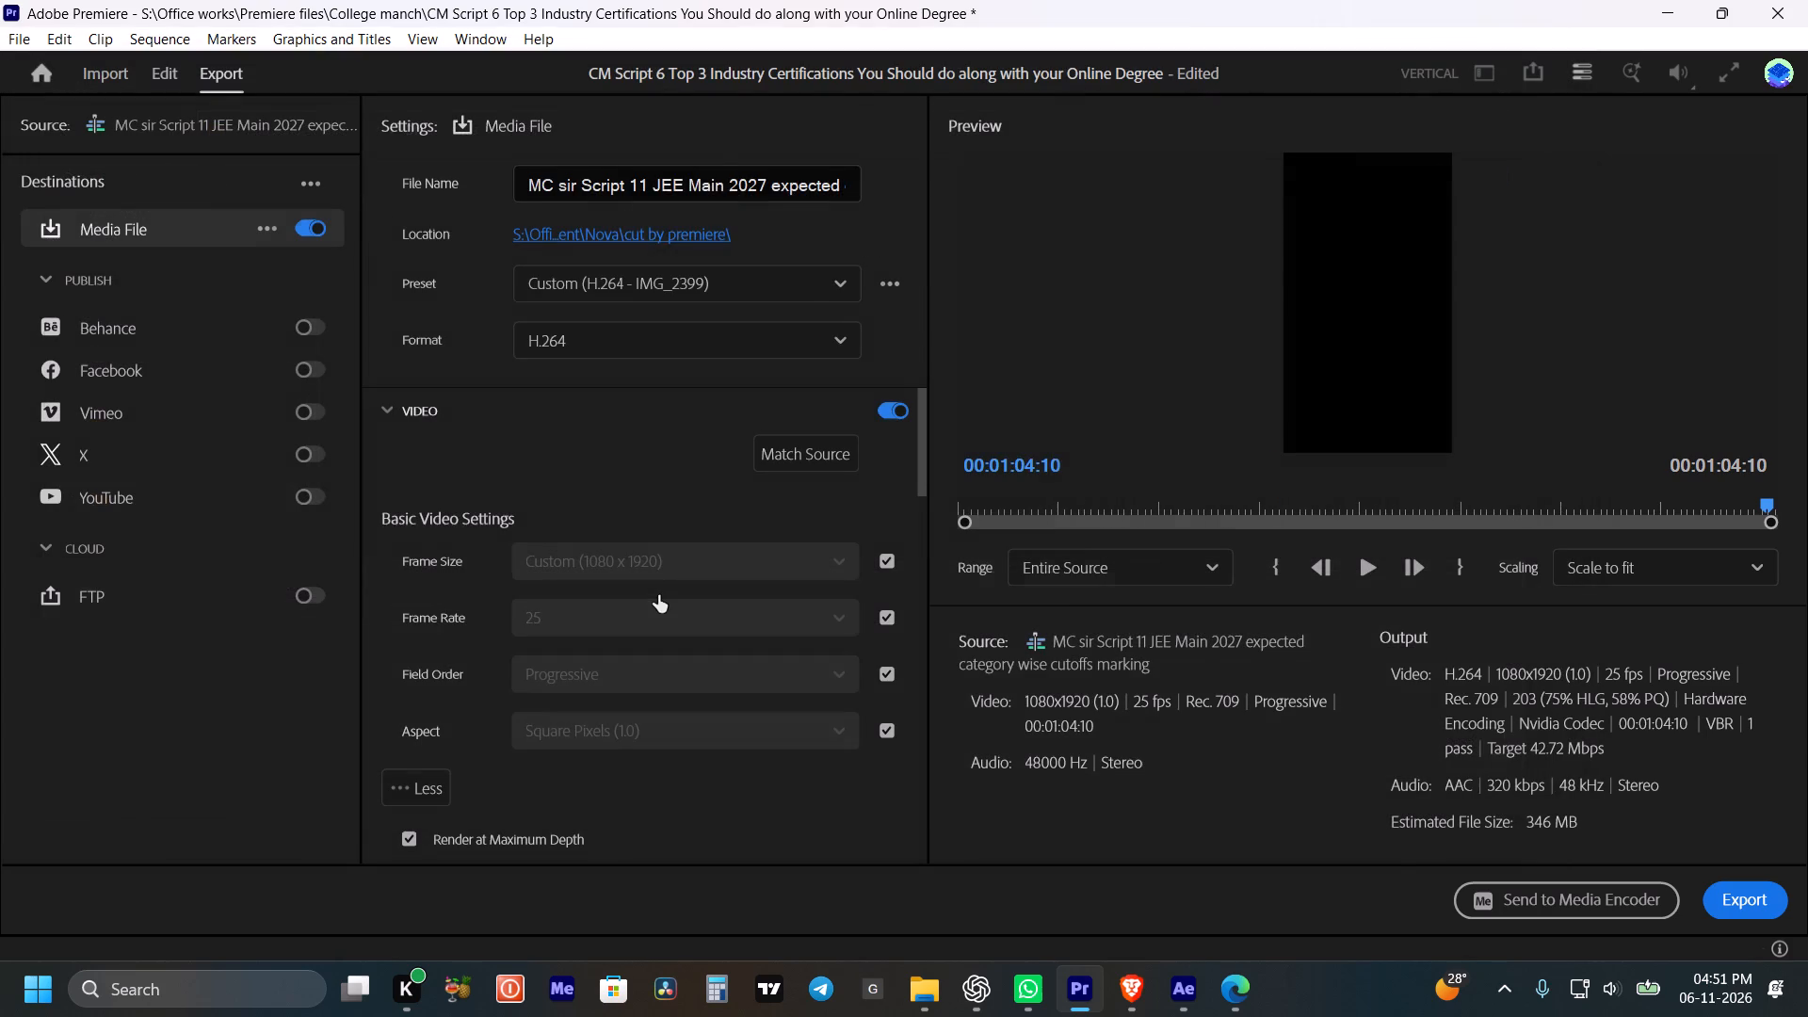
Check a frame near 00:00:59:15 in the export preview and export the insta version as H.264.
drag(1700, 500, 1710, 504)
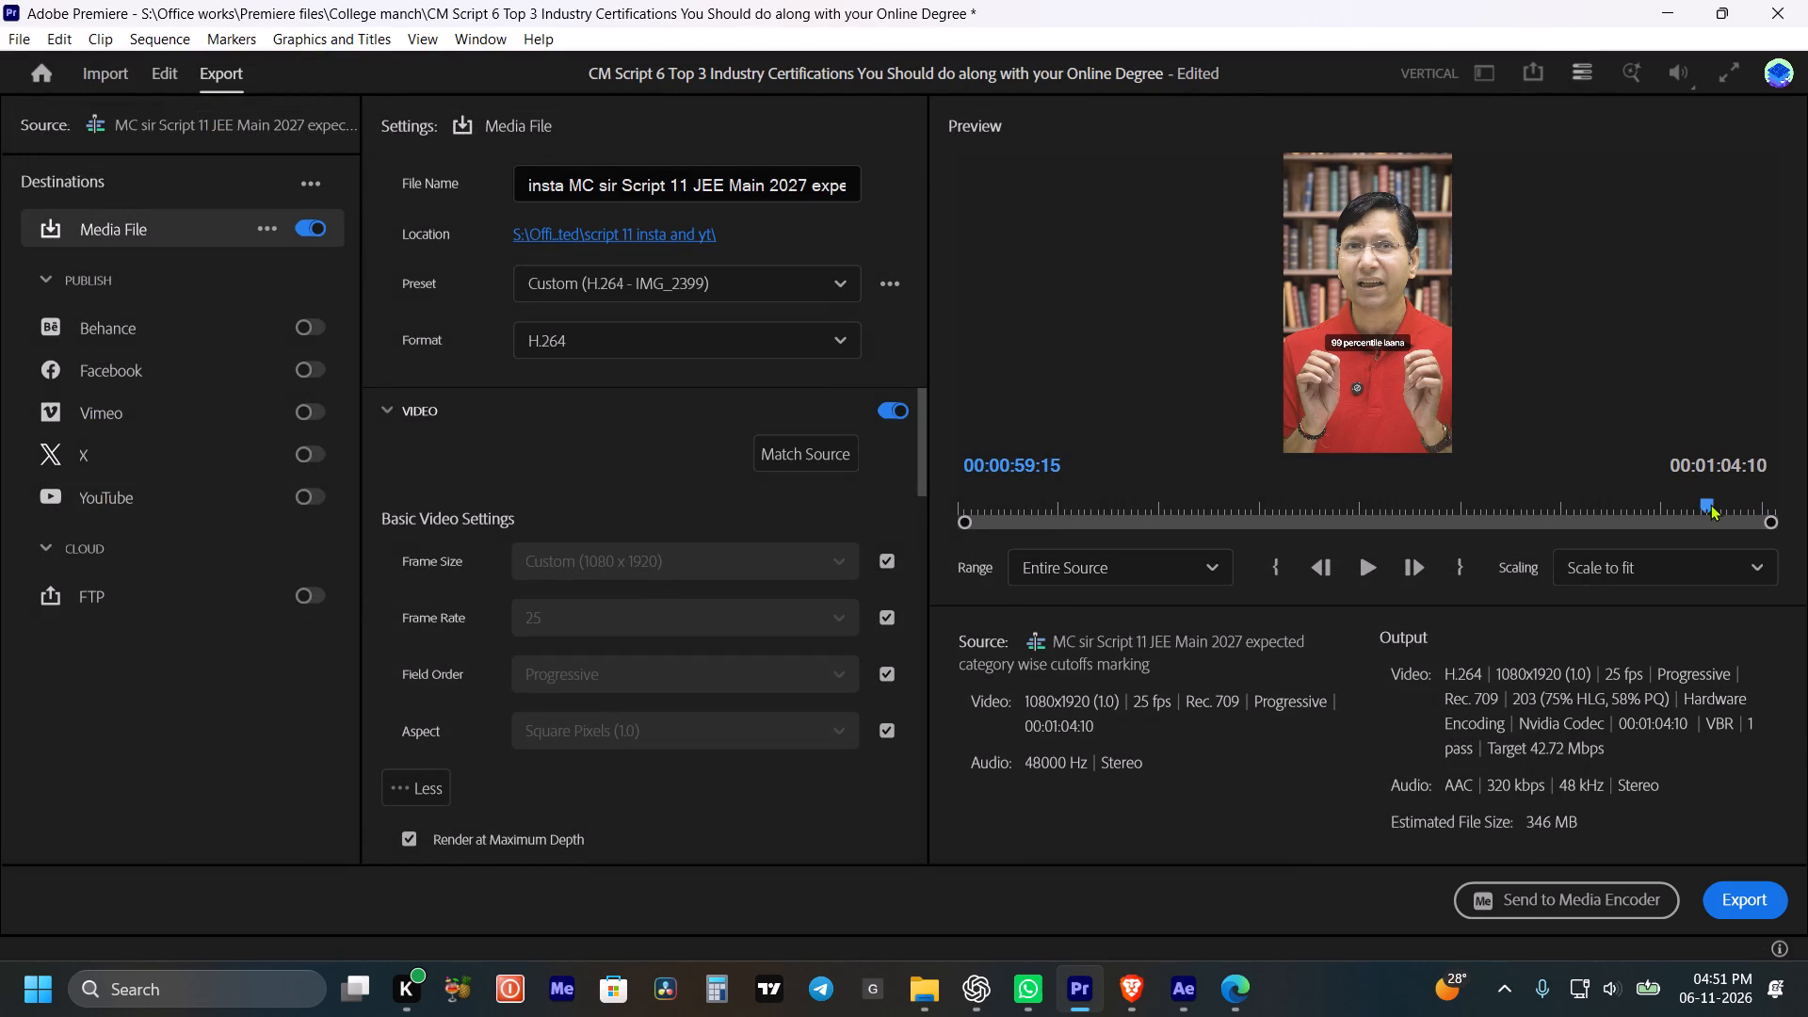
drag(1710, 504, 1710, 506)
click(1737, 900)
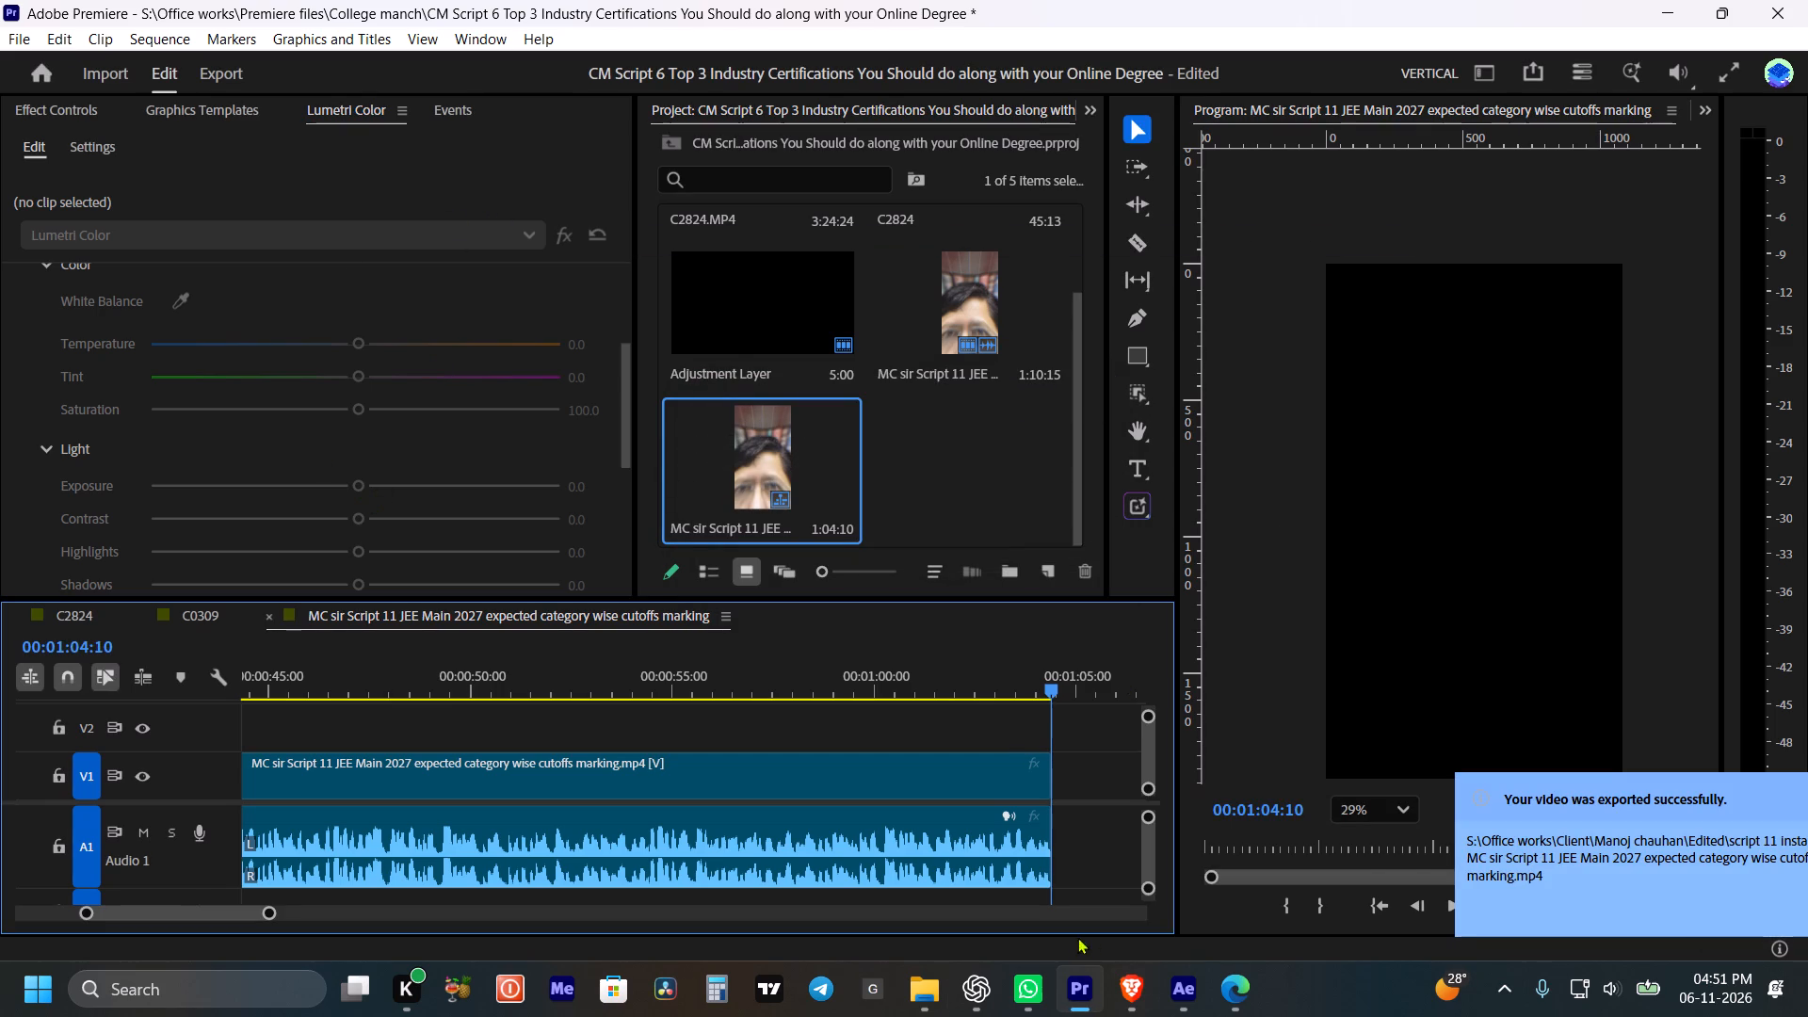
Undo the ripple delete of the part after 00:01:04:10.
key(ctrl+z)
Play the restored closing part from about 00:00:58:00 to find where the Comment “99” section begins.
drag(968, 686, 939, 687)
scroll(946, 706, down, 7)
key(space)
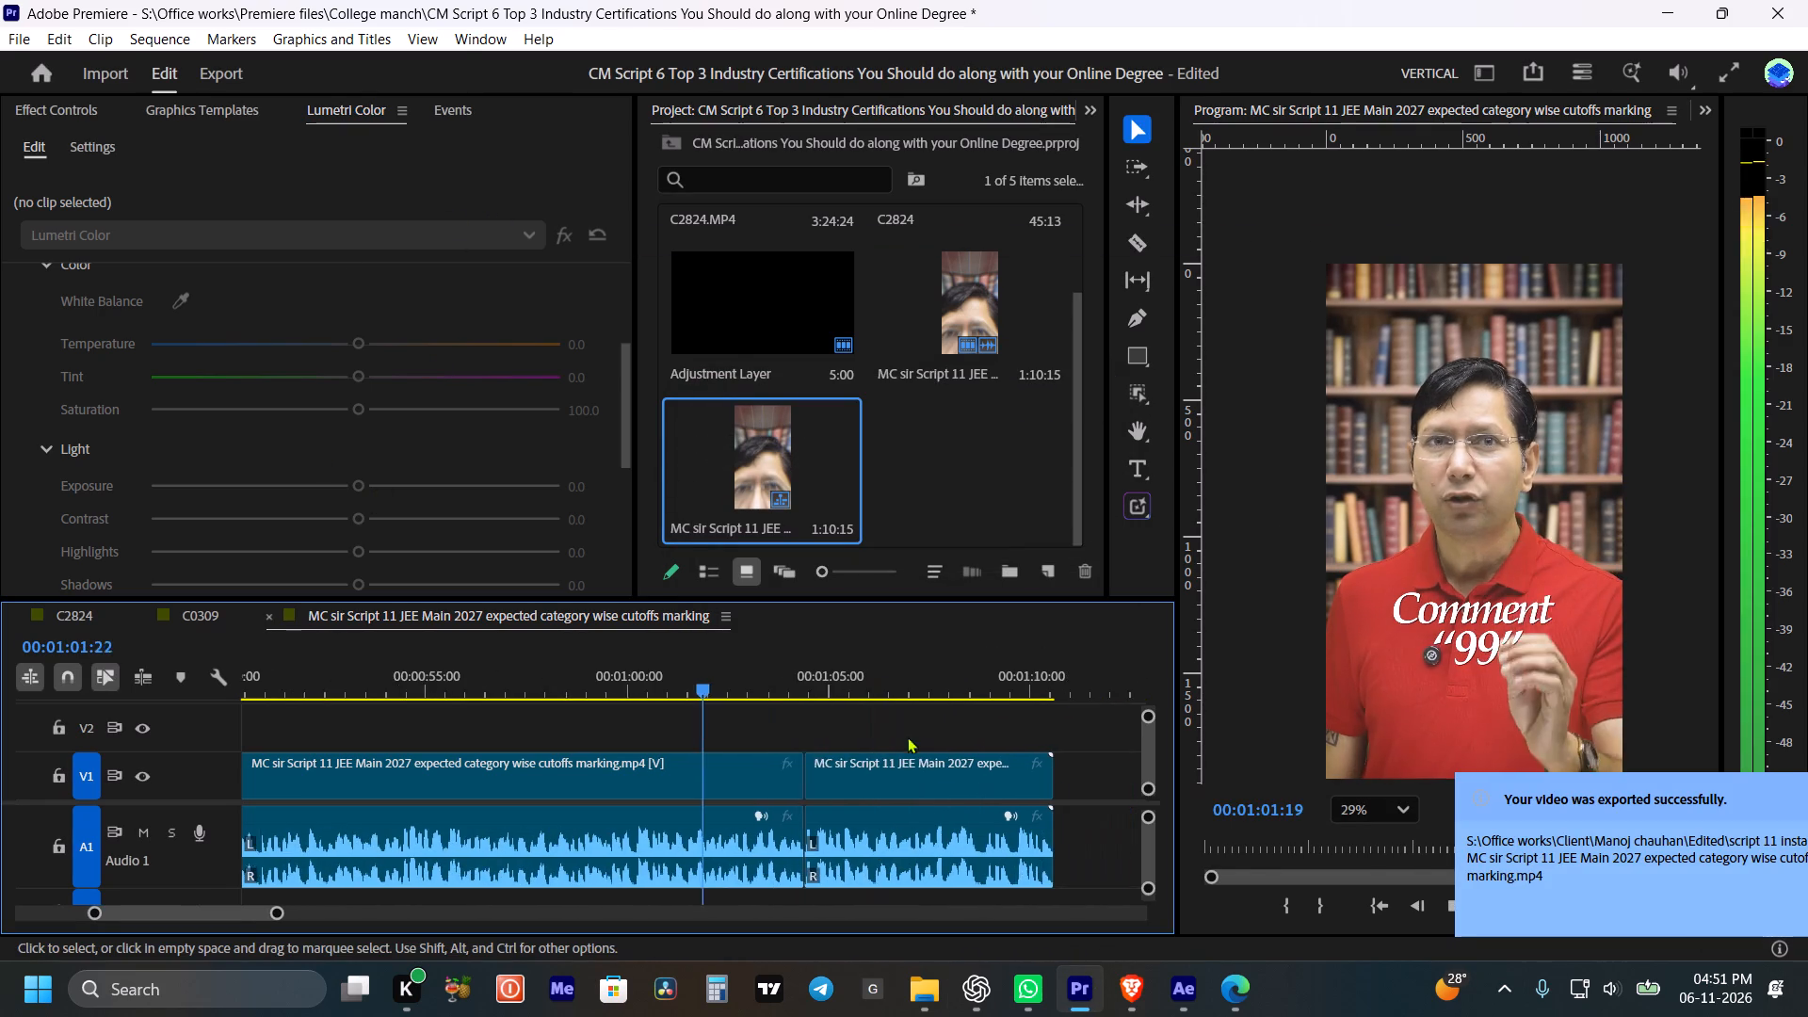
alt+scroll(722, 774, up, 3)
key(space)
click(480, 701)
key(space)
click(473, 675)
key(space)
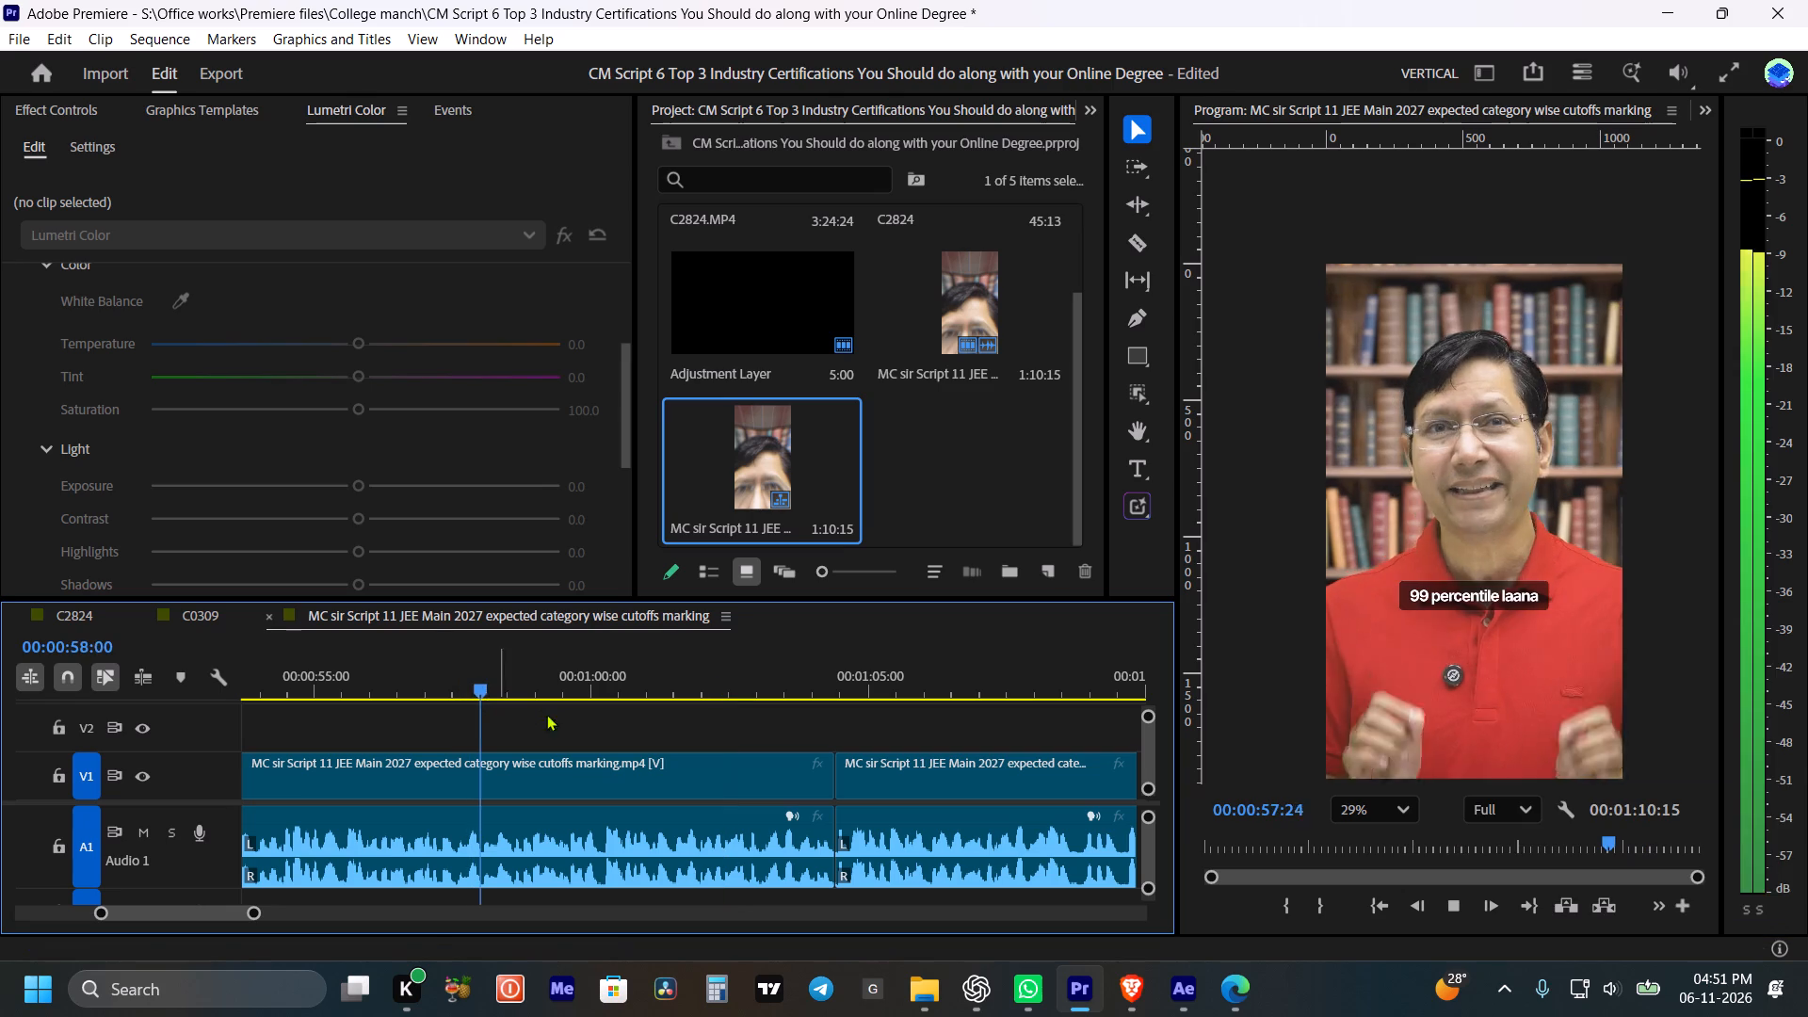
click(582, 724)
alt+scroll(584, 724, up, 13)
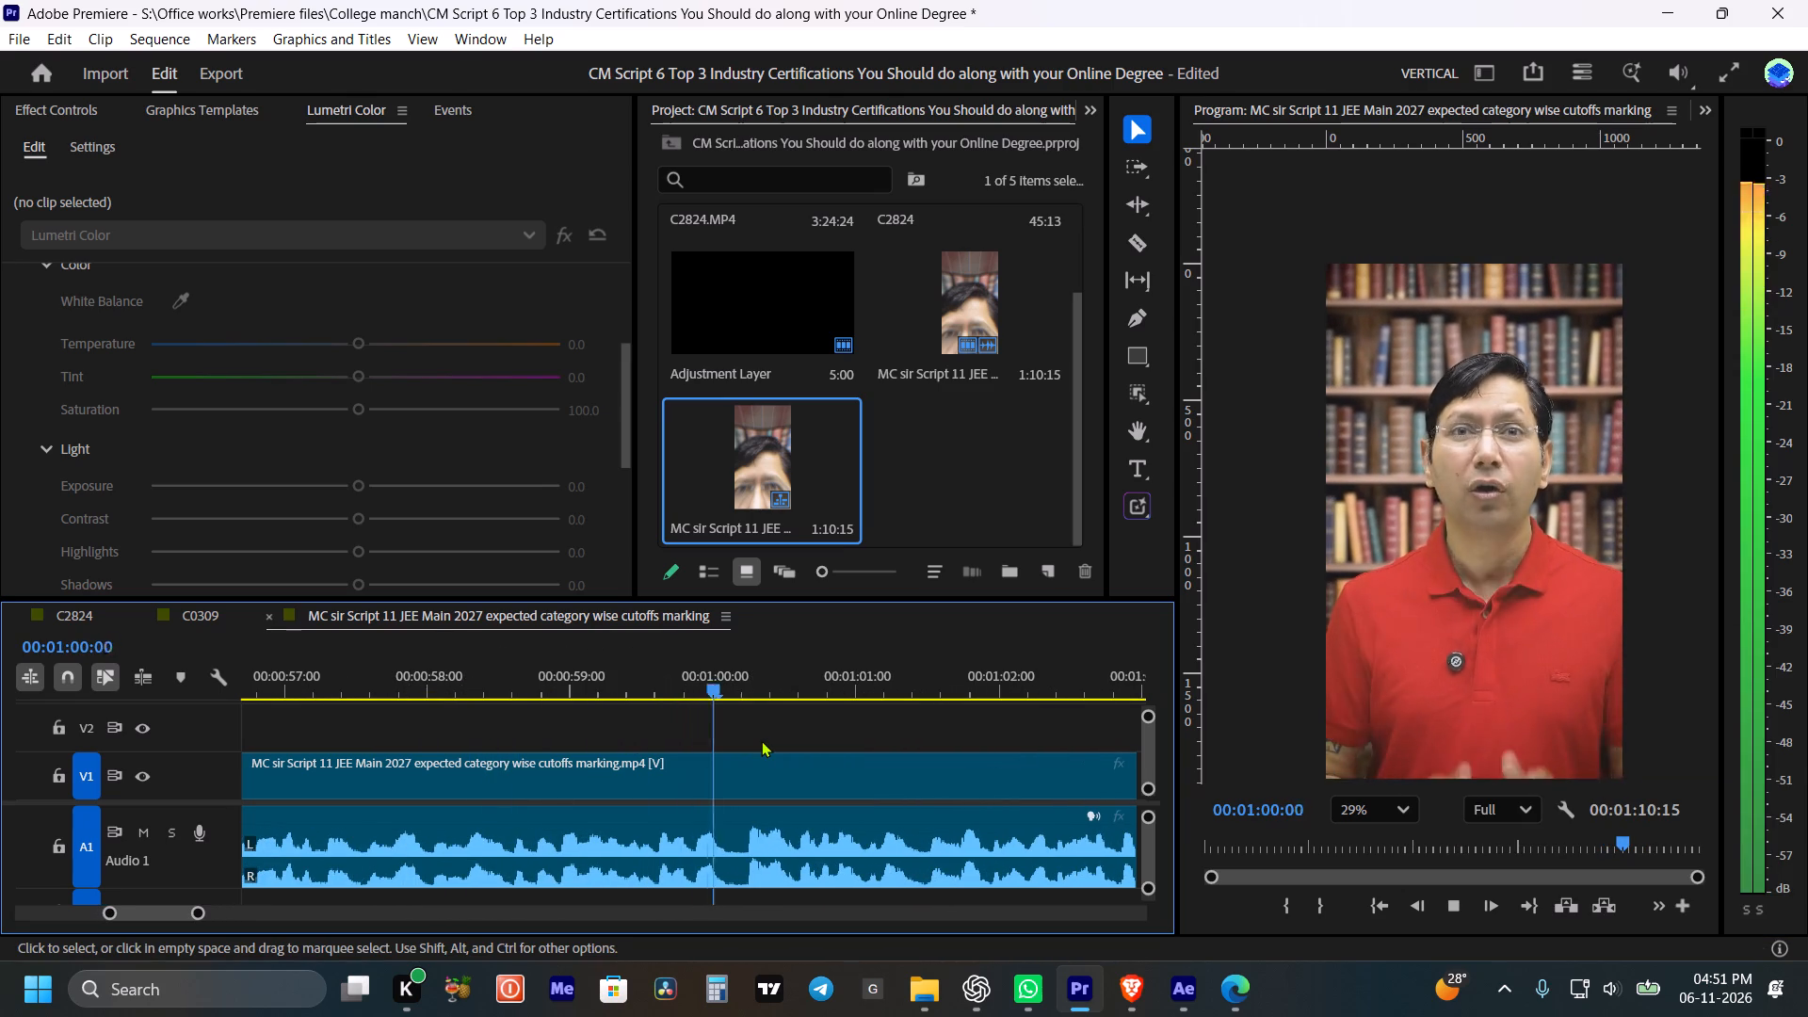
Split the video and audio at 00:01:00:04 and ripple-delete the Comment “99” section up to the existing cut at 00:01:04:10.
key(space)
click(755, 679)
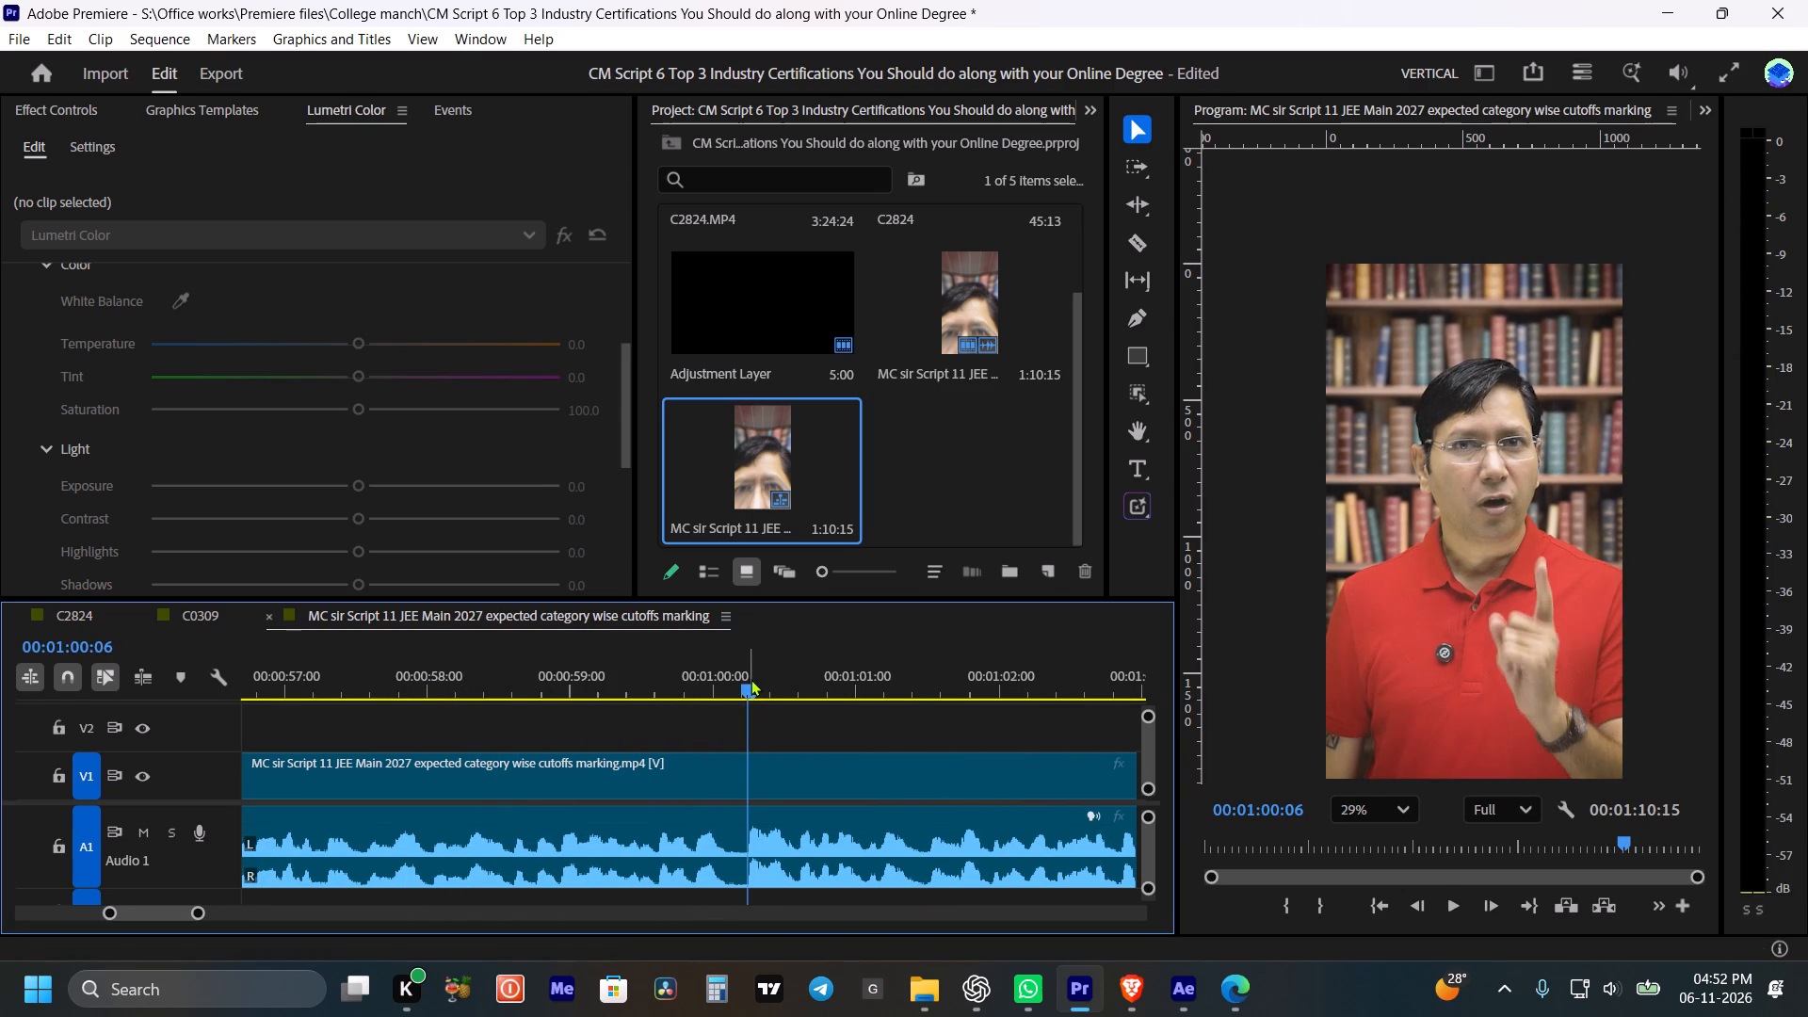
key(Left)
key(Left)
key(Left)
key(Right)
key(Right)
key(Left)
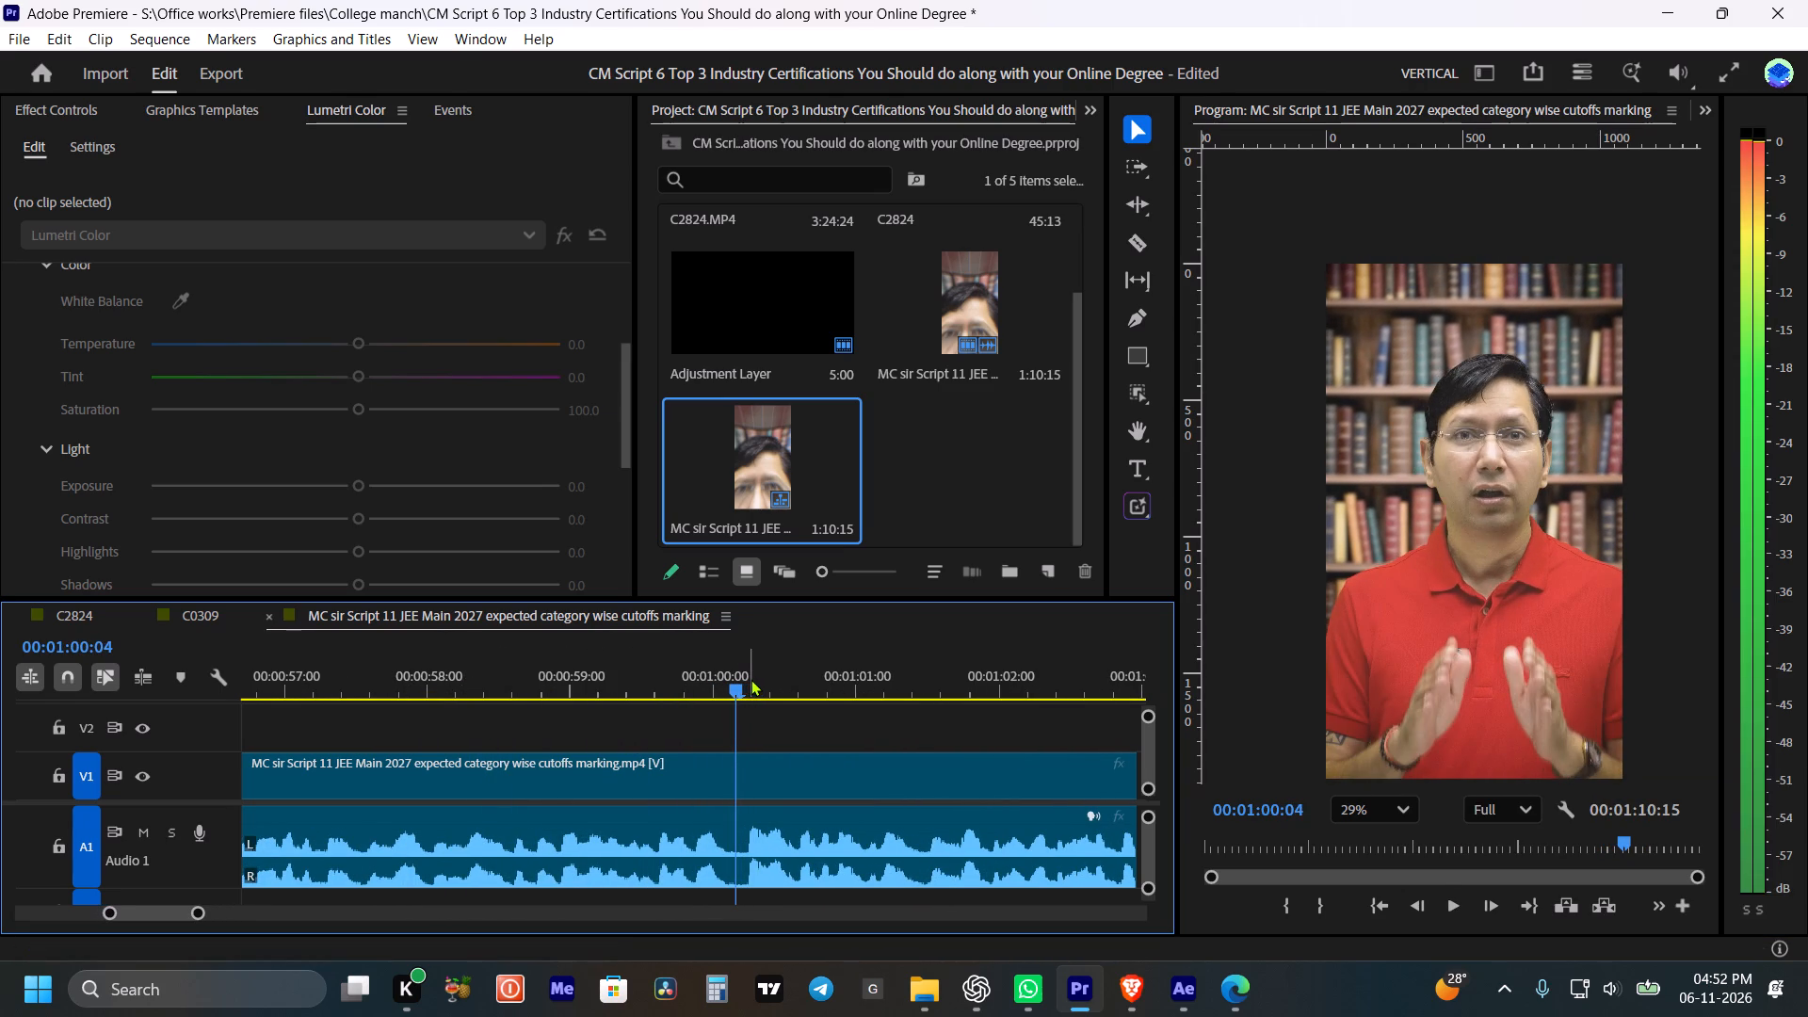
click(863, 758)
key(ctrl+k)
click(863, 758)
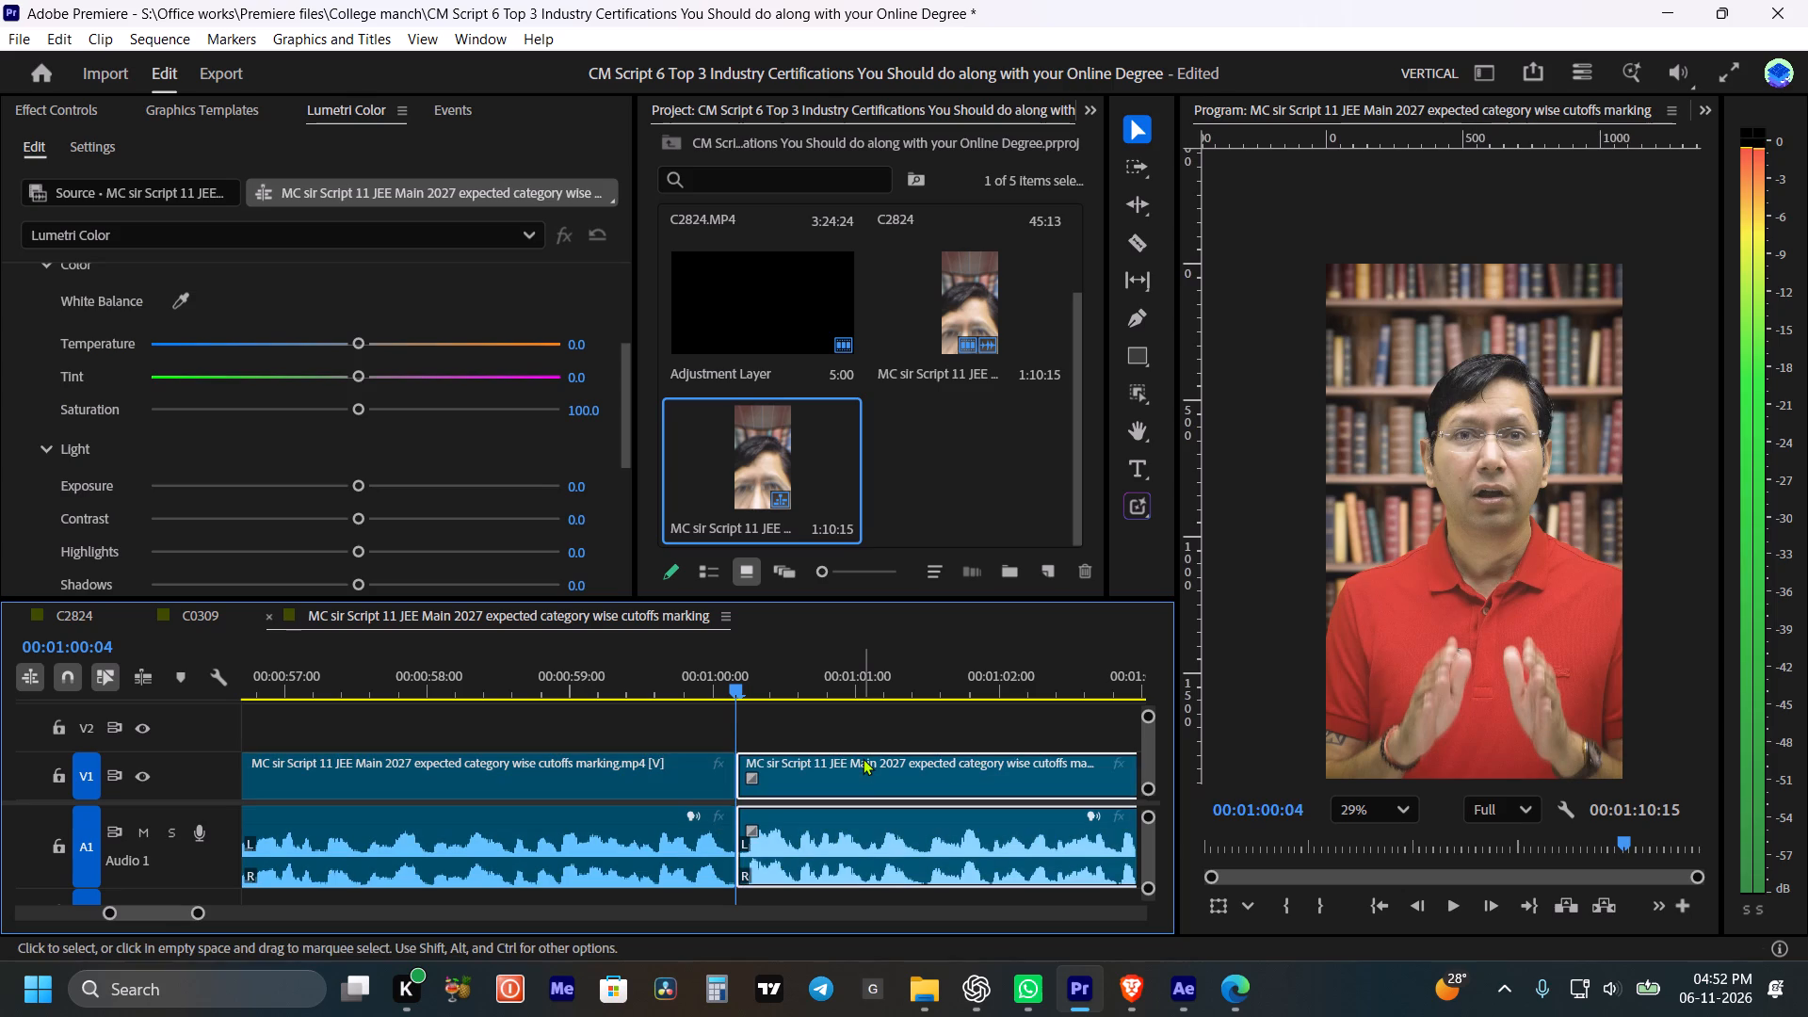
key(shift+Delete)
Replay from about 00:00:57:00 across the new join at 00:01:00:04, checking how the speech and picture connect.
drag(748, 675, 701, 683)
key(space)
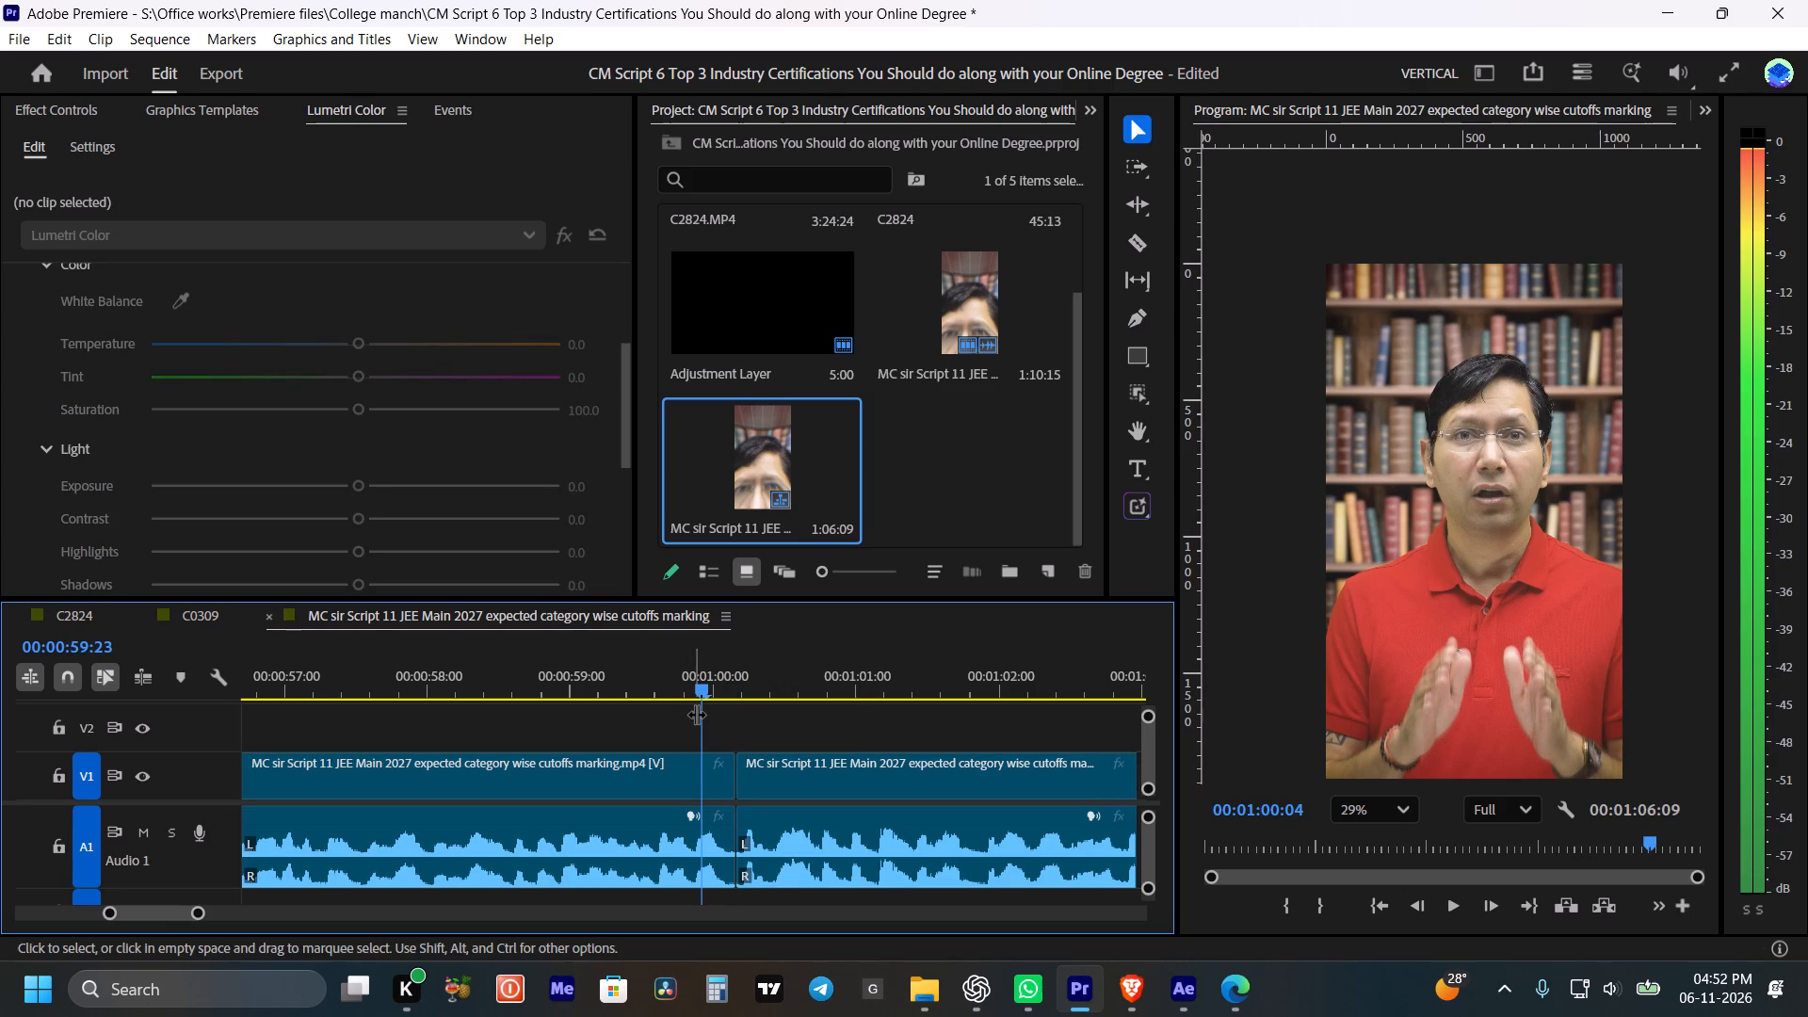
drag(612, 673, 595, 674)
key(space)
alt+scroll(620, 695, down, 3)
click(677, 717)
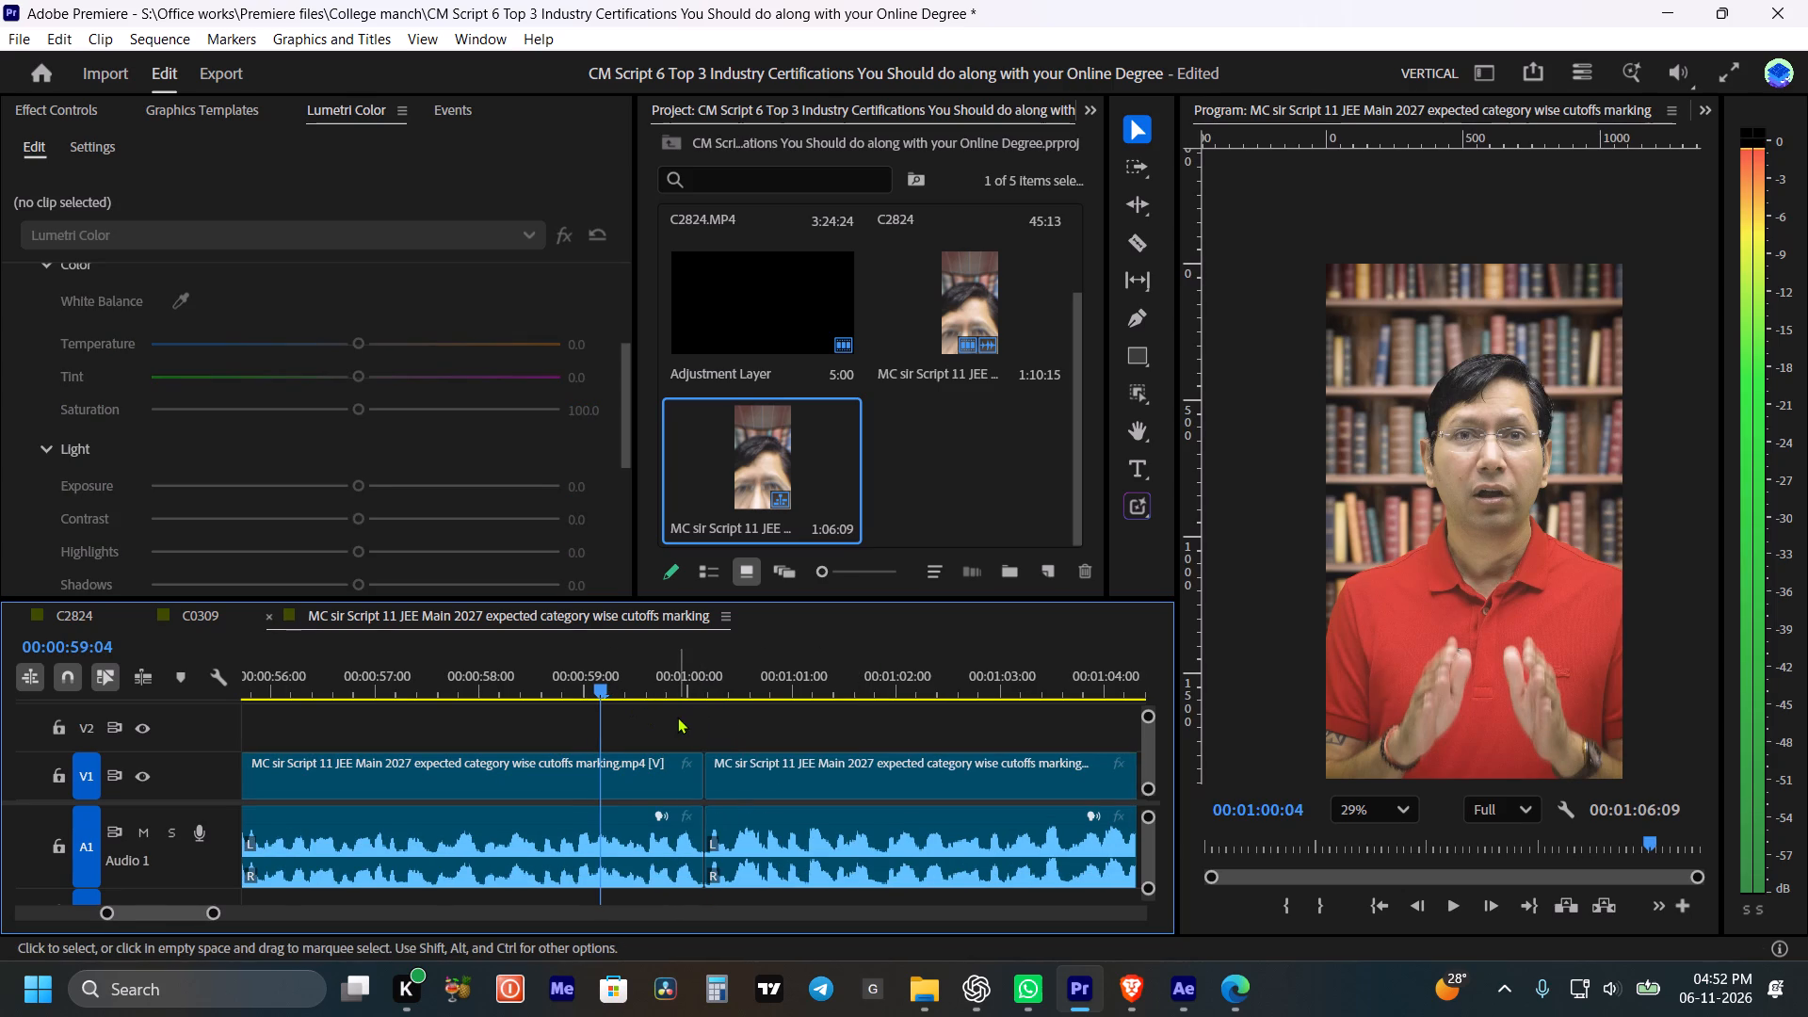
click(679, 717)
click(681, 717)
key(space)
drag(632, 688, 690, 829)
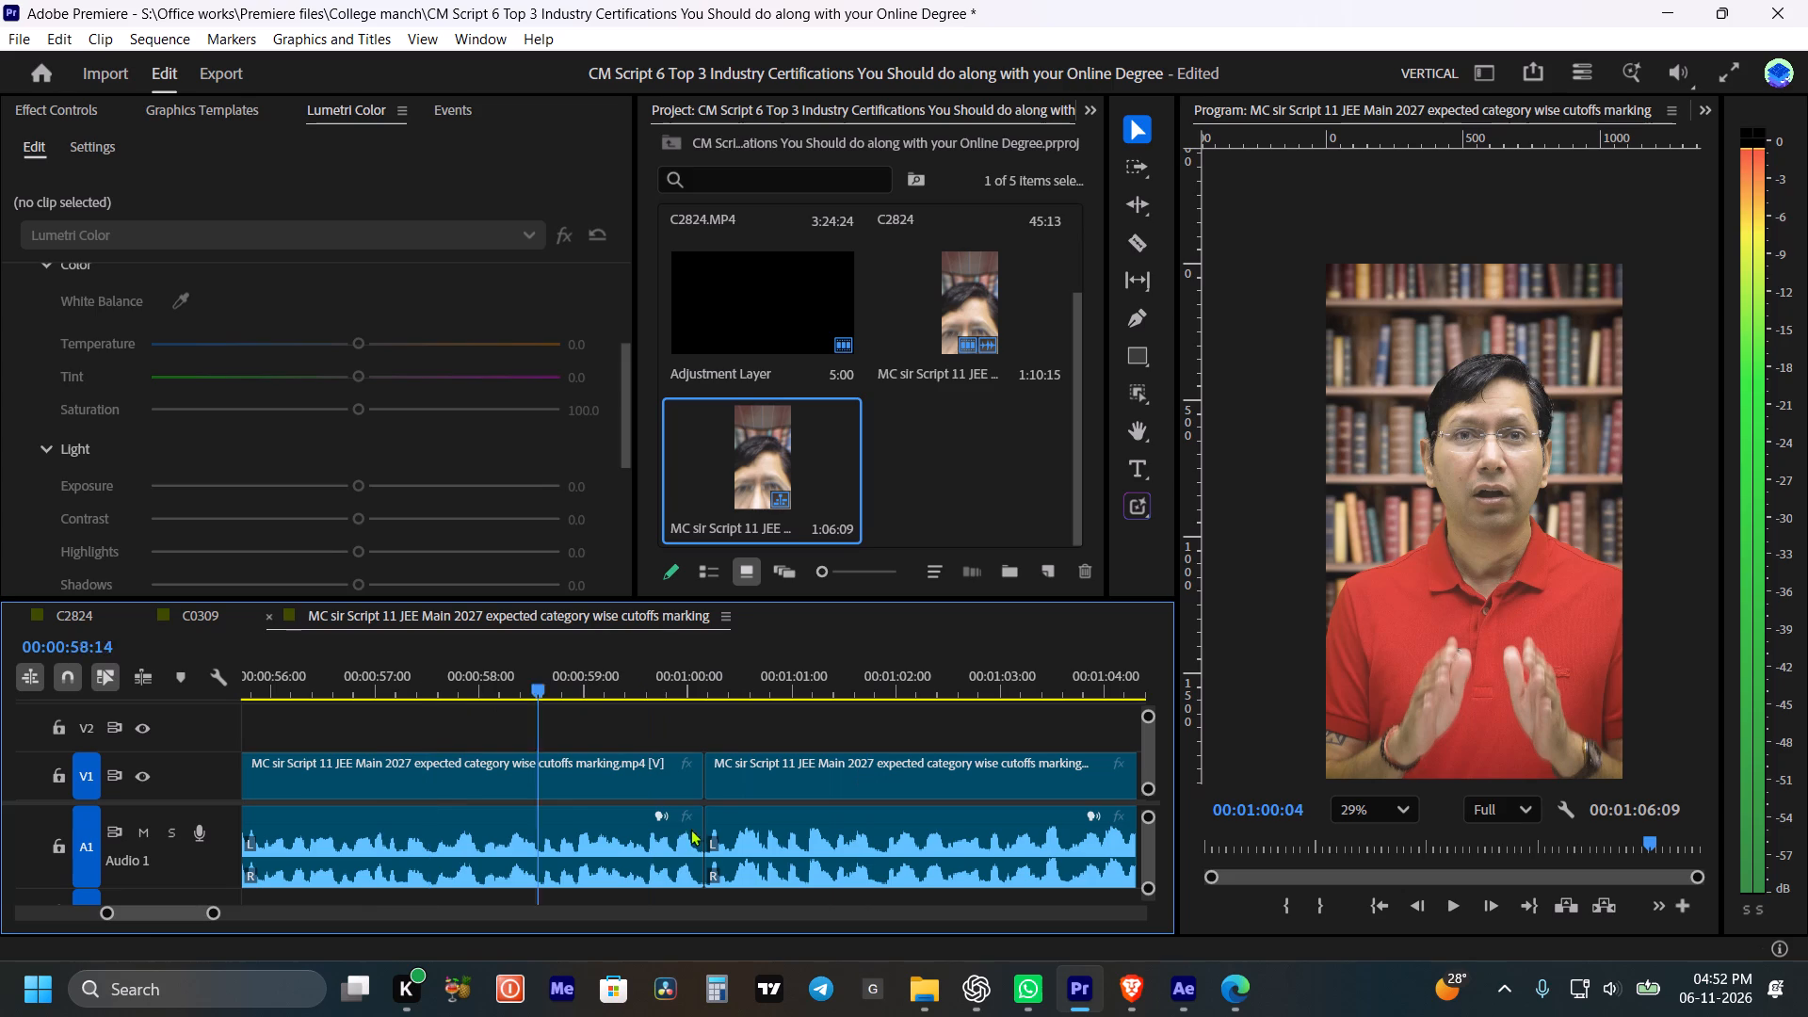
drag(690, 829, 378, 849)
drag(699, 847, 554, 850)
key(ctrl+z)
key(space)
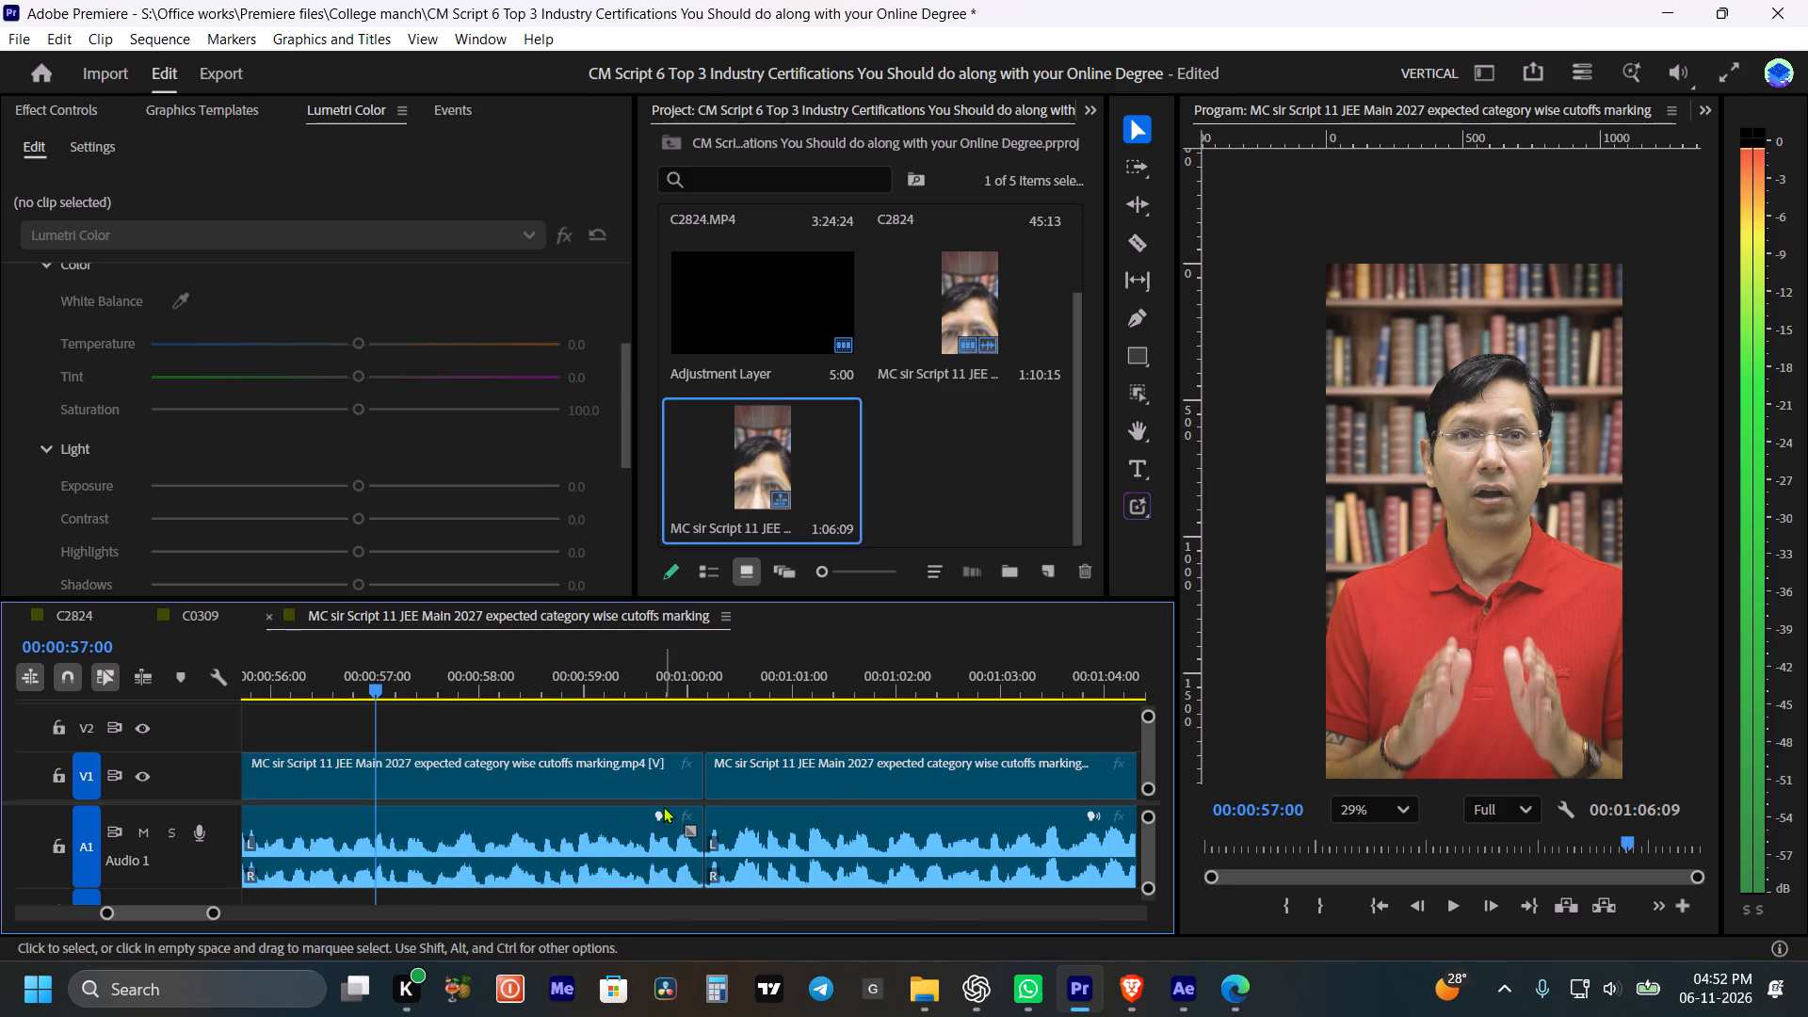
click(688, 737)
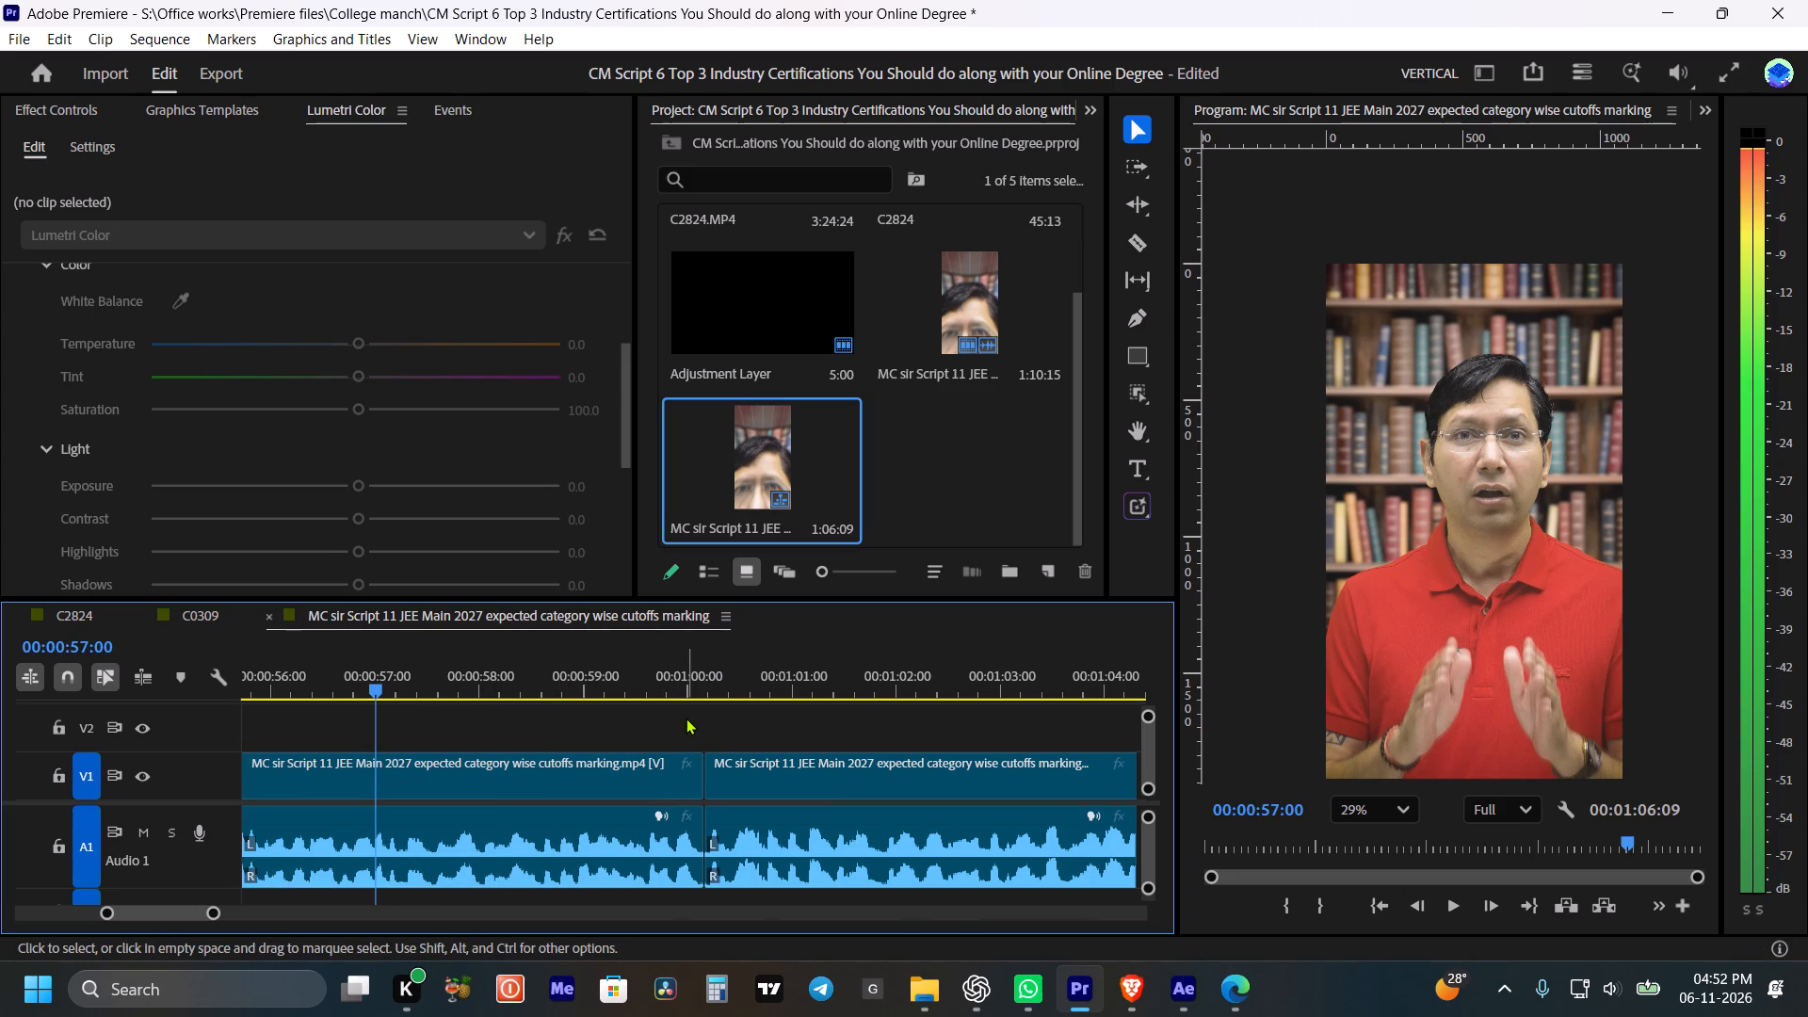
scroll(684, 714, down, 6)
scroll(723, 714, up, 6)
scroll(723, 714, down, 4)
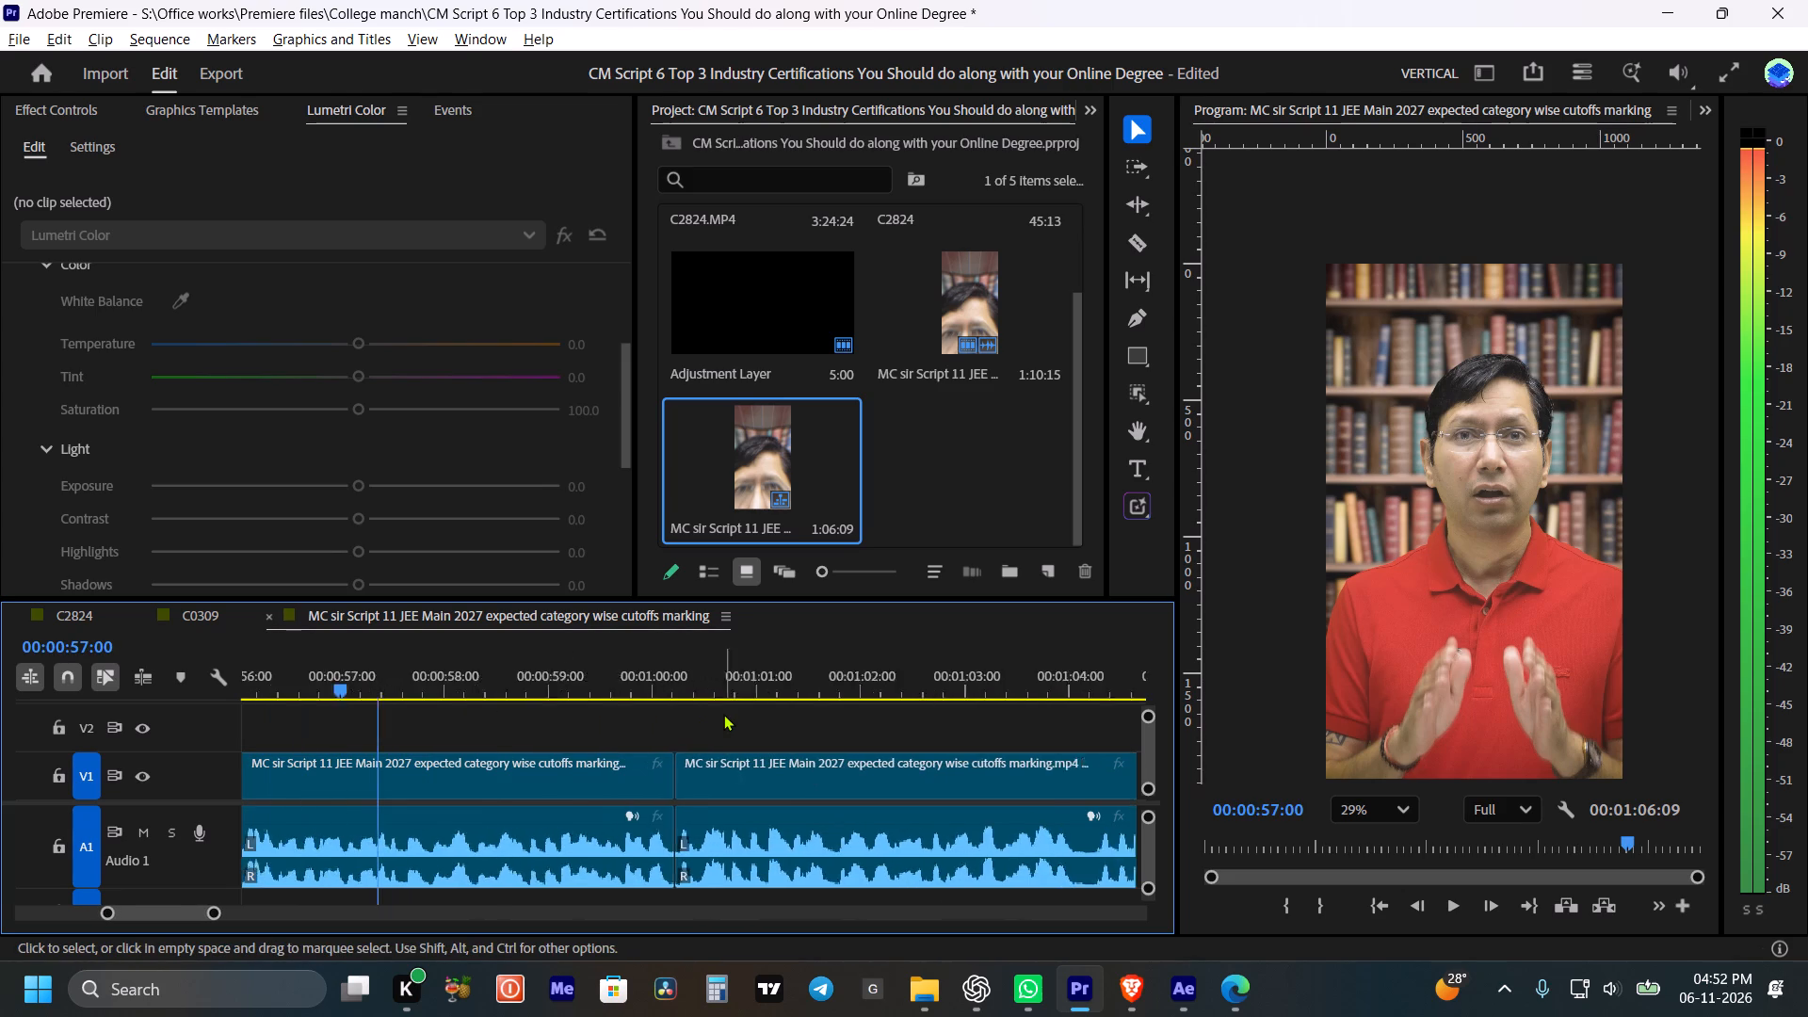
scroll(723, 714, down, 6)
key(space)
drag(691, 670, 633, 783)
Switch to the certifications composition in After Effects and set the preview frame rate to 60.
click(1185, 997)
key(space)
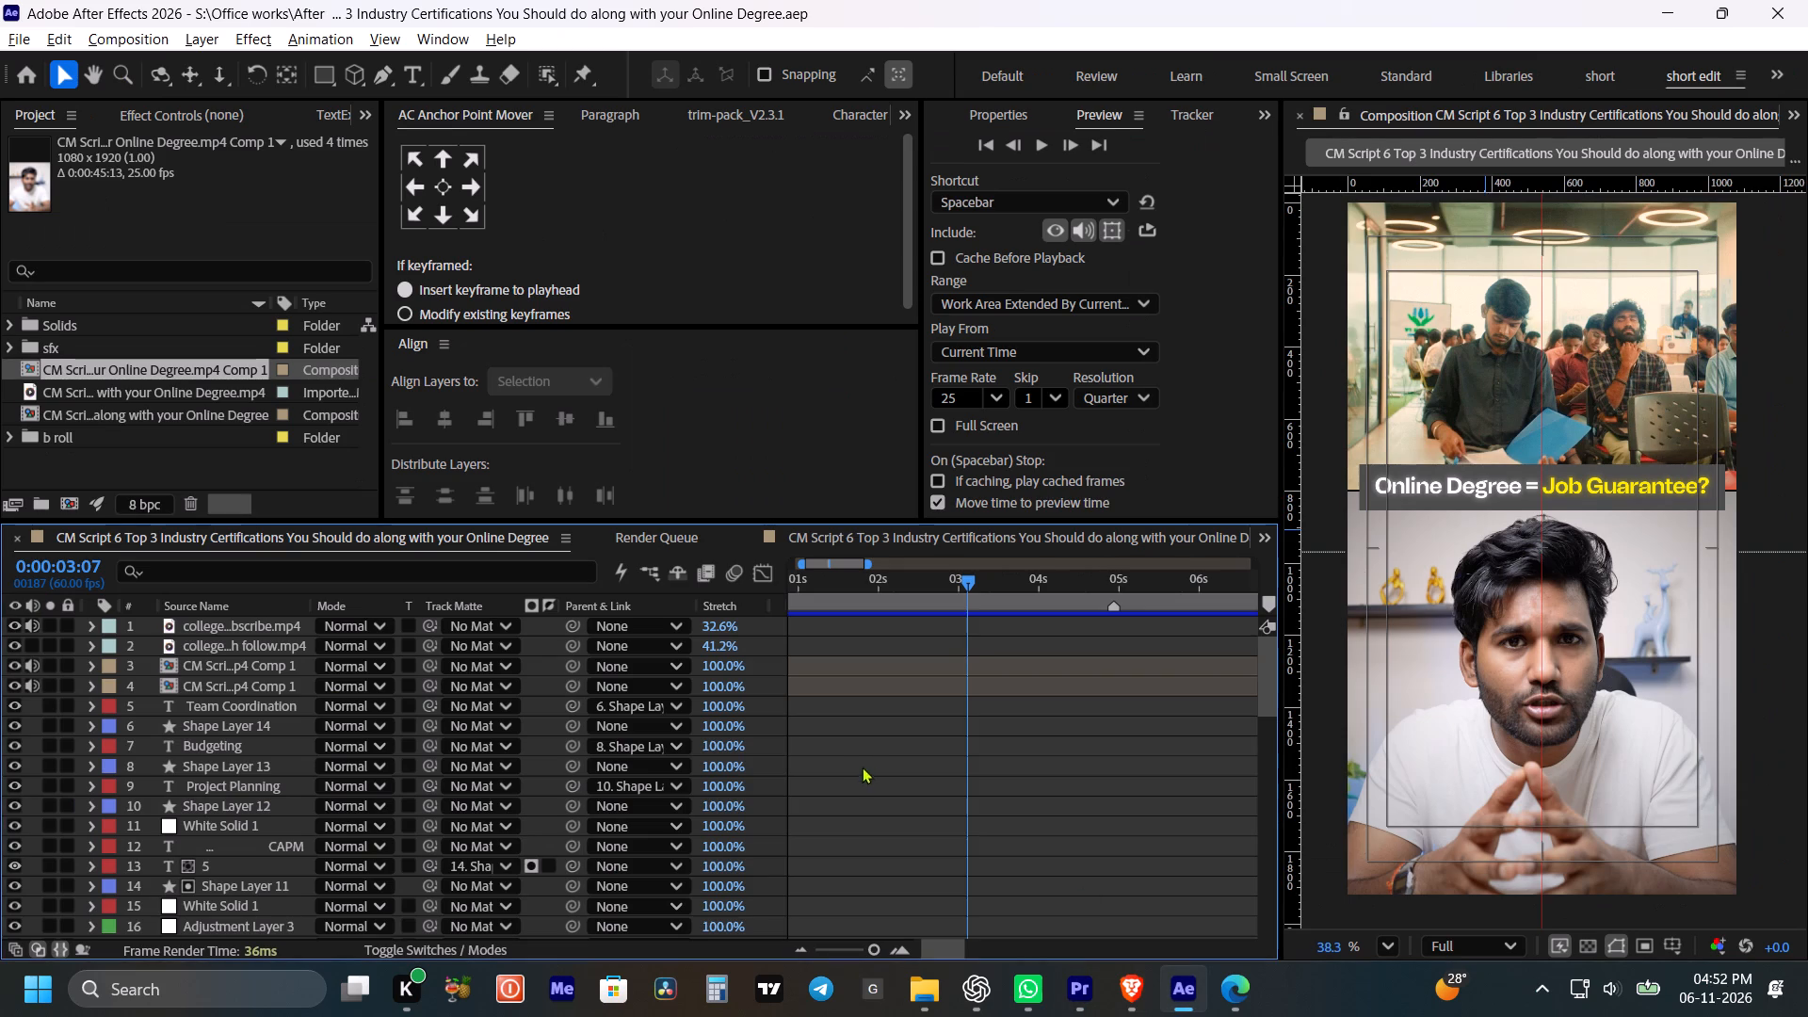
alt+scroll(877, 753, down, 11)
key(space)
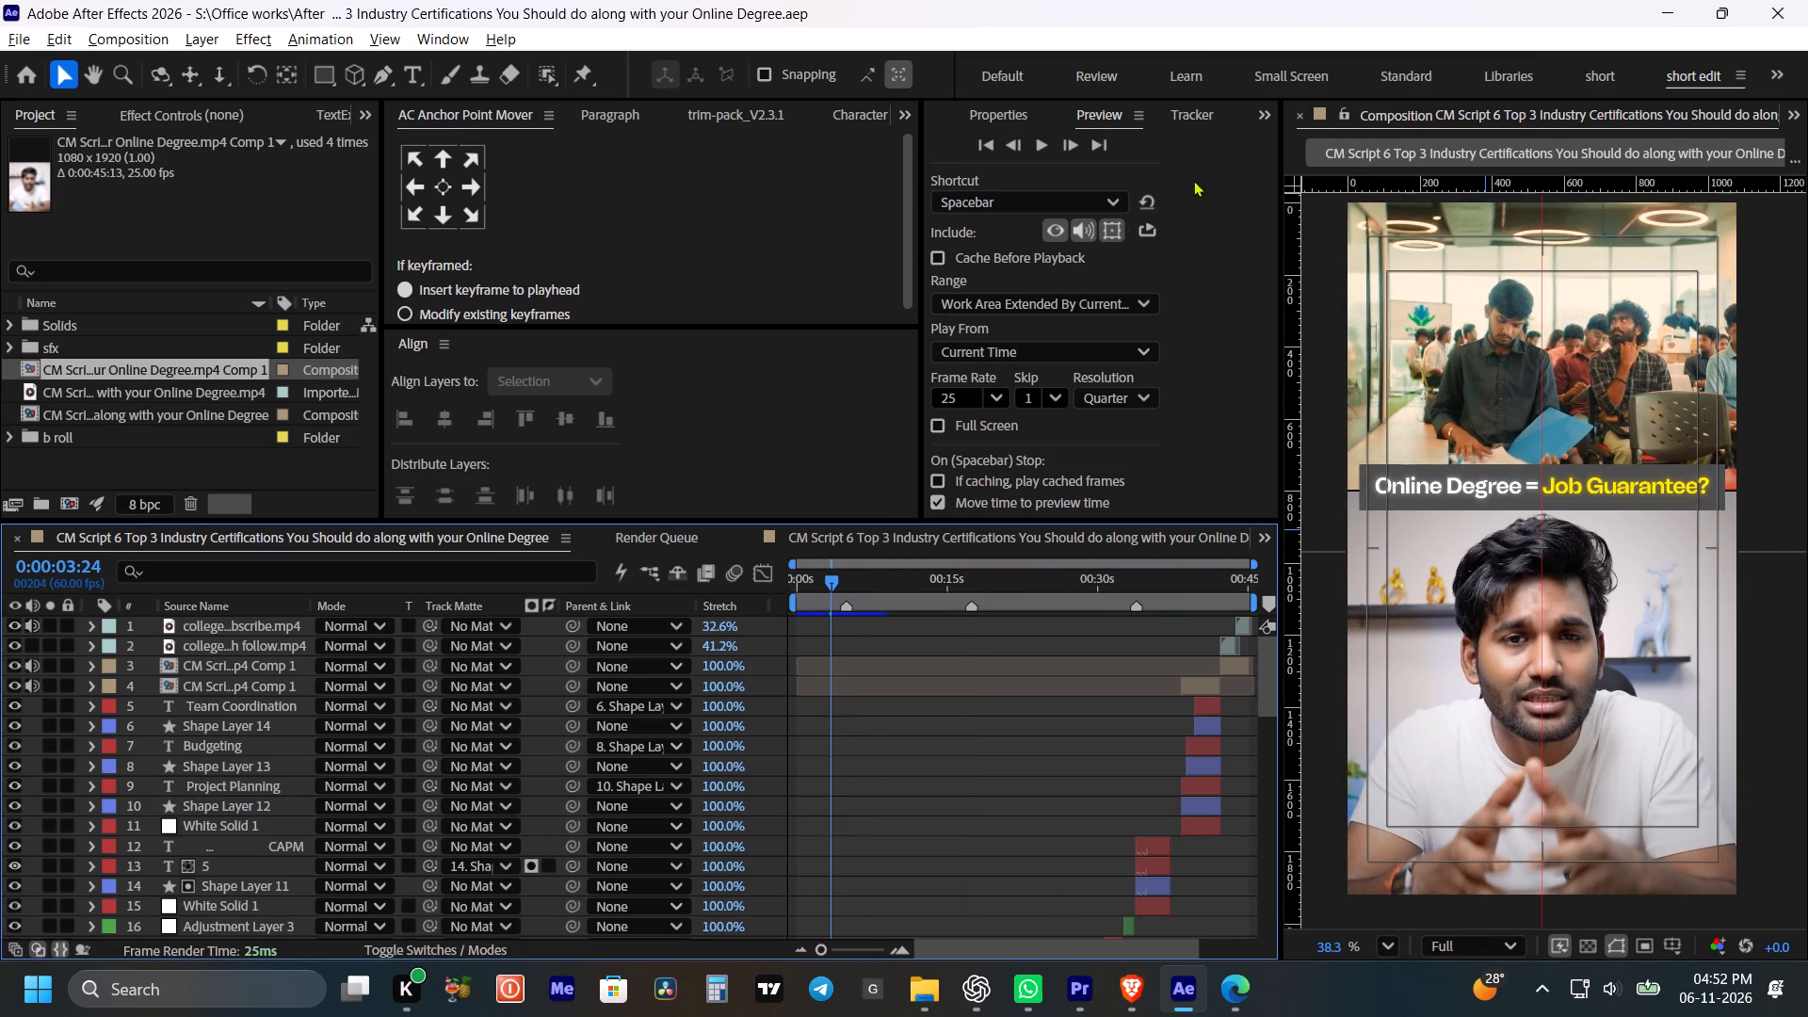
click(993, 391)
click(978, 629)
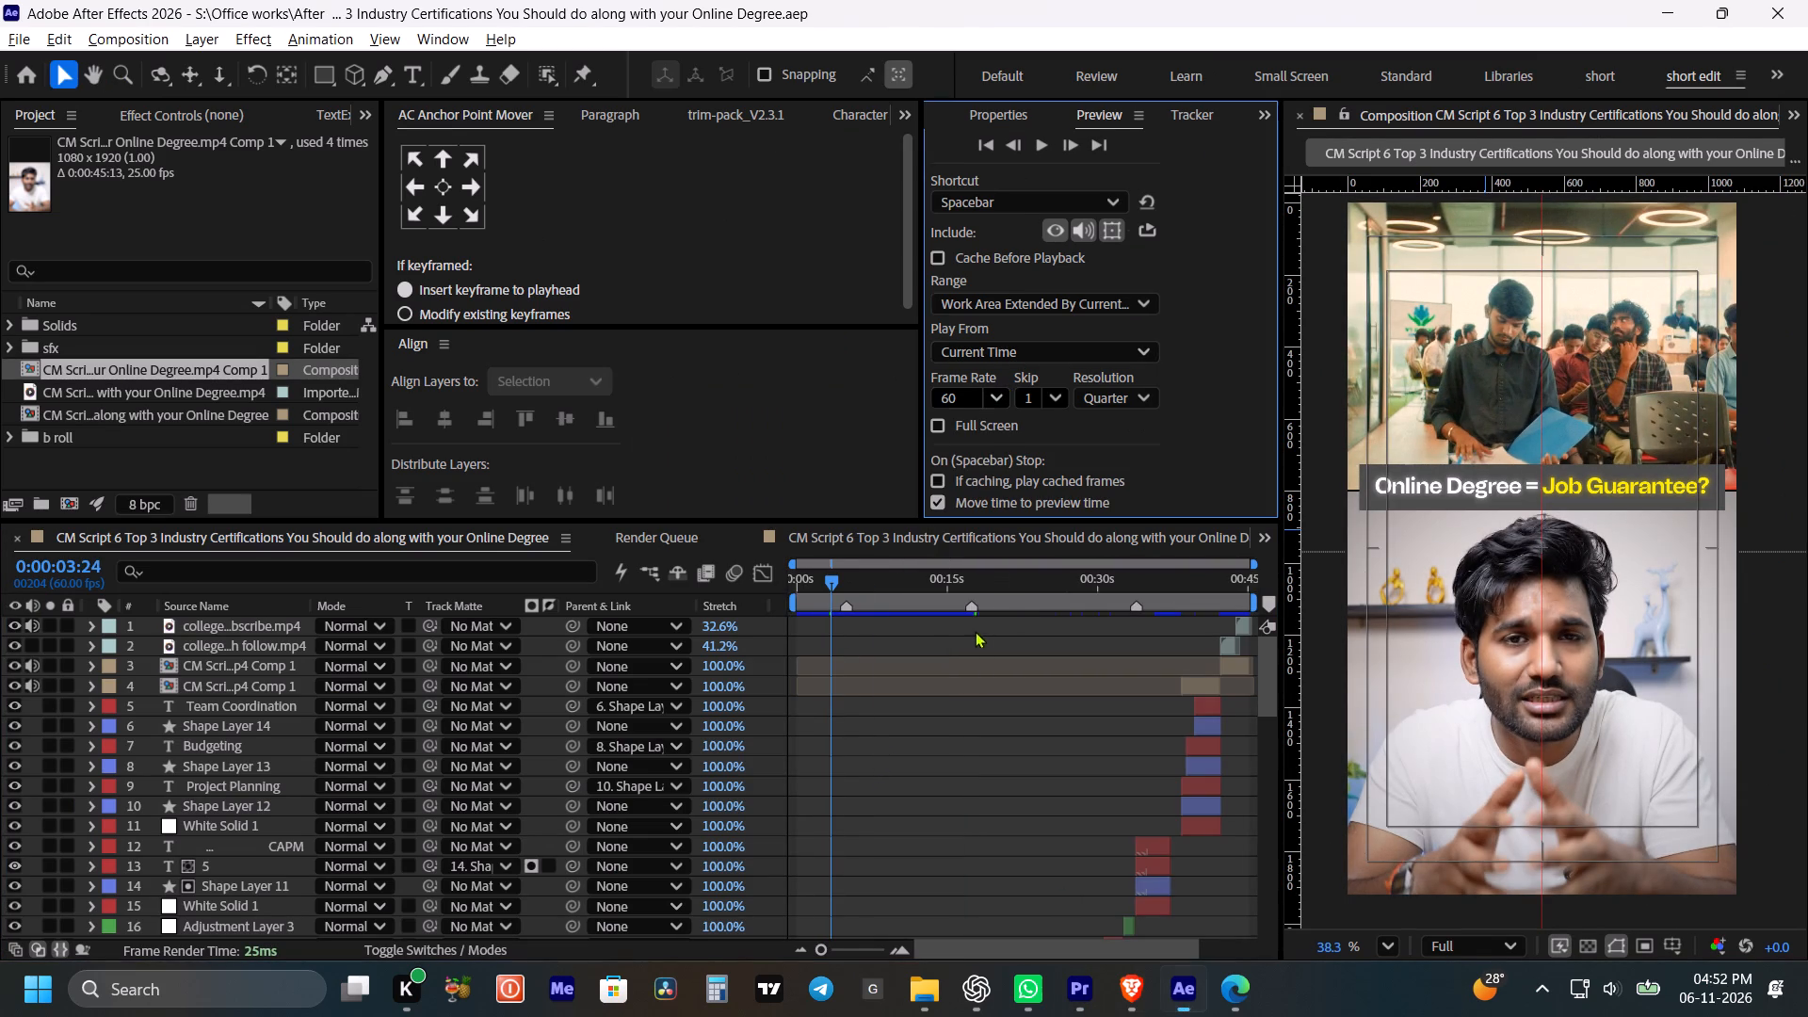
Preview the composition's opening from 0:00:00:00, examining the “Online Degree = Job Guarantee?” title over the office footage.
drag(834, 582, 731, 623)
scroll(802, 711, down, 20)
scroll(802, 711, down, 4)
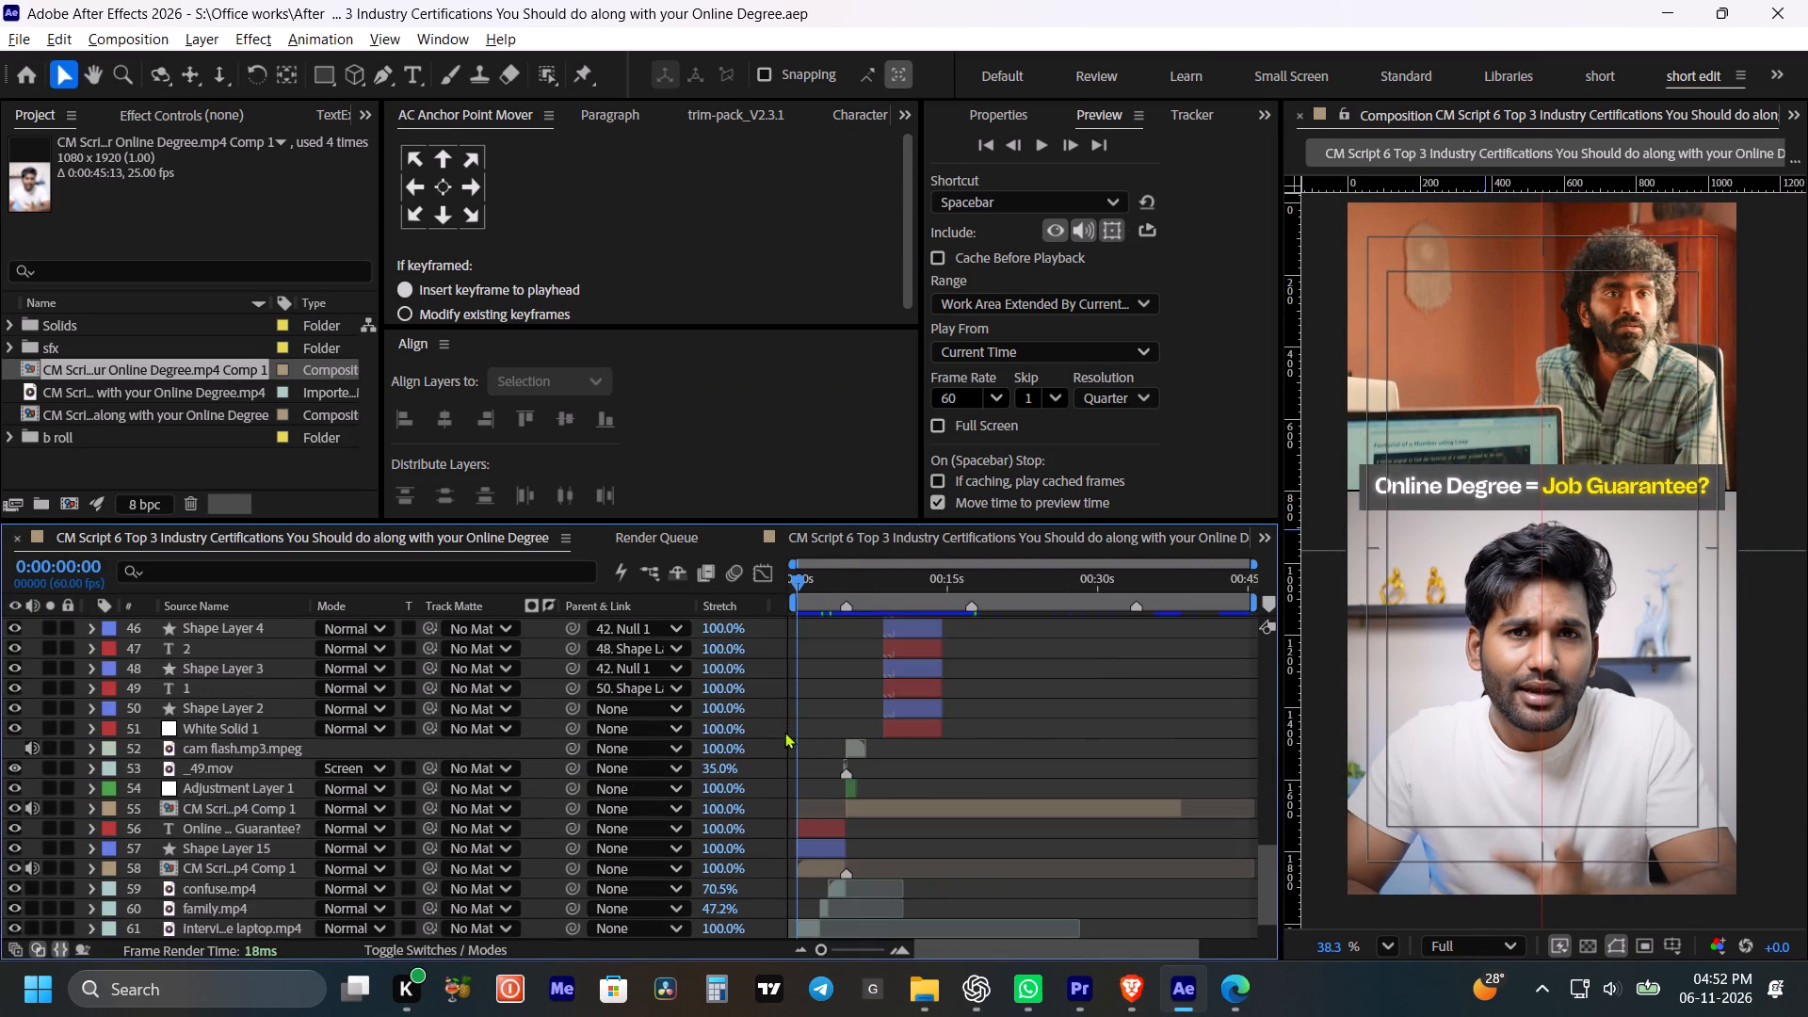
scroll(784, 732, down, 3)
alt+scroll(798, 718, up, 4)
key(space)
drag(949, 665, 1005, 662)
key(space)
alt+scroll(937, 687, down, 3)
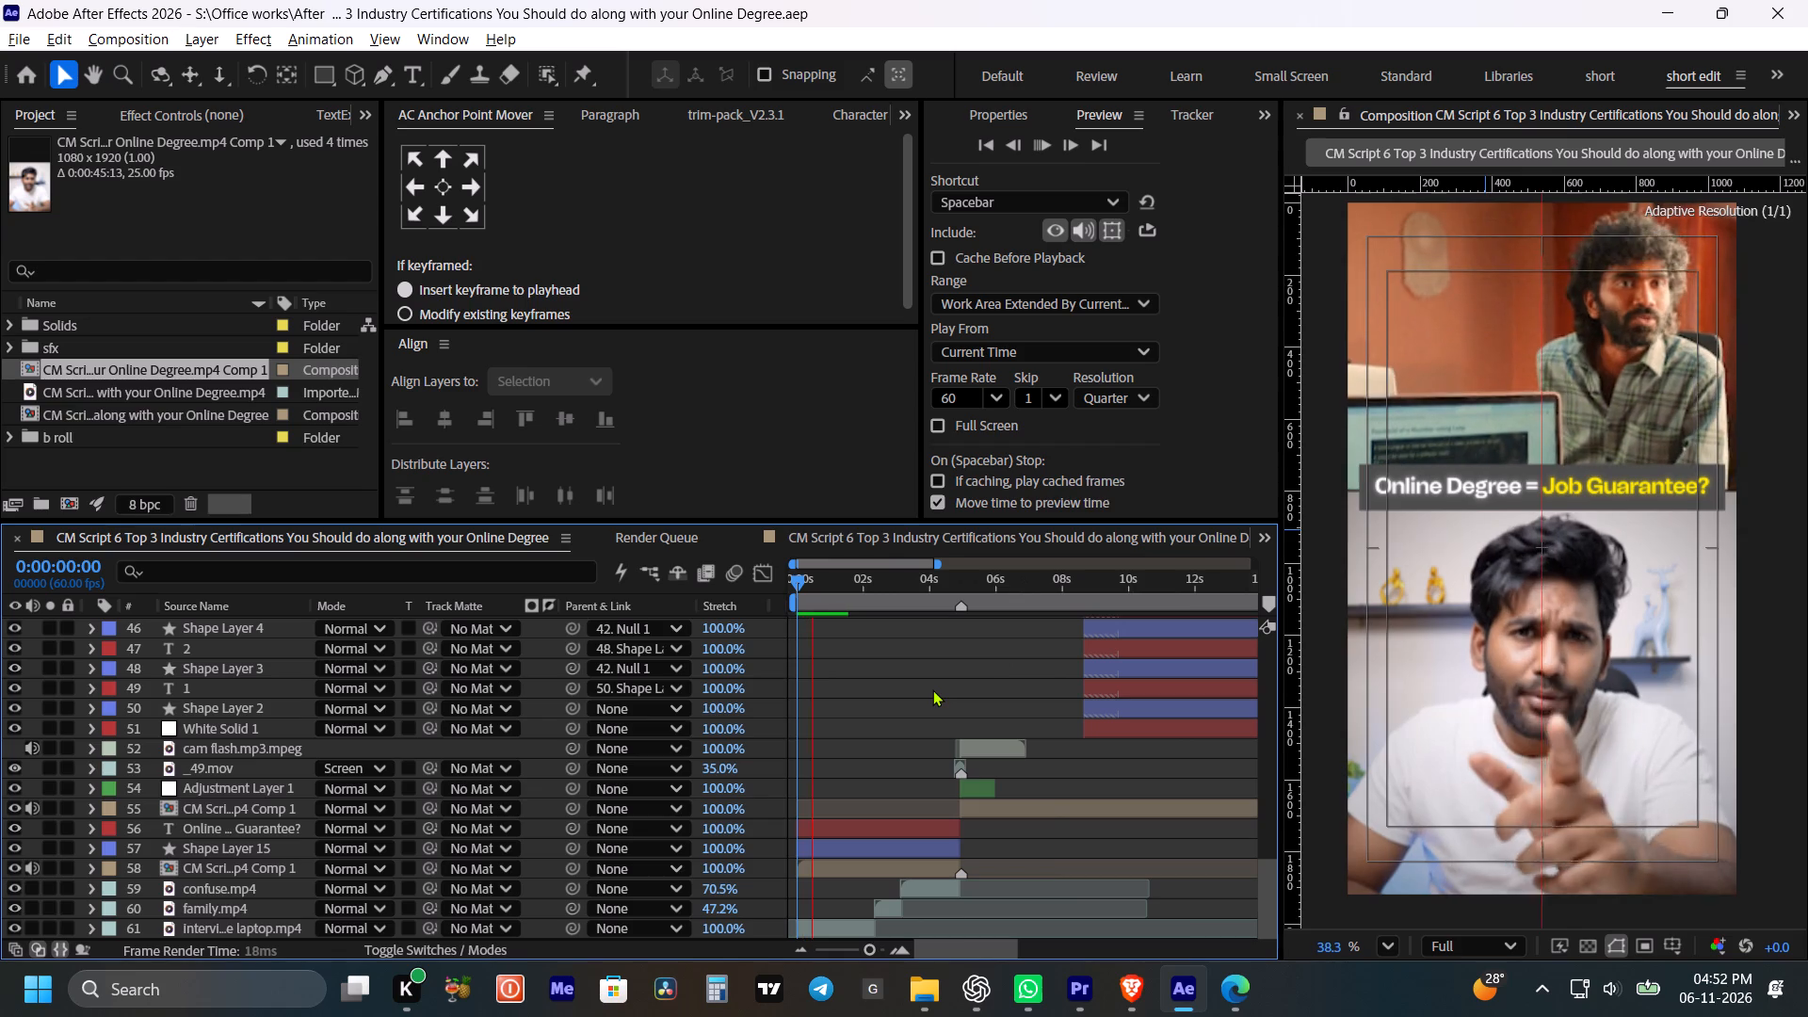
key(space)
key(space)
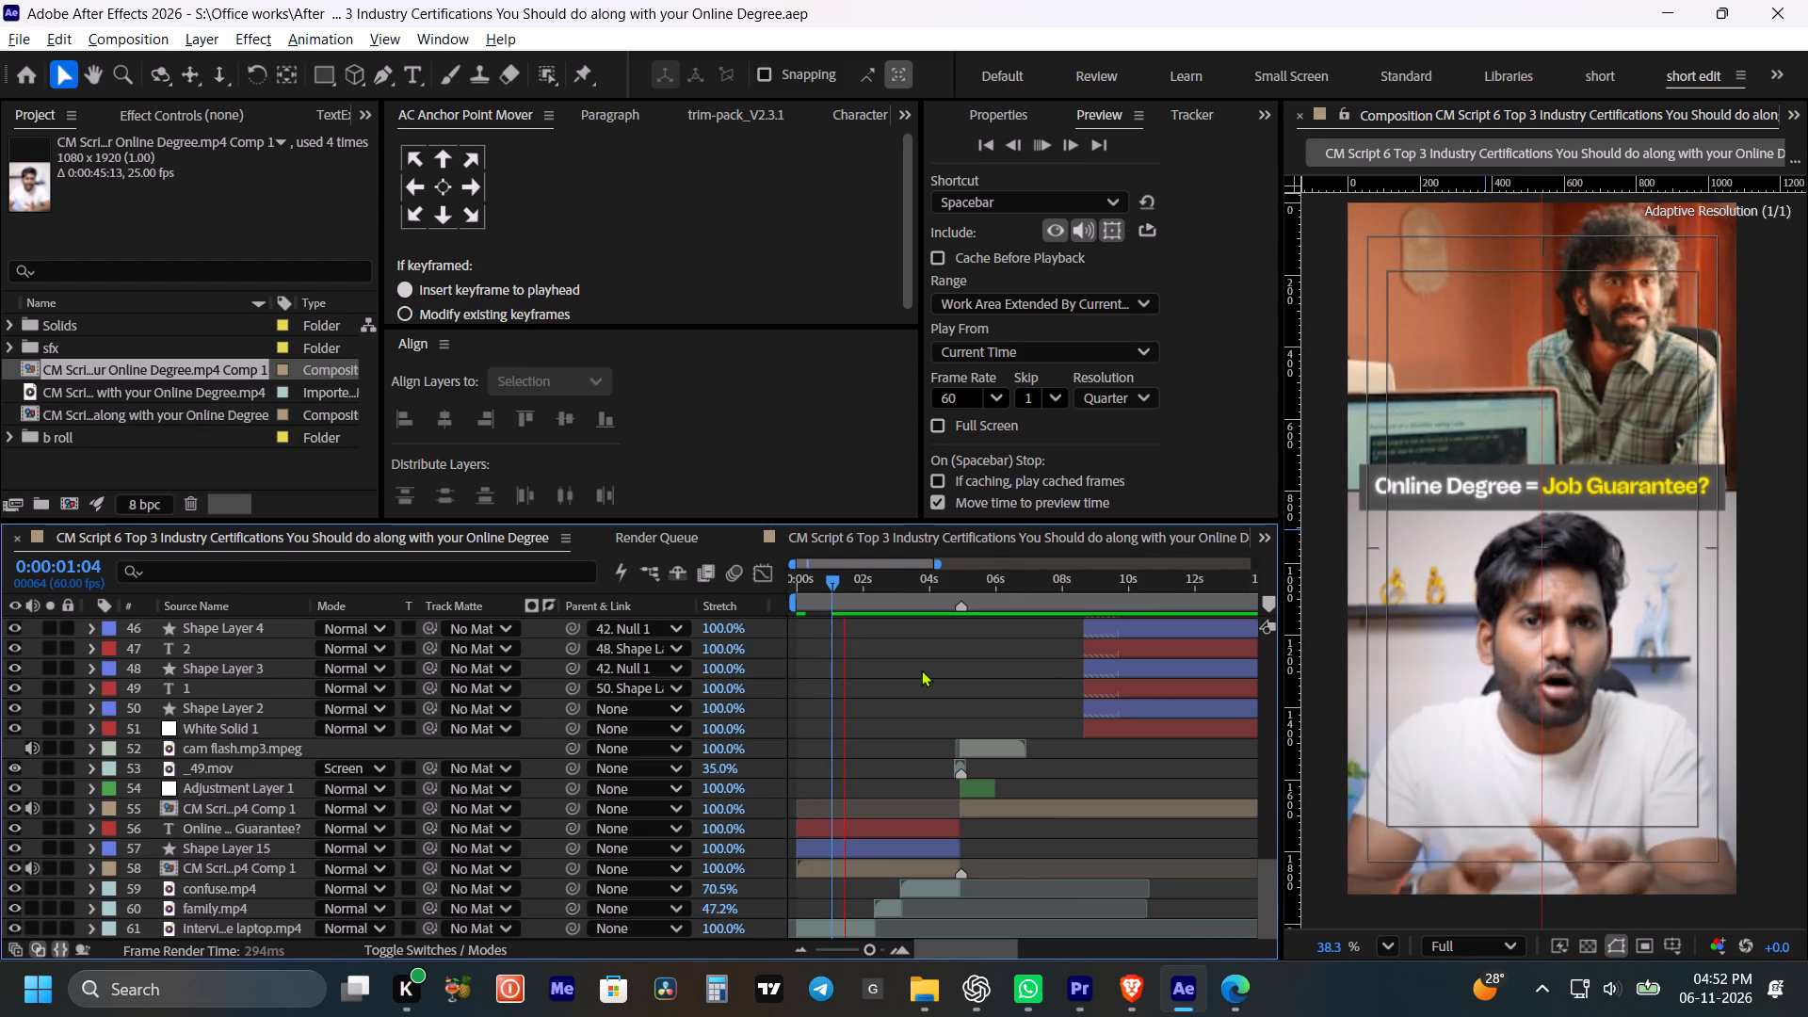
key(space)
scroll(897, 692, down, 5)
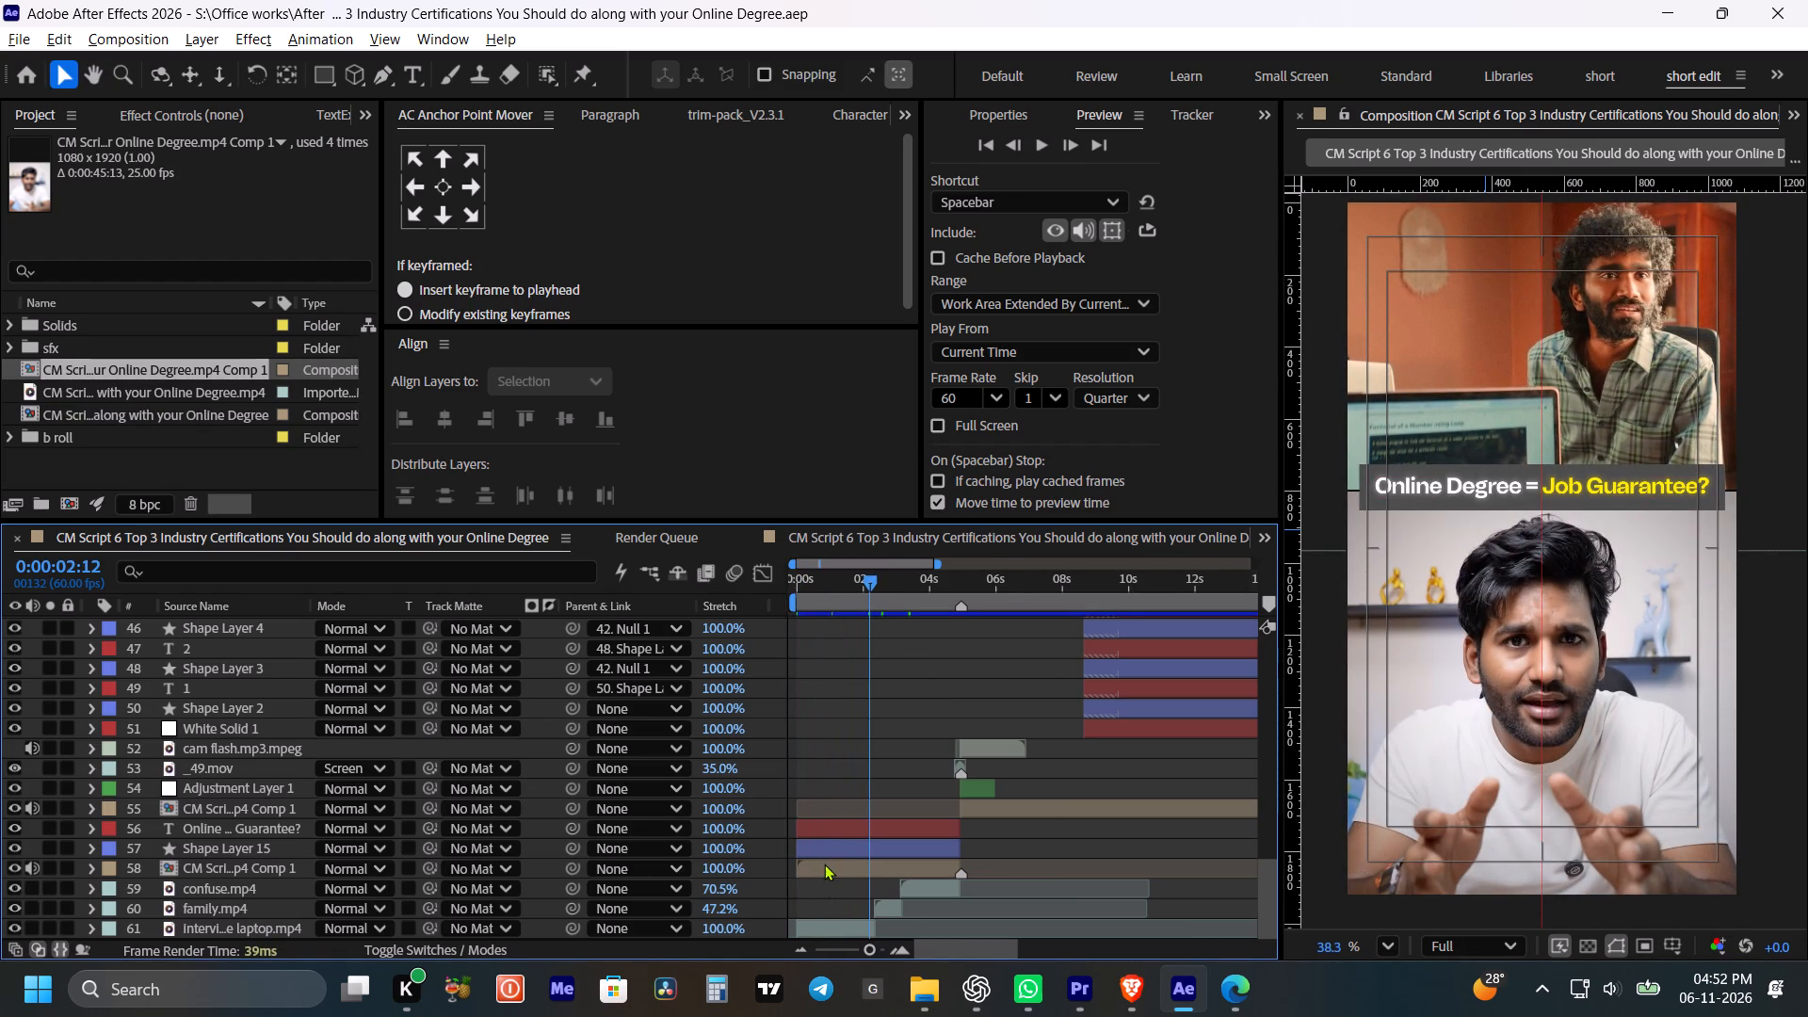
Darken the fill of the bar behind the “Online Degree = Job Guarantee?” title to 342929 and save the project.
click(831, 847)
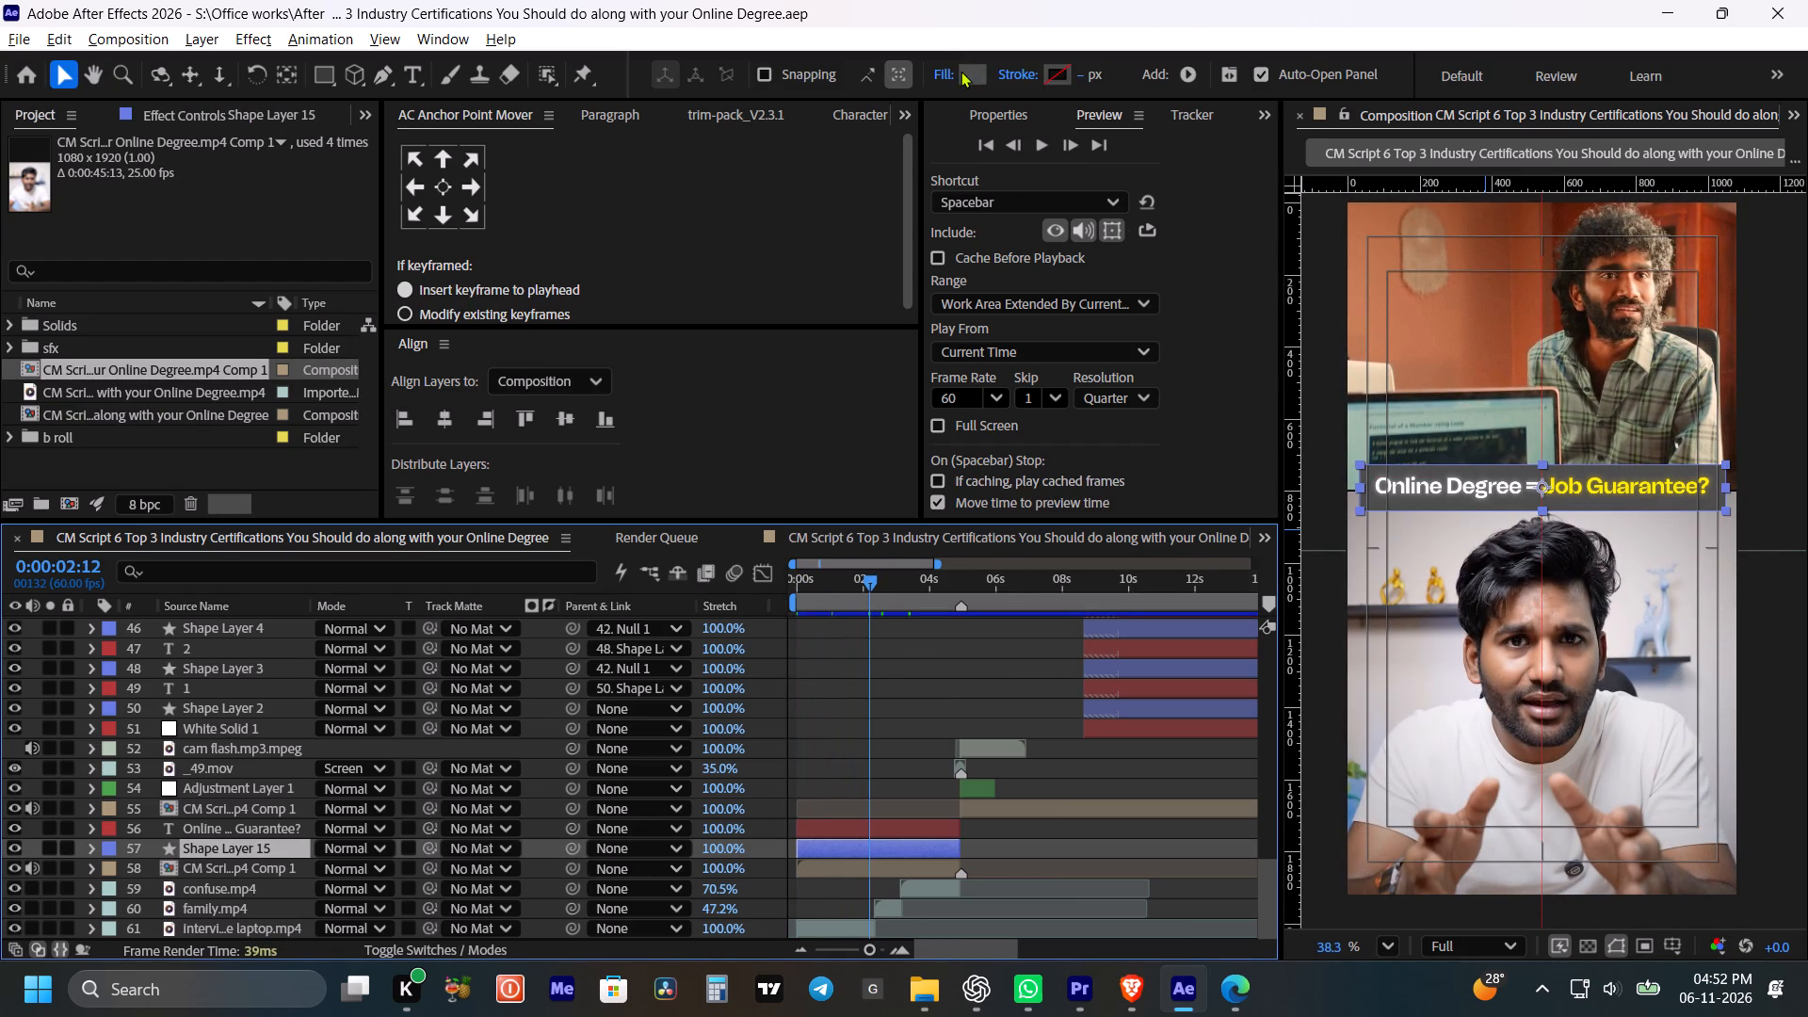
click(960, 72)
drag(725, 447, 729, 469)
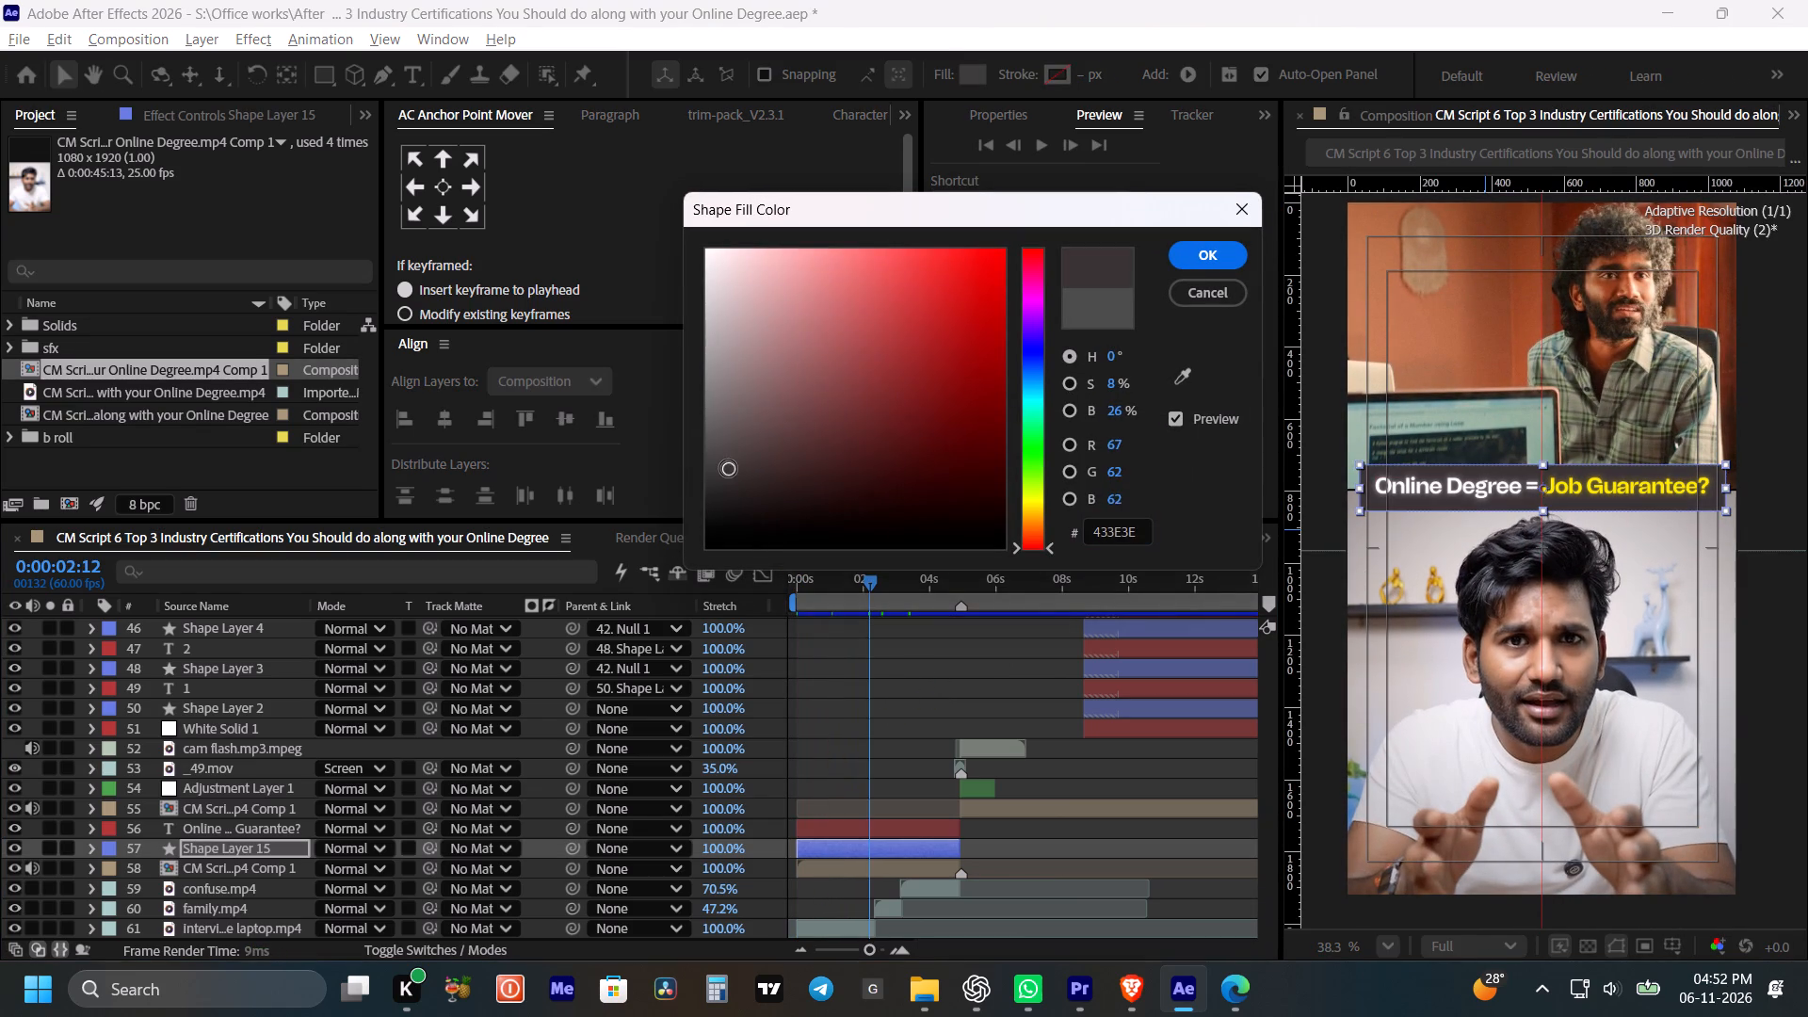
drag(729, 469, 728, 480)
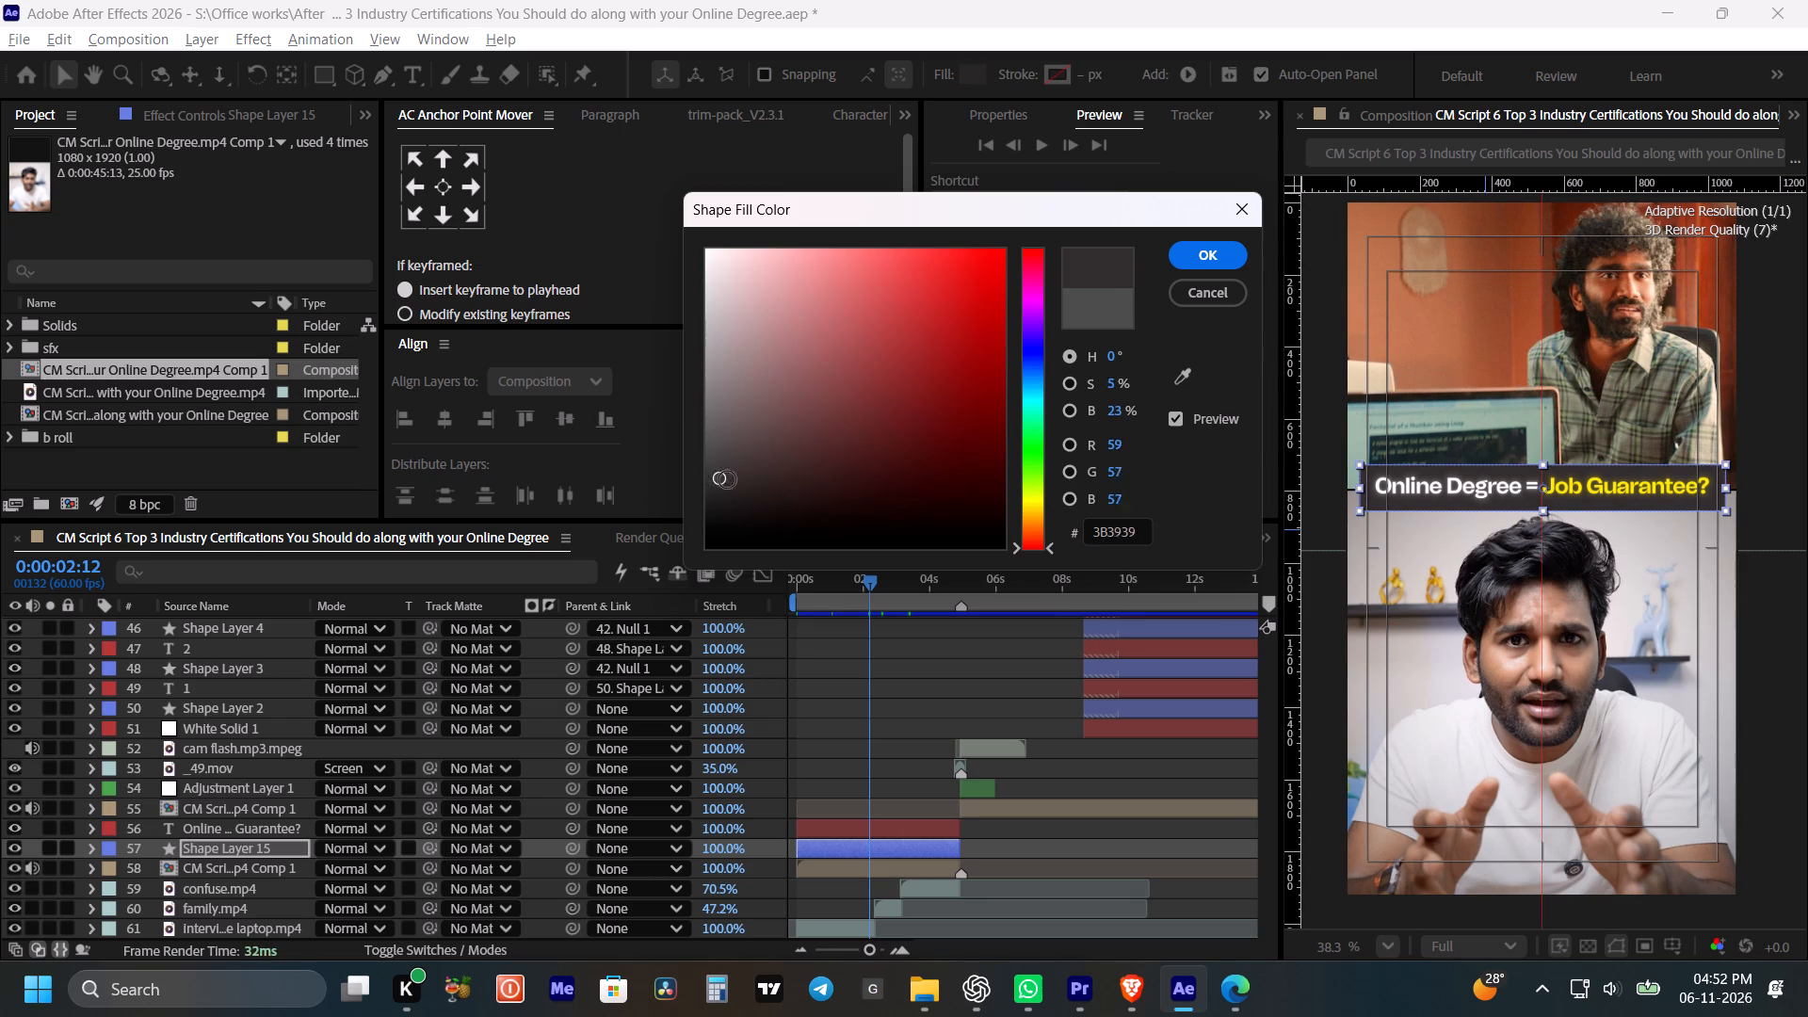
drag(728, 480, 767, 482)
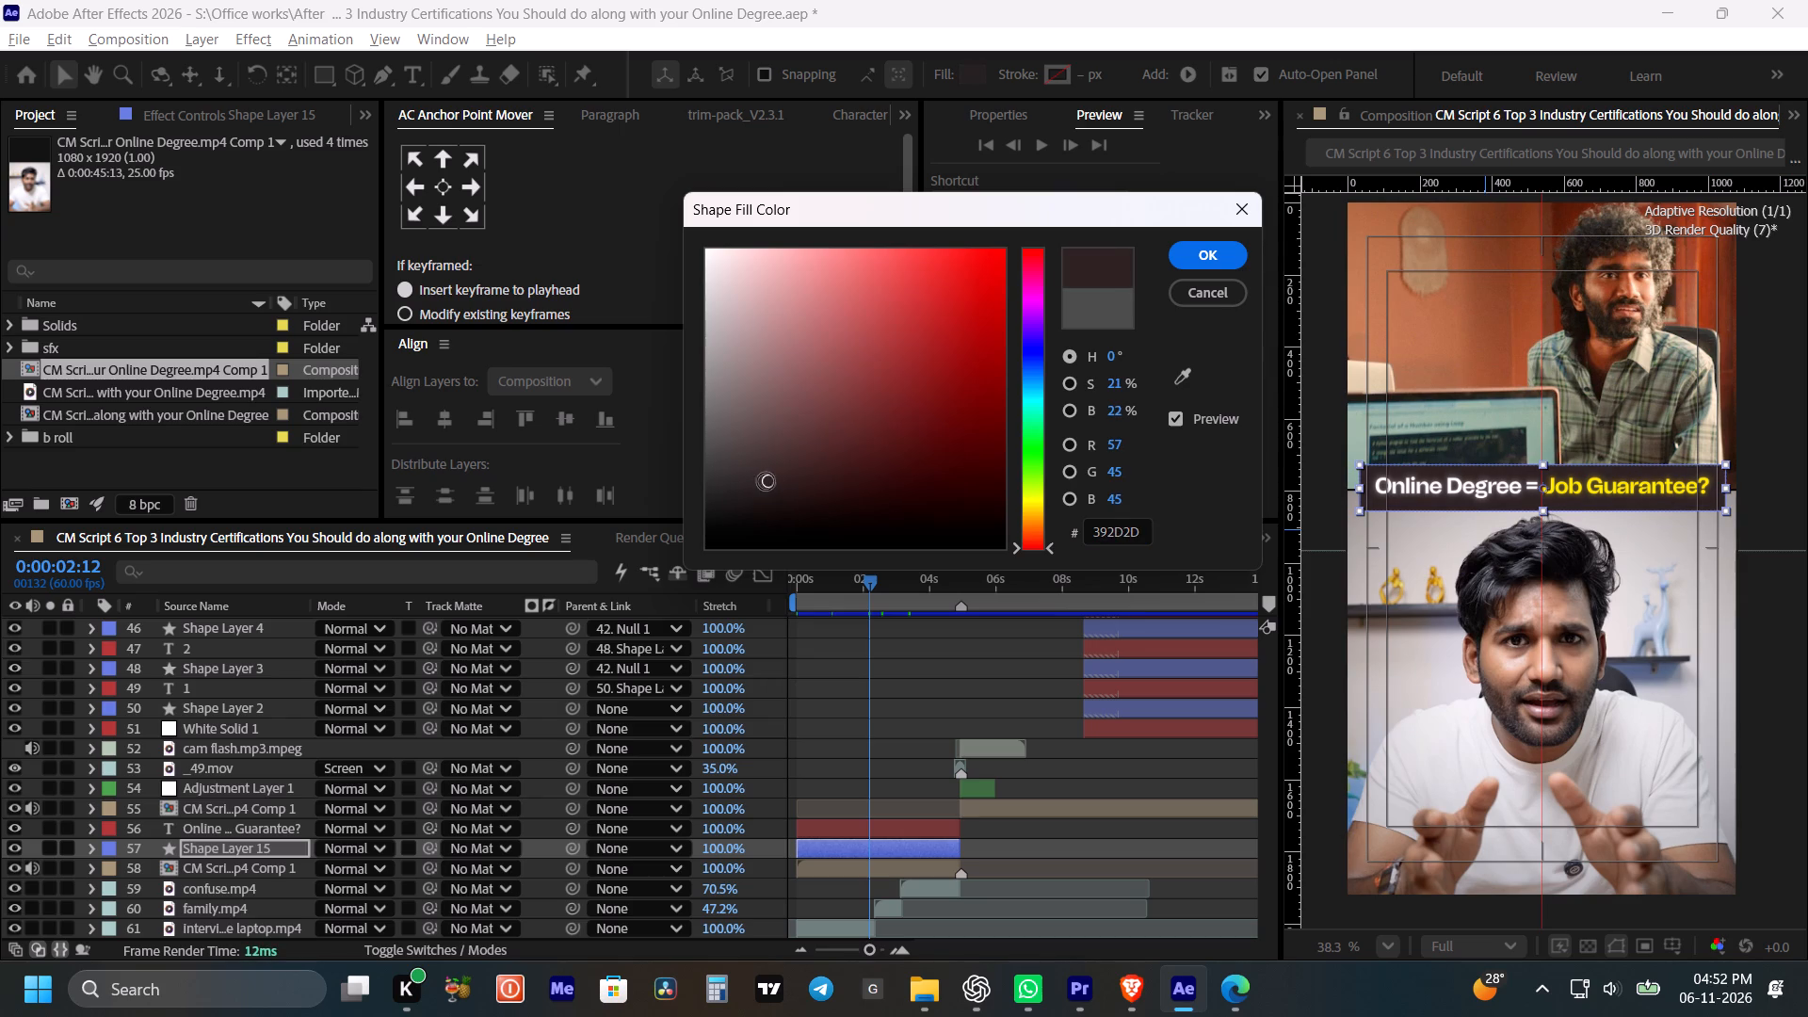
drag(767, 482, 767, 481)
click(771, 483)
click(1212, 255)
click(881, 703)
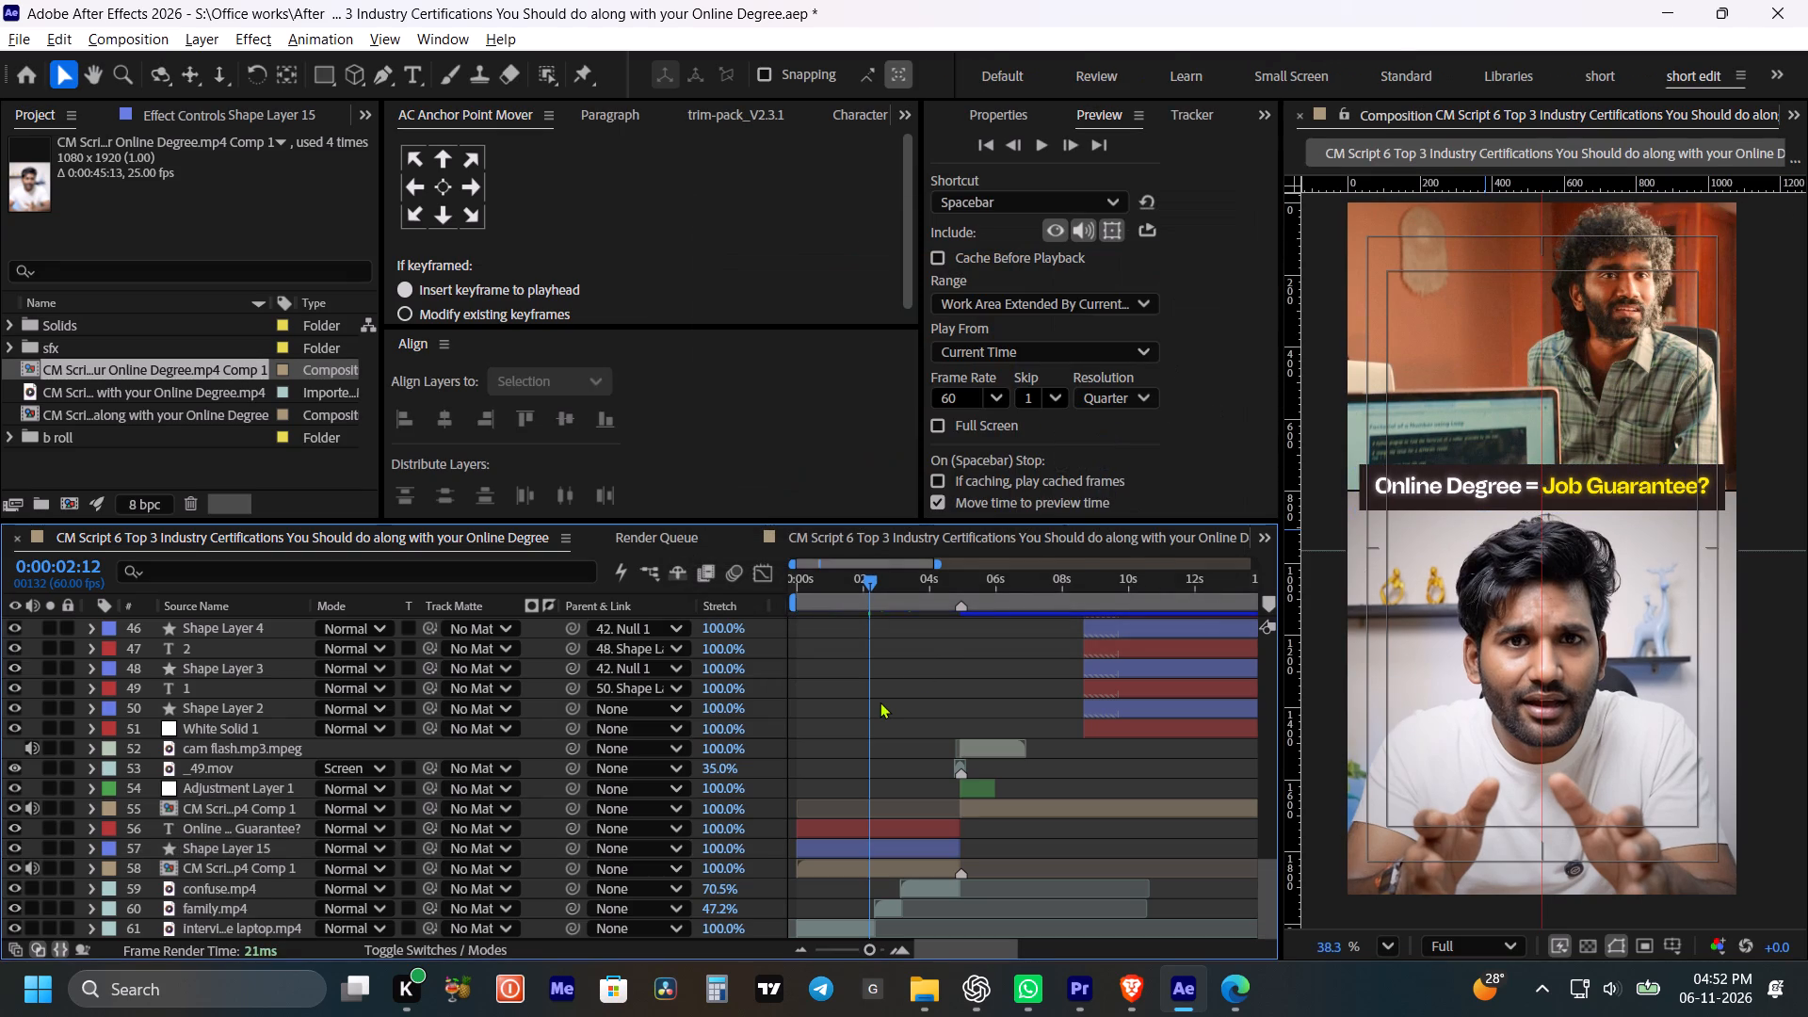
key(ctrl+s)
key(ctrl+s)
Switch to Premiere and recheck the join at 00:01:00:04 frame by frame, playing on through the QR code ending.
click(1079, 1004)
key(space)
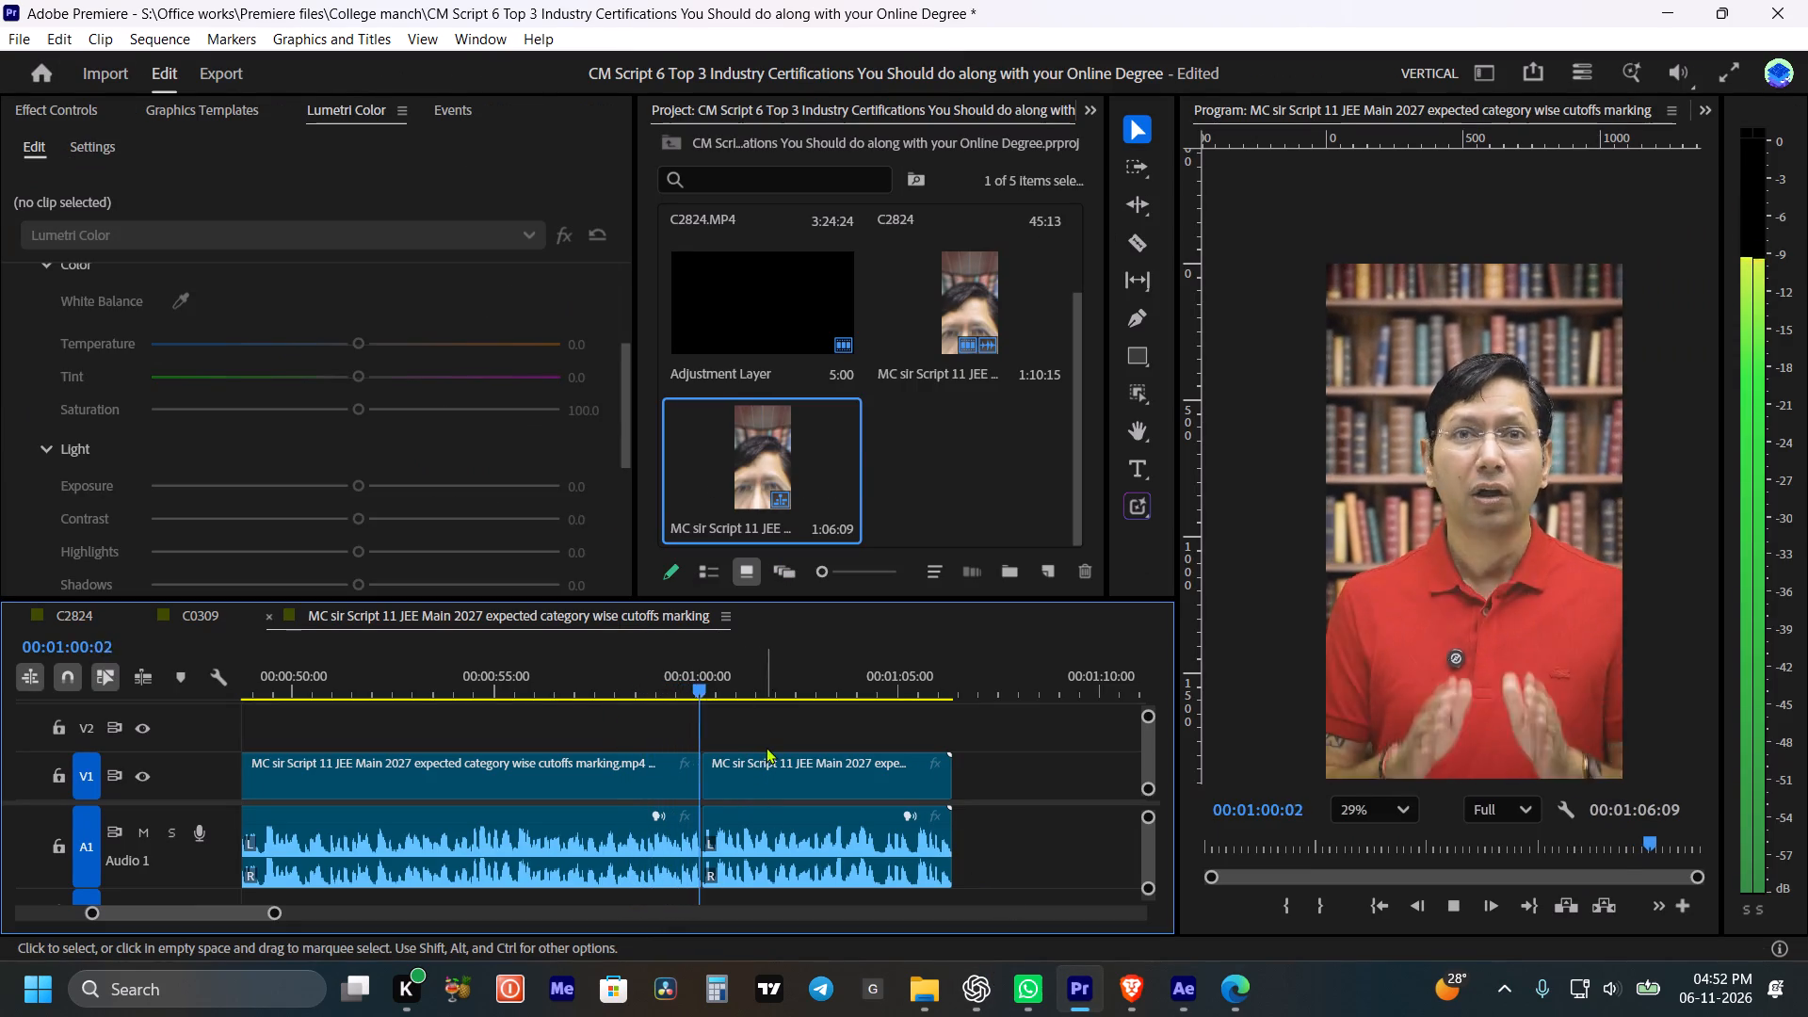
alt+scroll(720, 723, up, 4)
key(space)
shift+drag(707, 685, 694, 689)
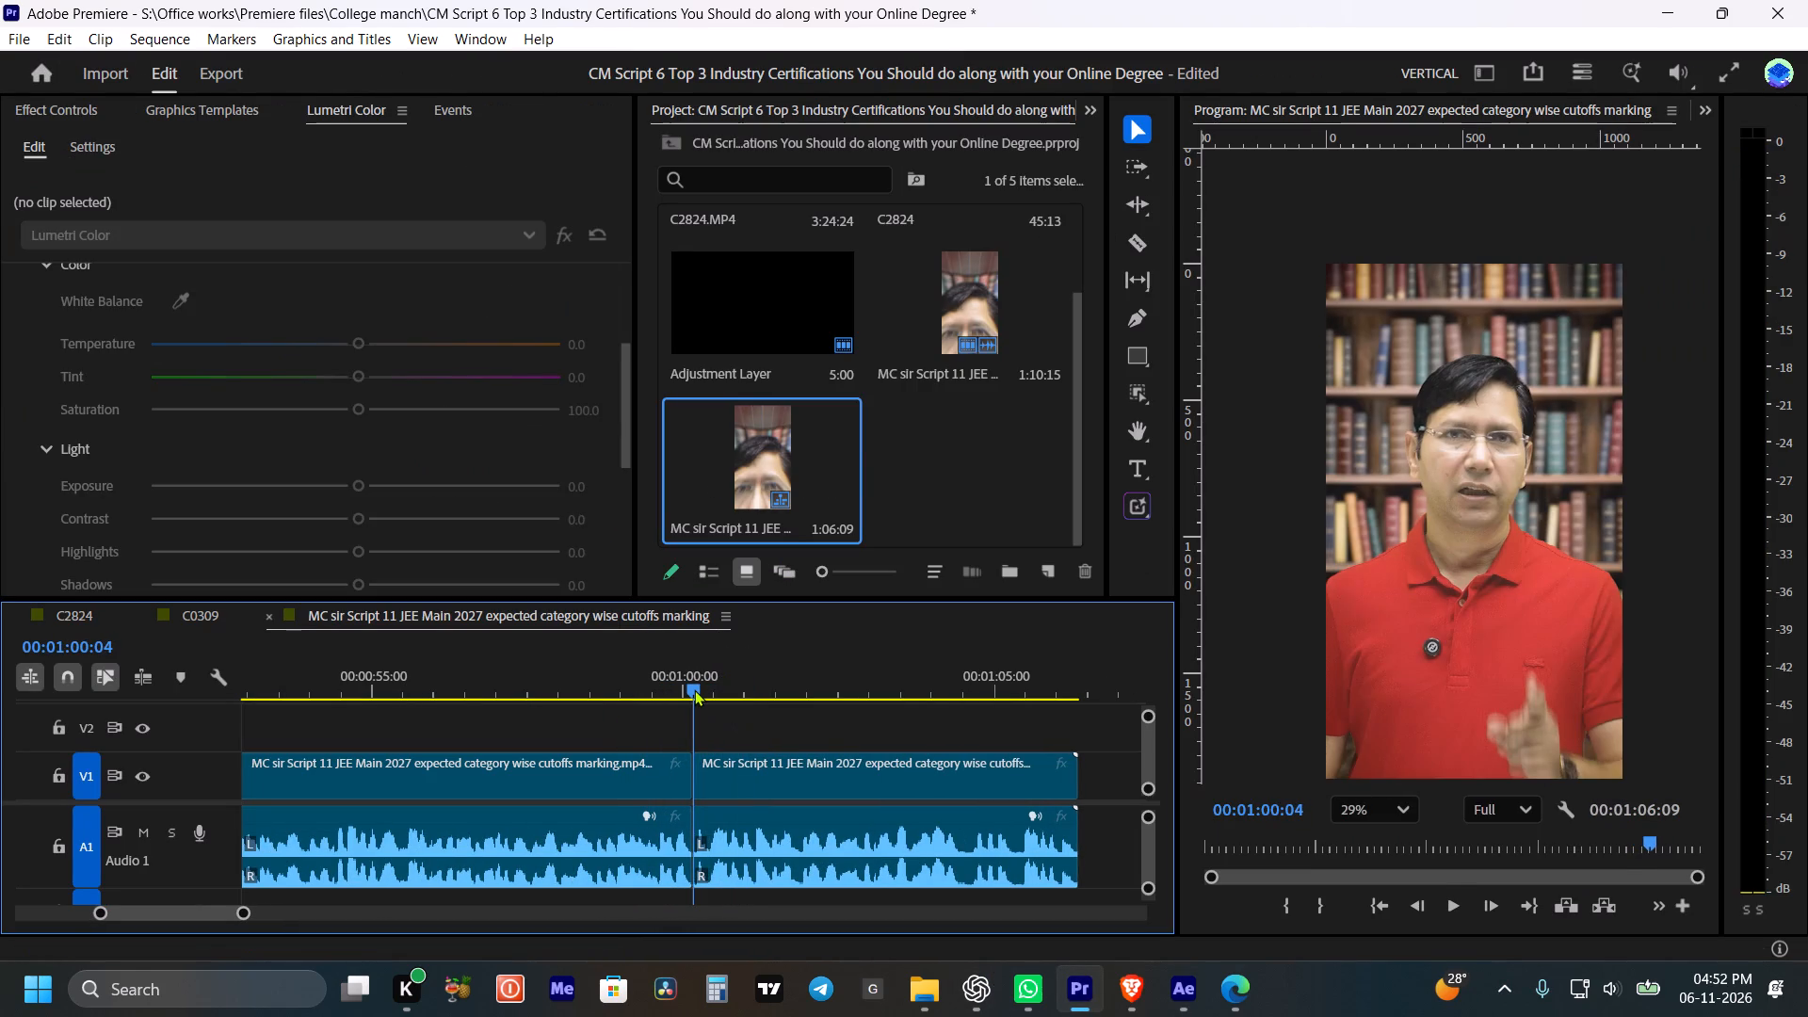
key(Left)
key(Left)
key(Left)
key(Left)
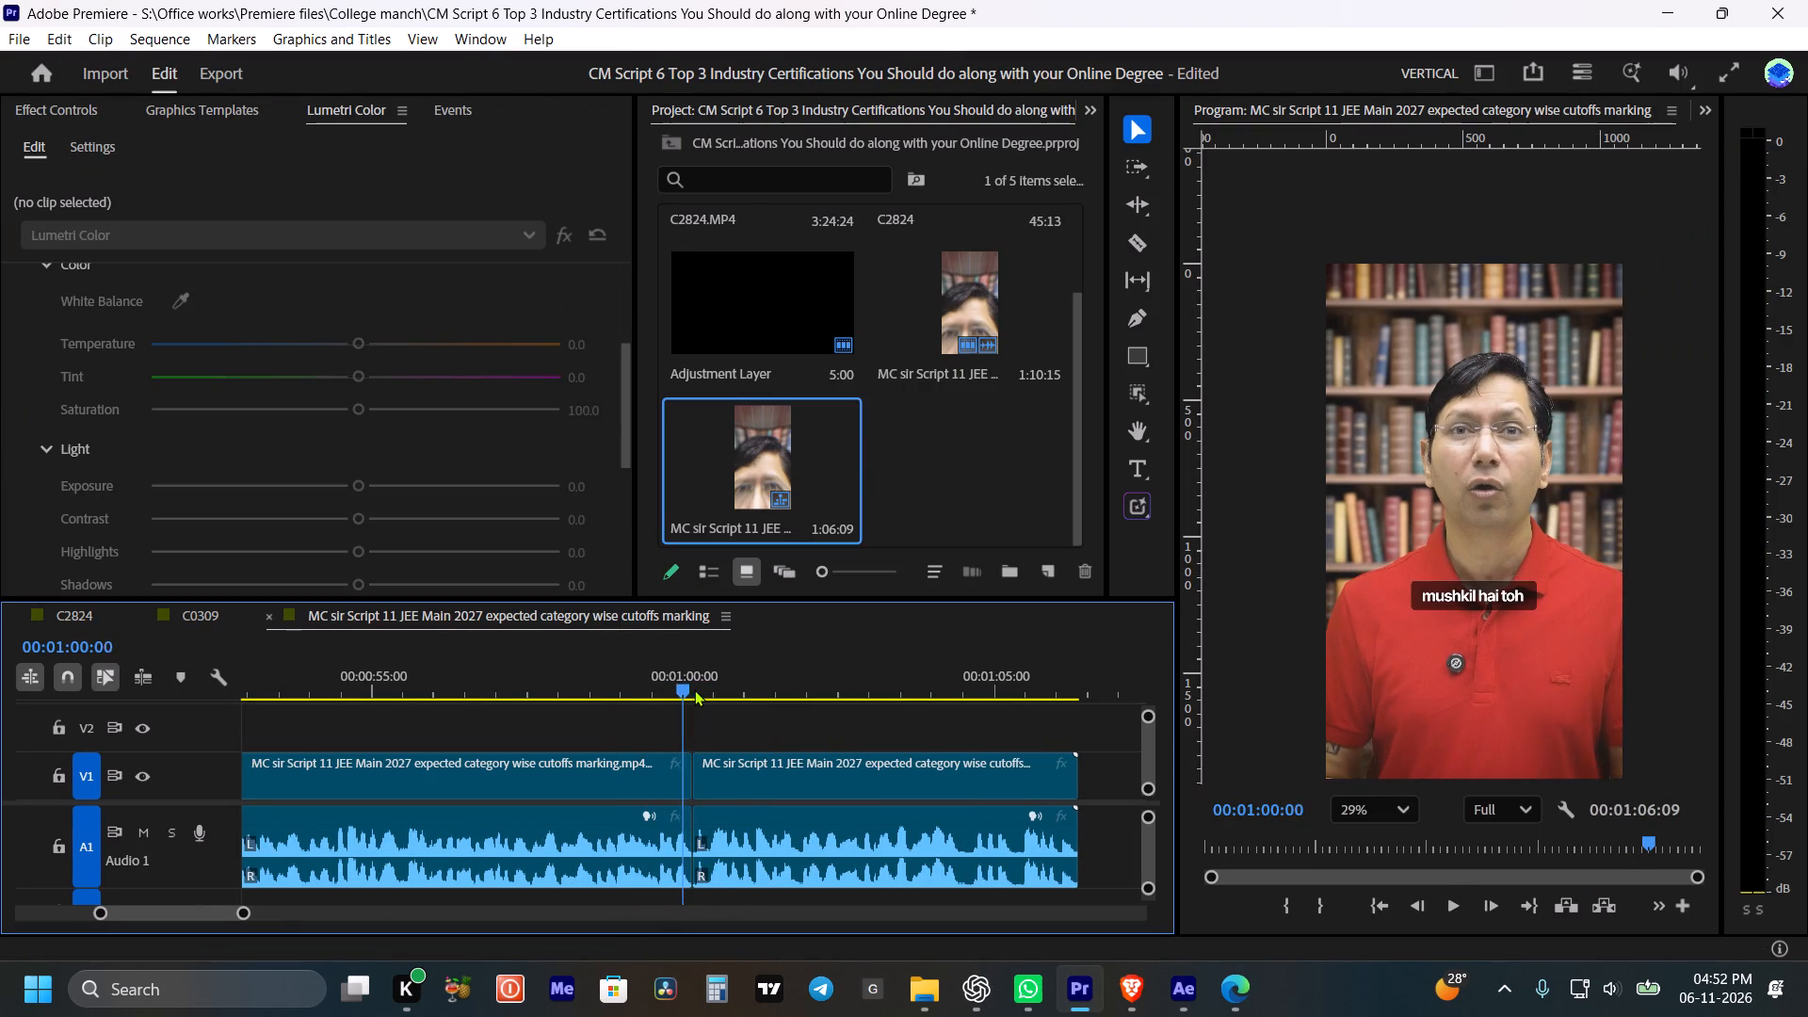
key(Left)
key(Right)
key(Right)
key(Right)
key(Right)
key(Right)
key(Right)
key(Right)
key(Right)
key(Right)
key(Right)
key(space)
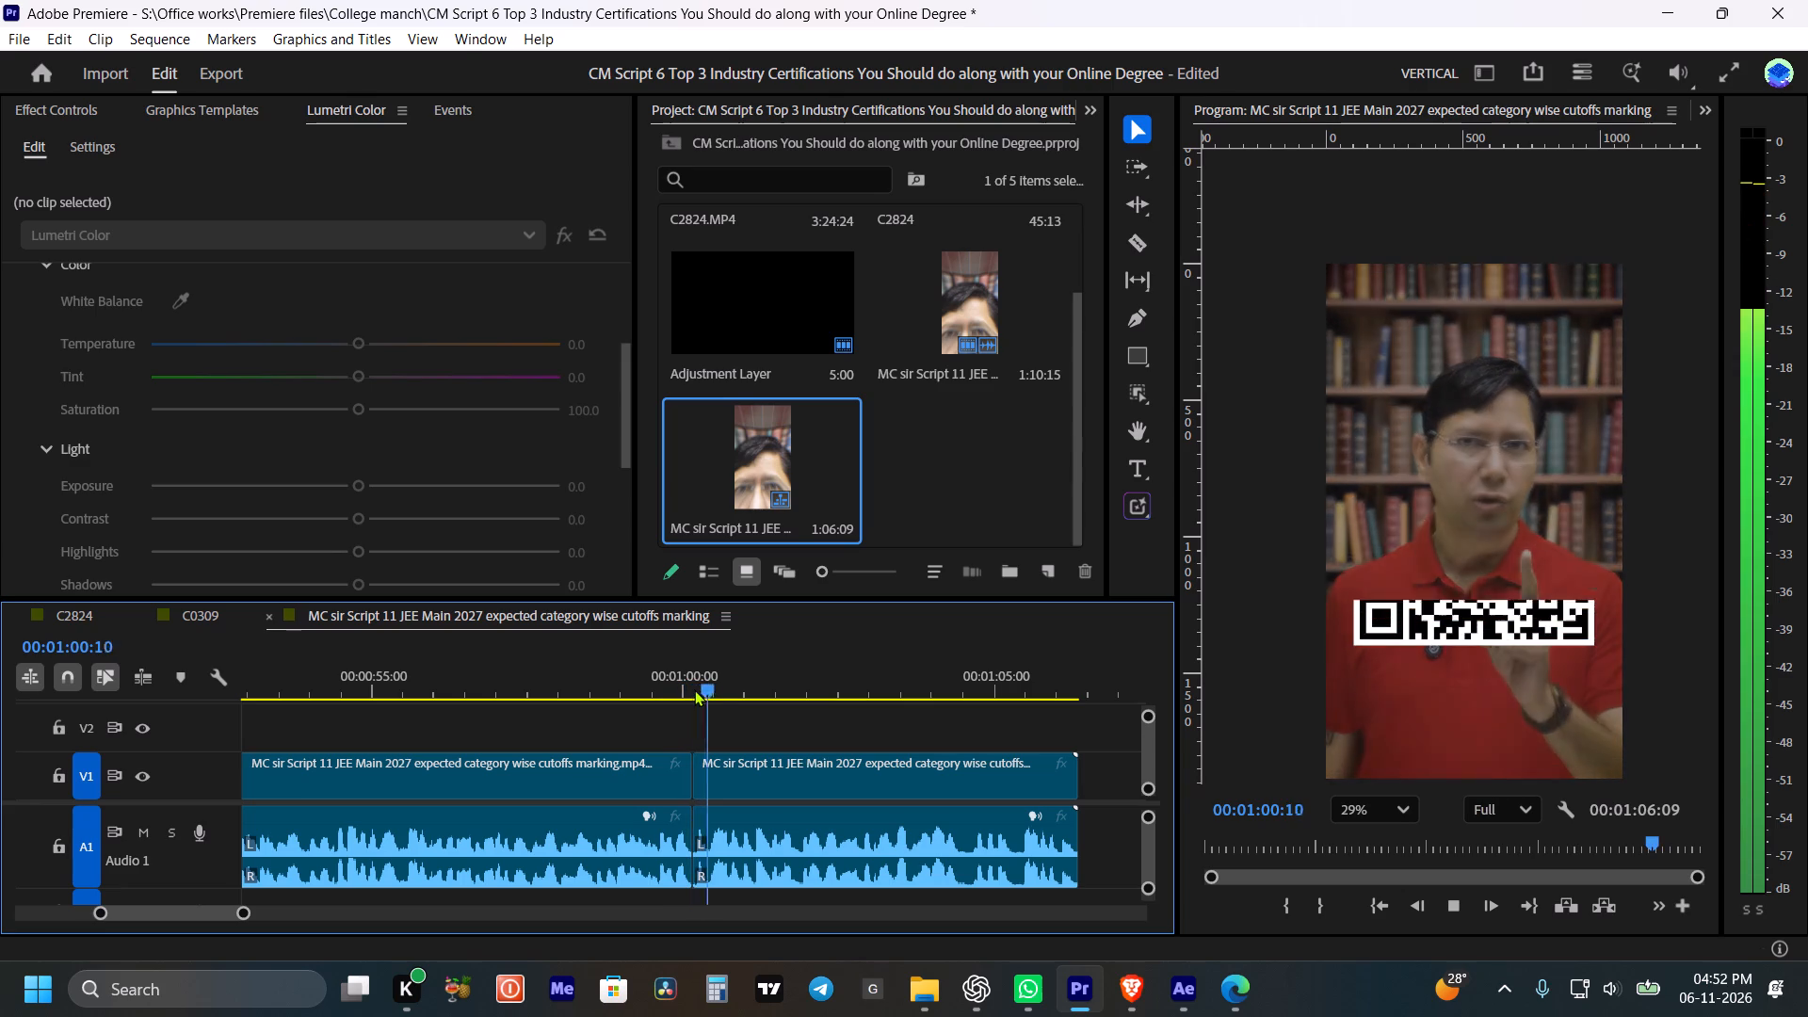
alt+scroll(732, 720, down, 4)
alt+scroll(815, 762, down, 3)
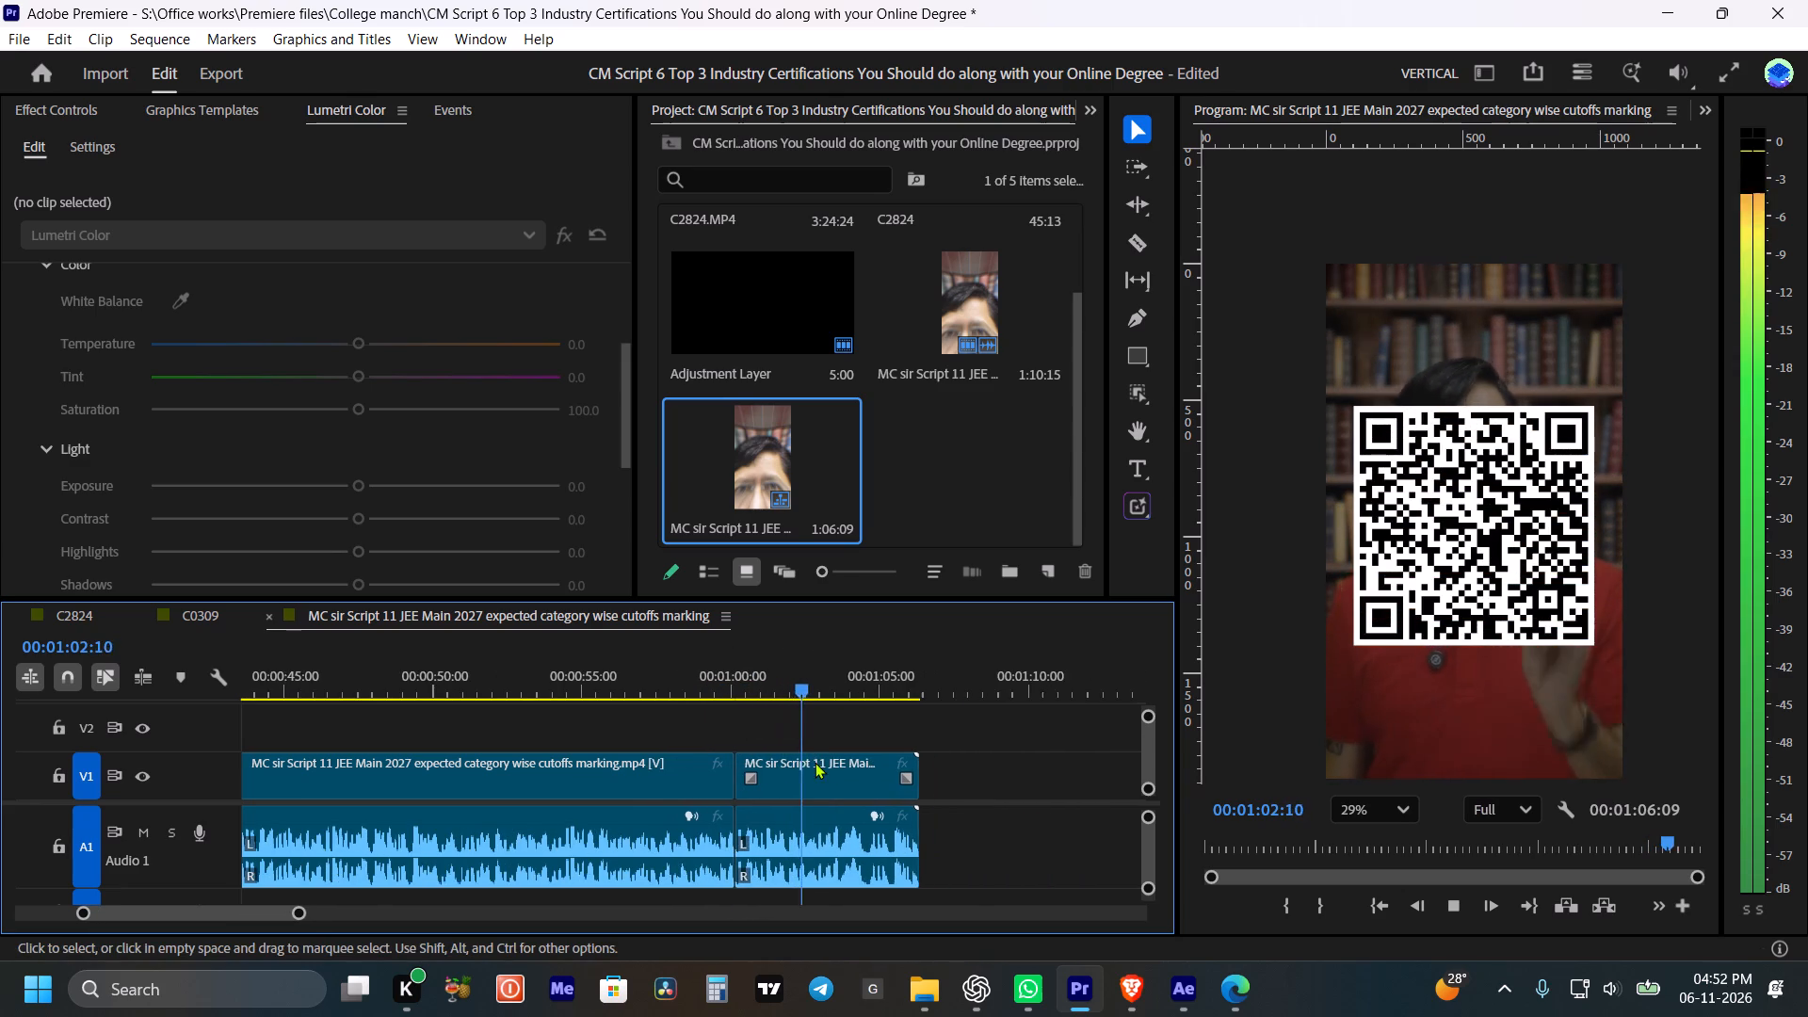
scroll(834, 775, up, 2)
alt+scroll(865, 769, down, 4)
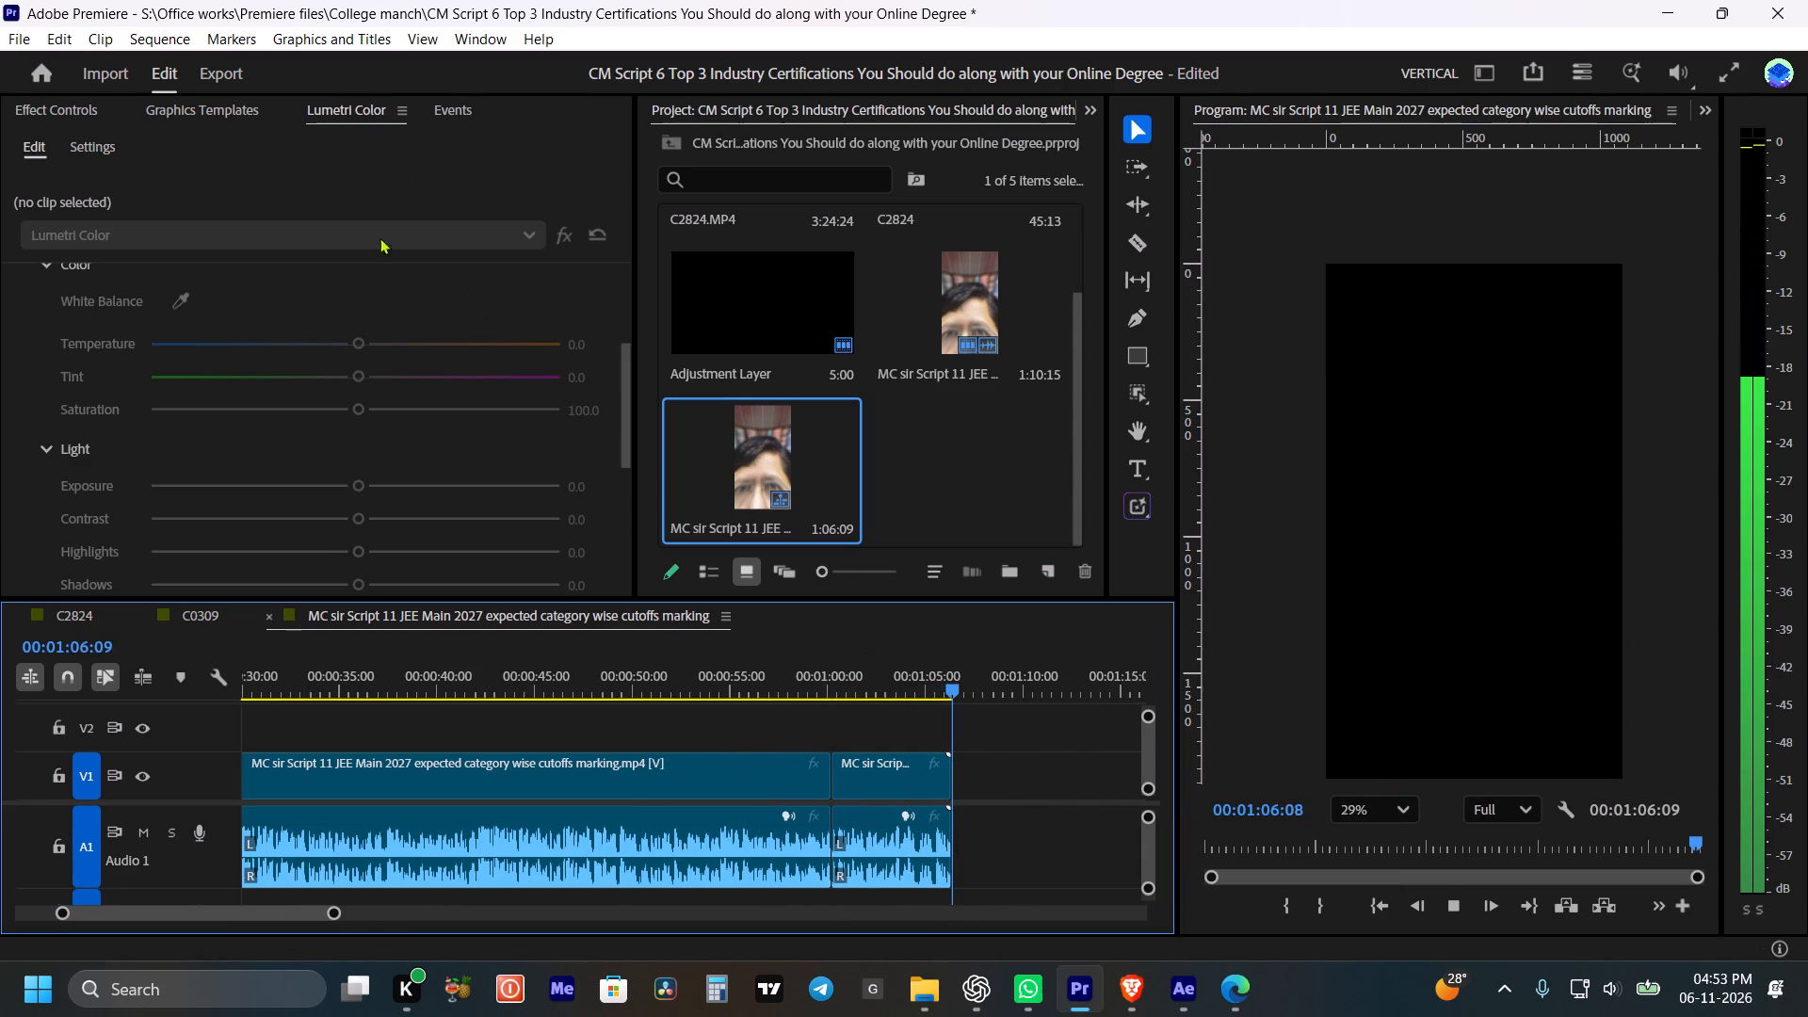
Export the sequence to the “script 11 insta and yt” folder as “yt MC sir Script 11 JEE Main 2027 expected category wise cutoffs marking”.
click(214, 76)
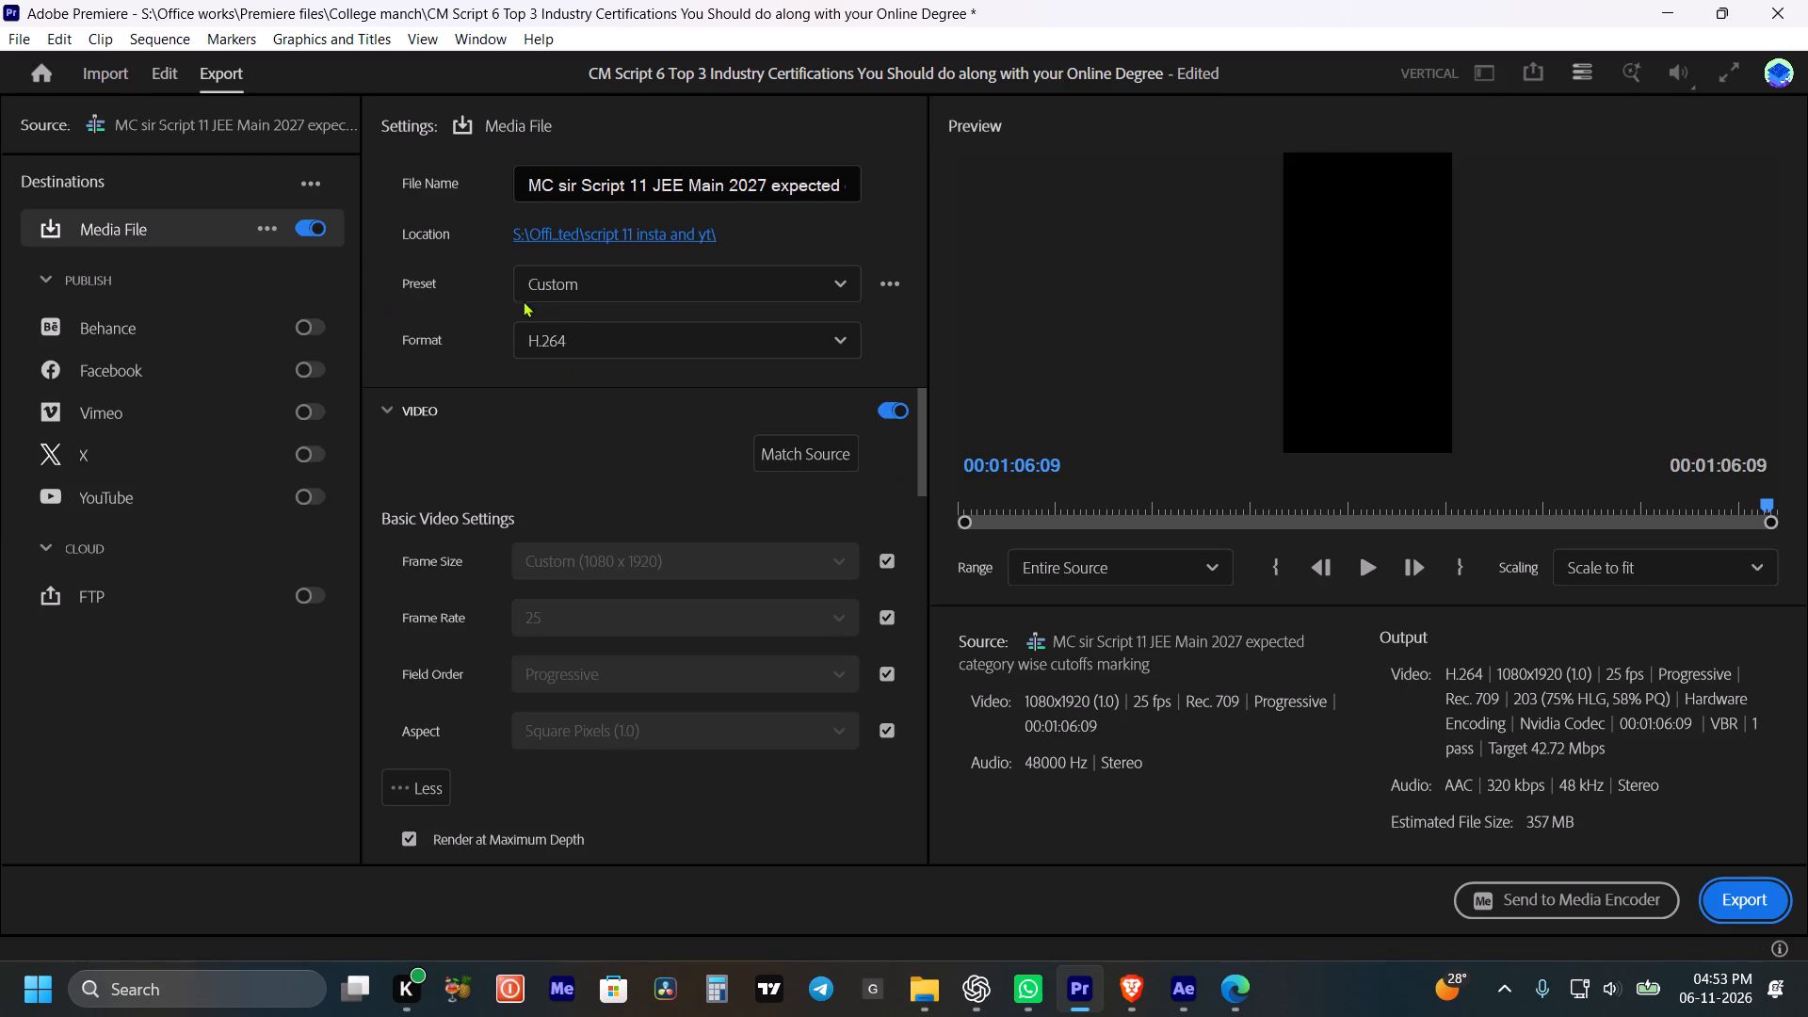
click(572, 237)
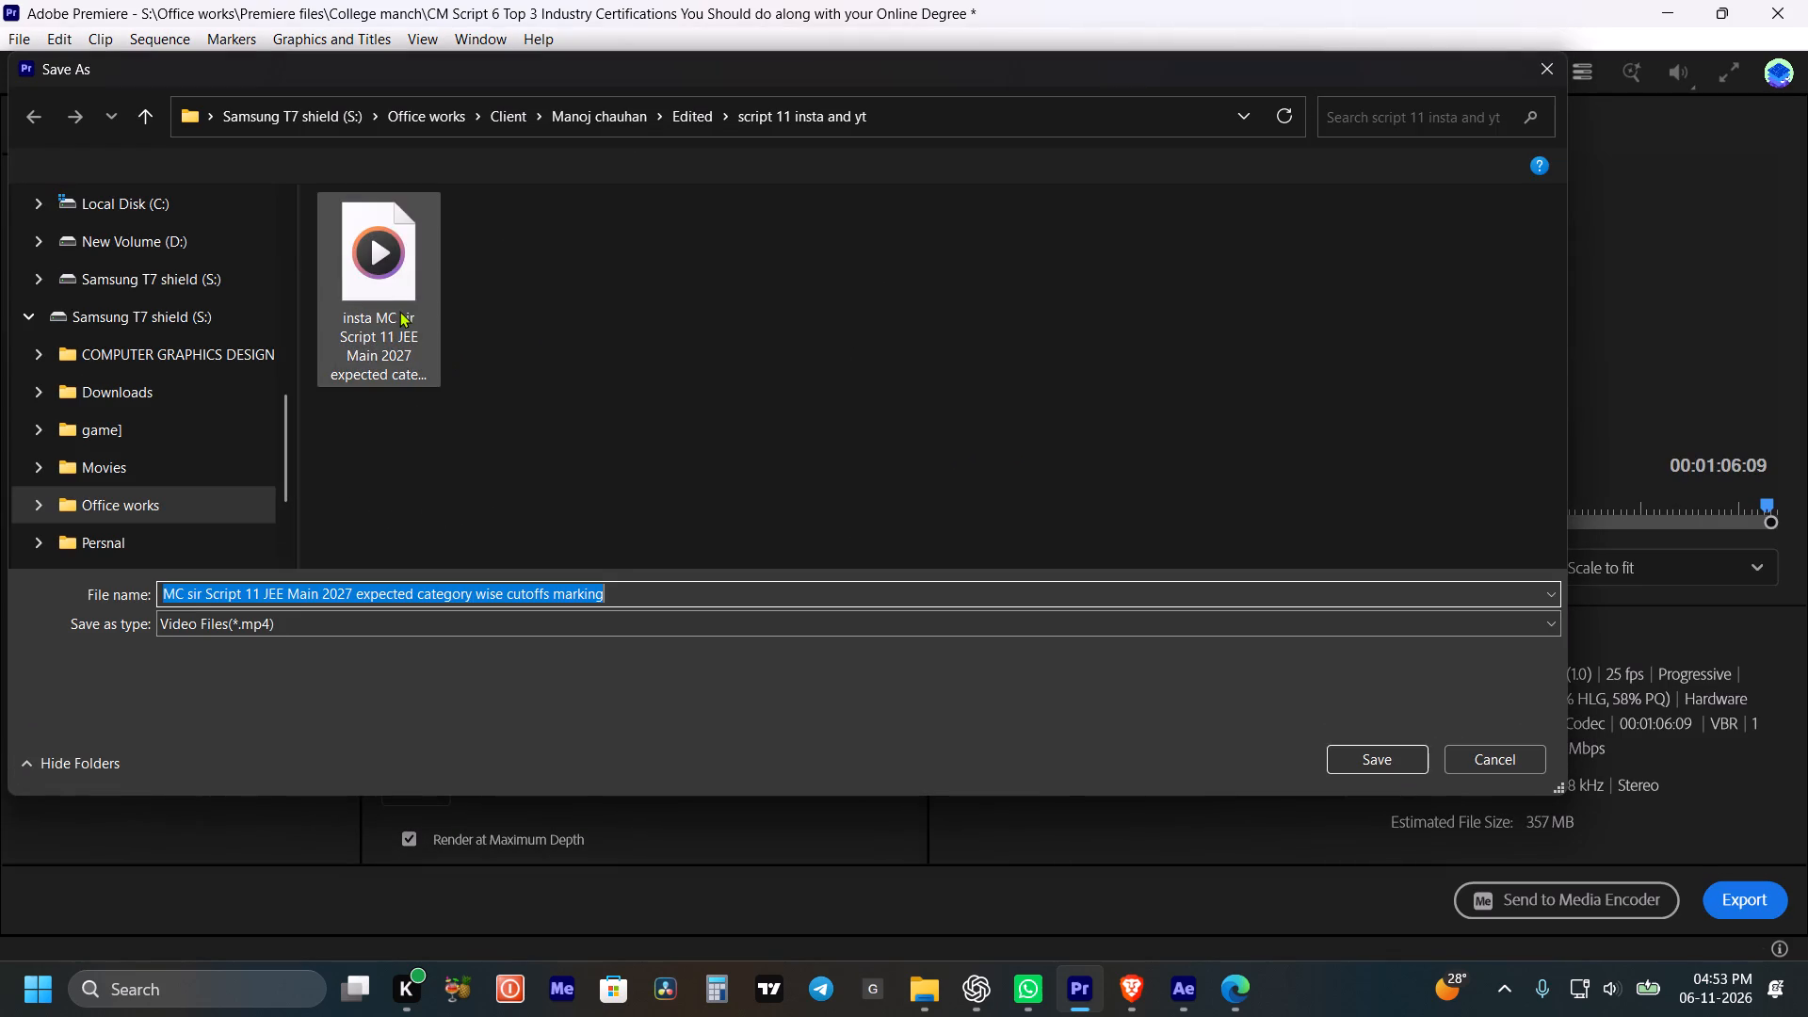
click(399, 311)
click(661, 590)
key(Left)
key(Right)
key(Right)
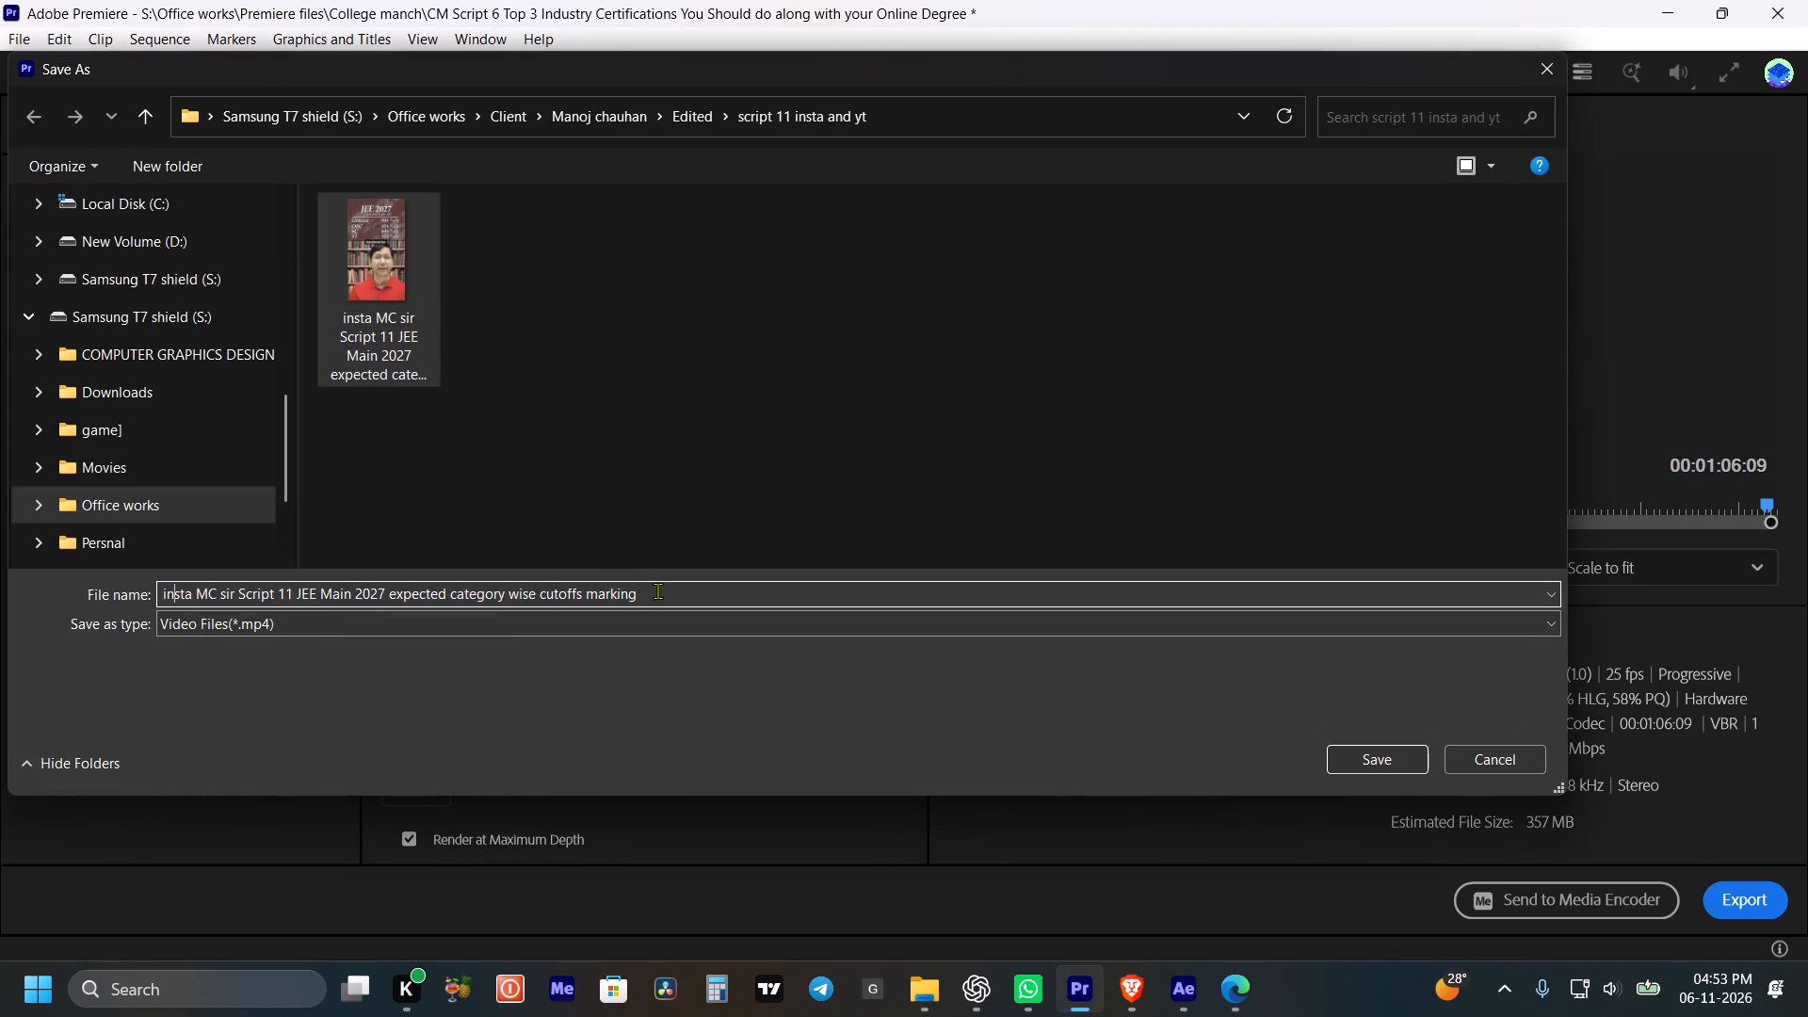
key(Right)
key(Right)
key(Right)
key(BackSpace)
key(BackSpace)
key(BackSpace)
key(BackSpace)
key(BackSpace)
key(BackSpace)
key(BackSpace)
key(BackSpace)
key(BackSpace)
text(yt)
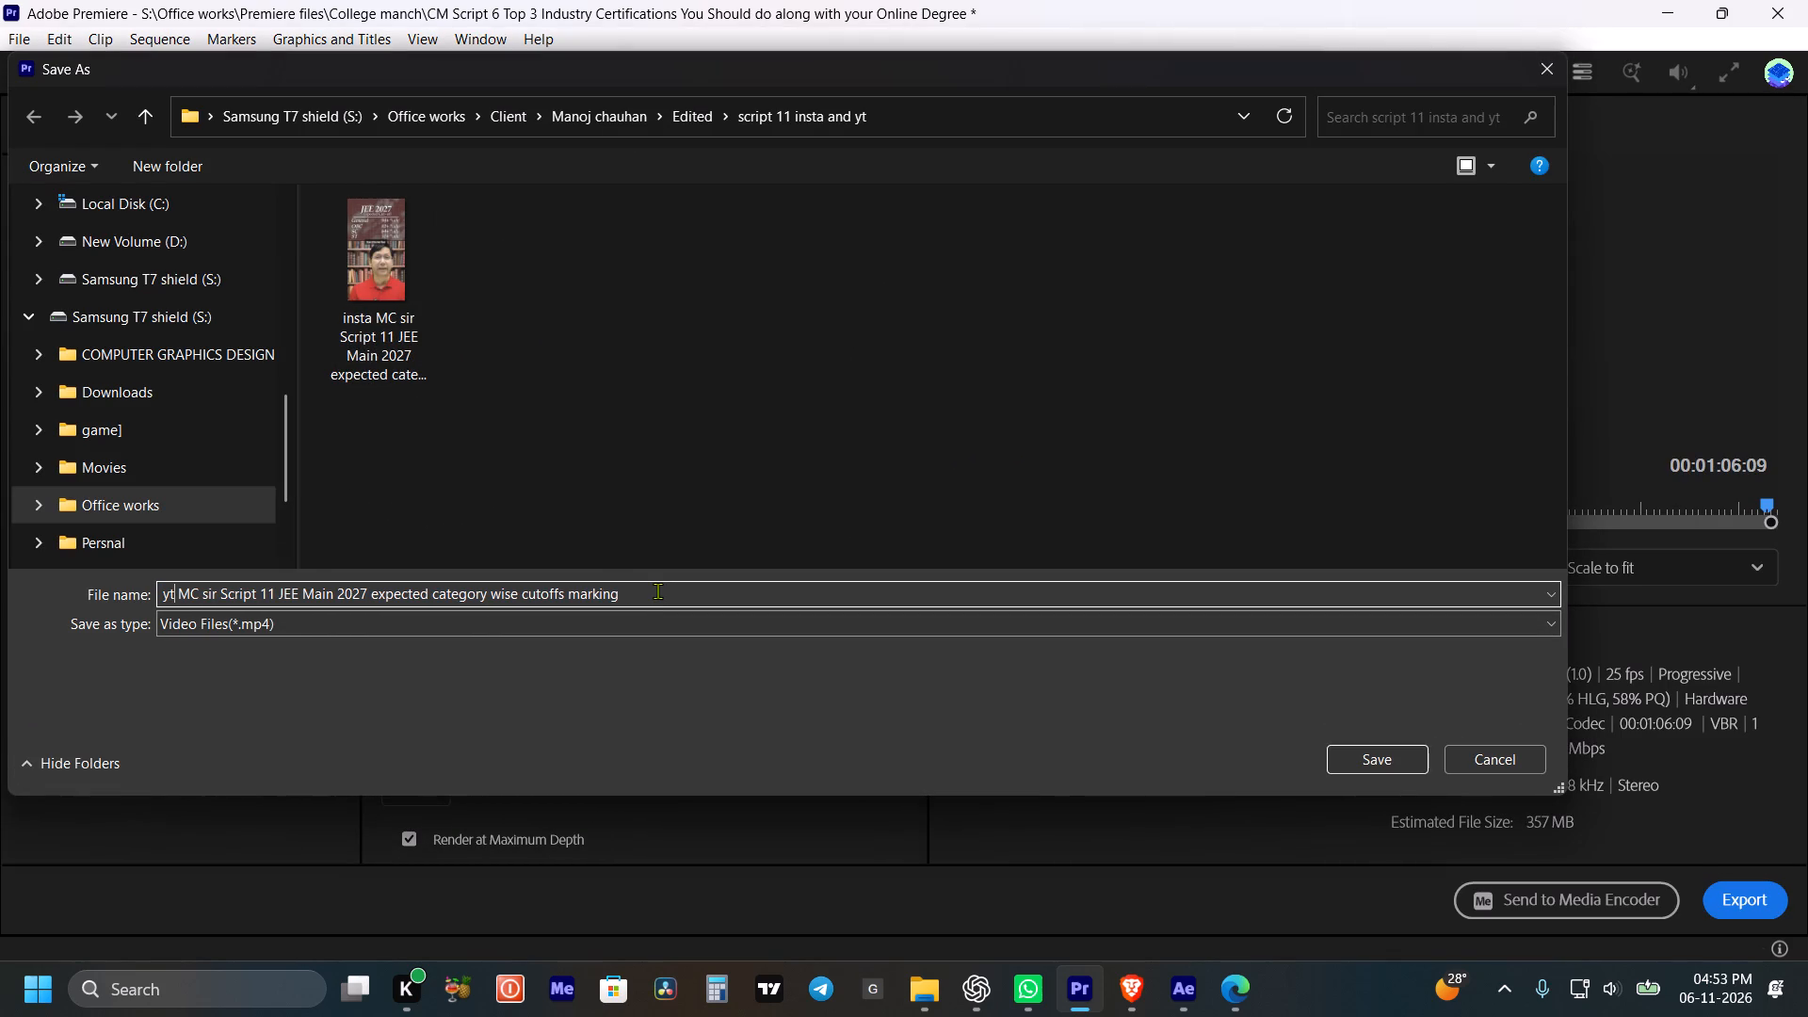
key(Return)
click(1726, 904)
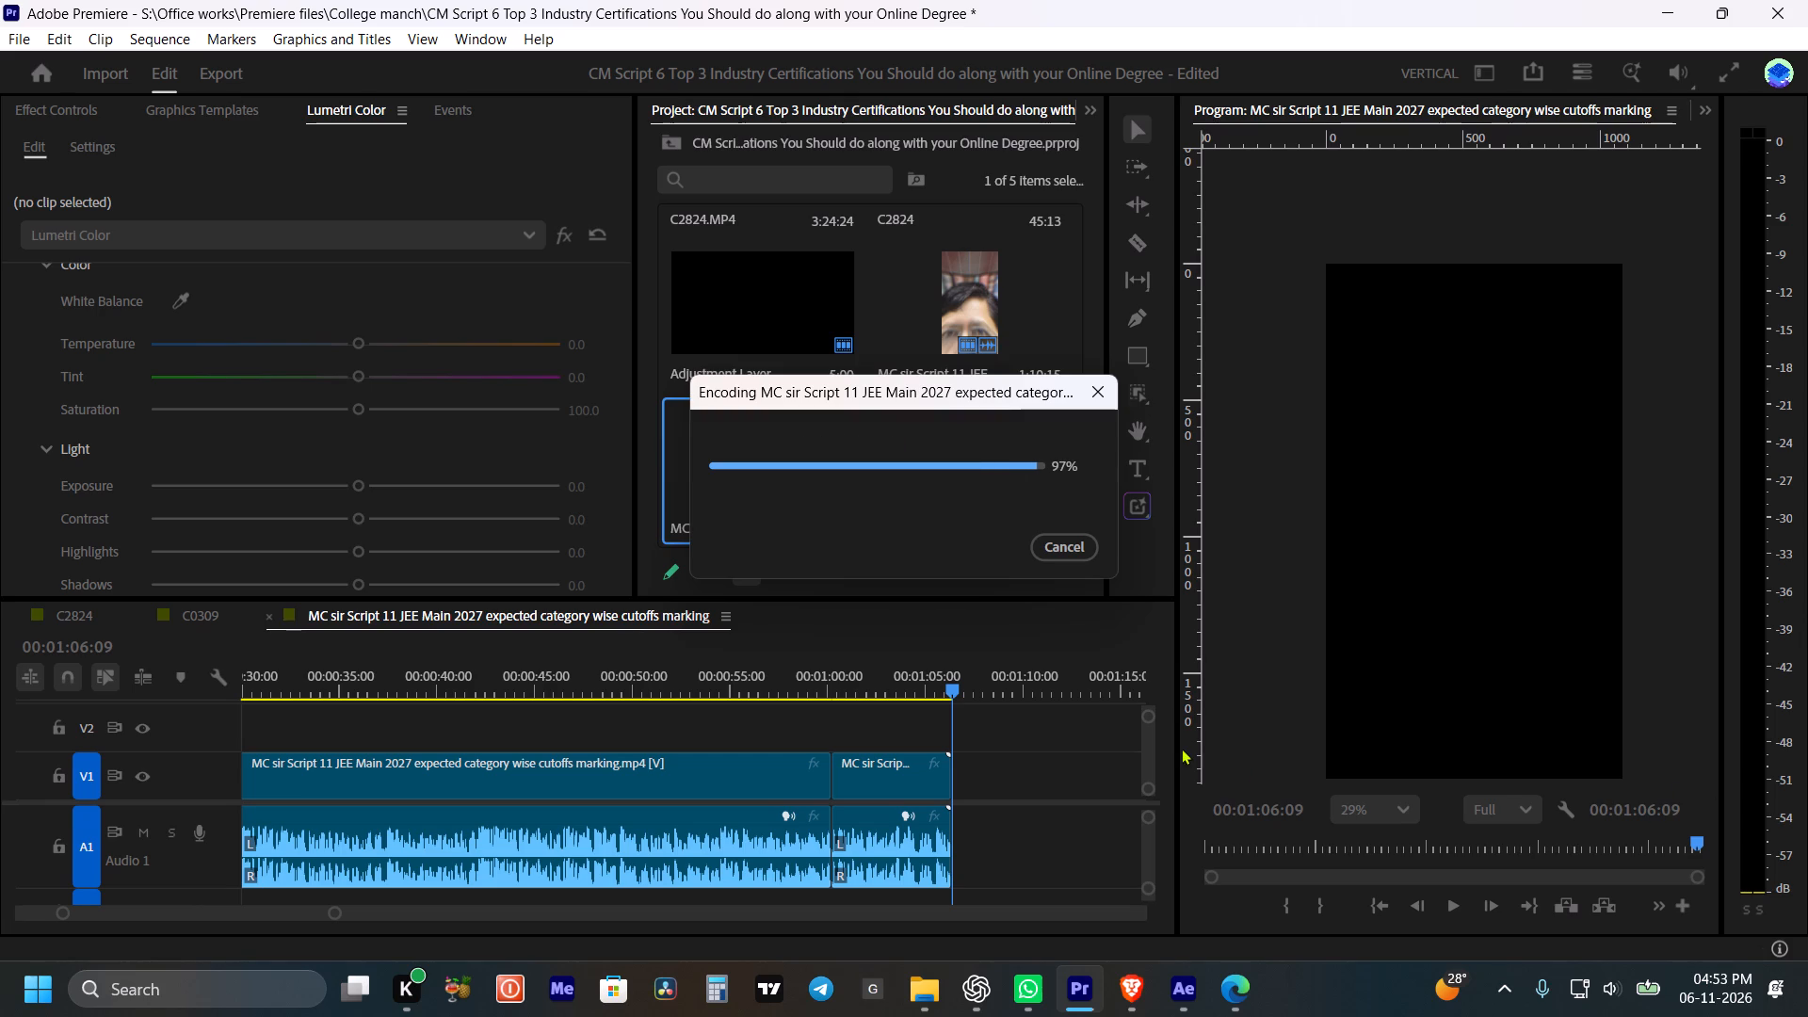
Save the Premiere project and close Premiere.
key(ctrl+a)
key(ctrl+s)
key(ctrl+s)
click(1026, 771)
click(1807, 0)
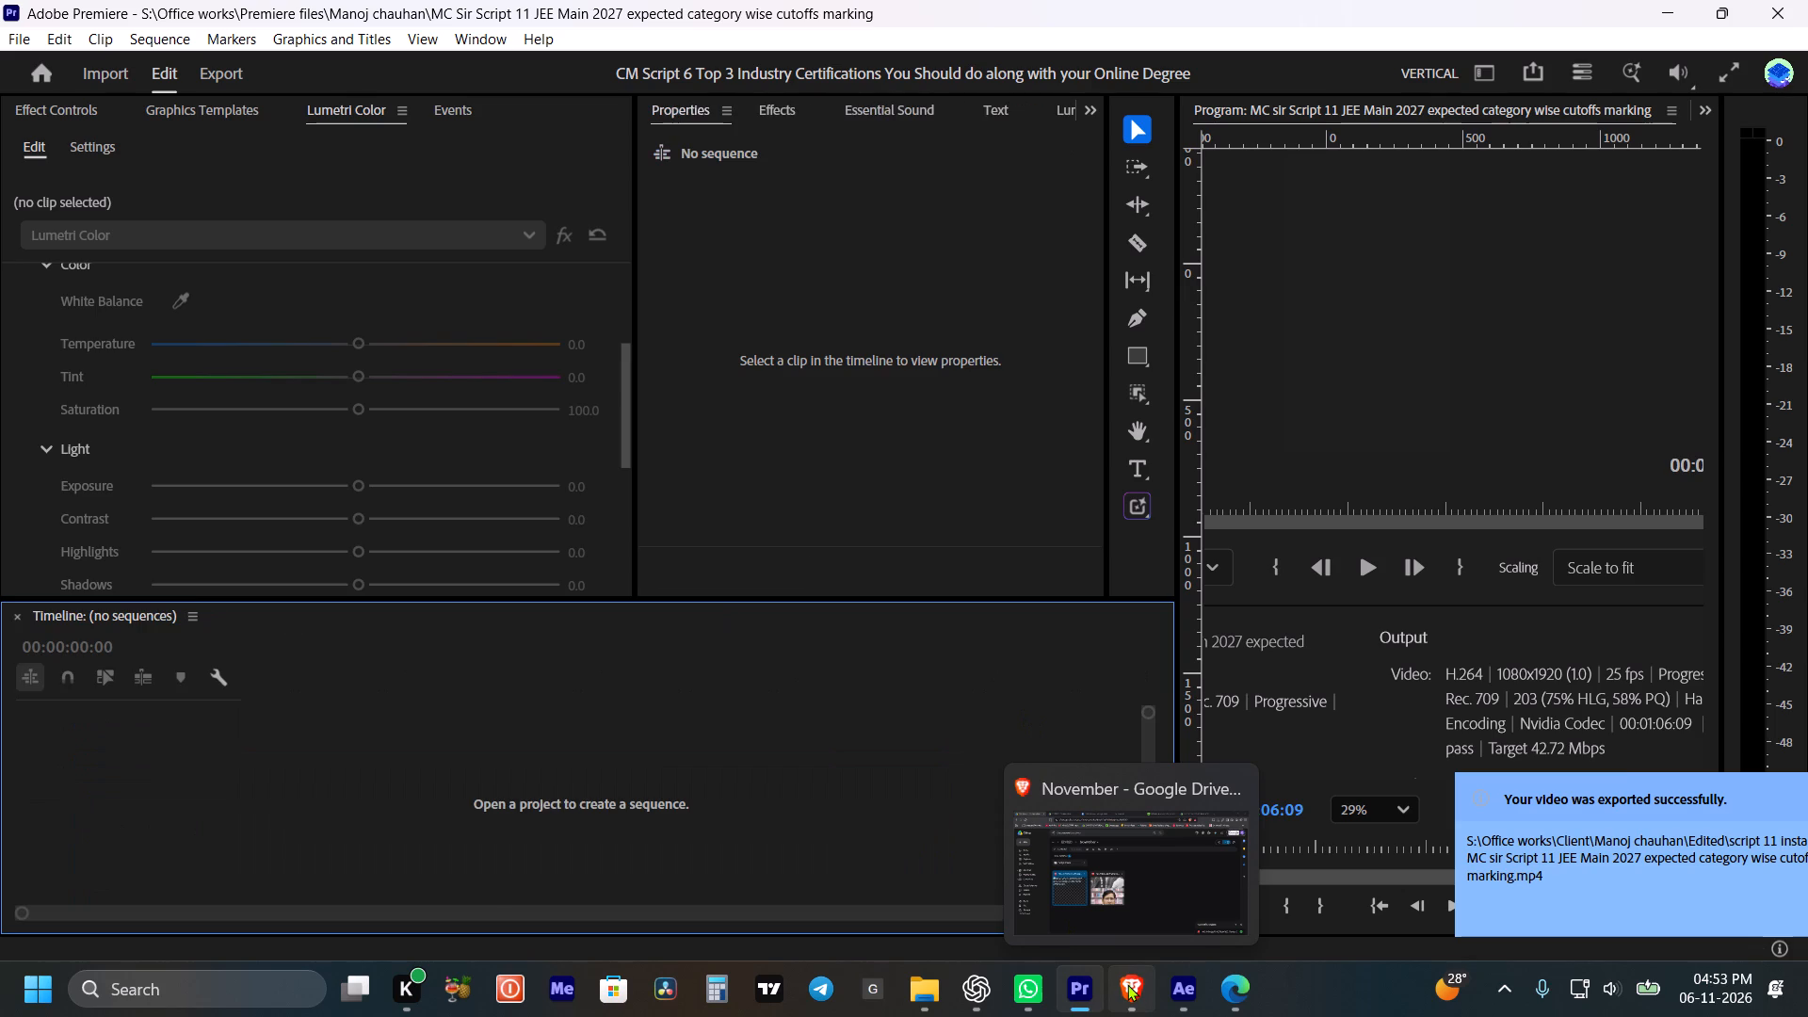
Switch to Google Drive in Brave and create a folder named “Script 11 insta and yt” inside November.
click(1129, 977)
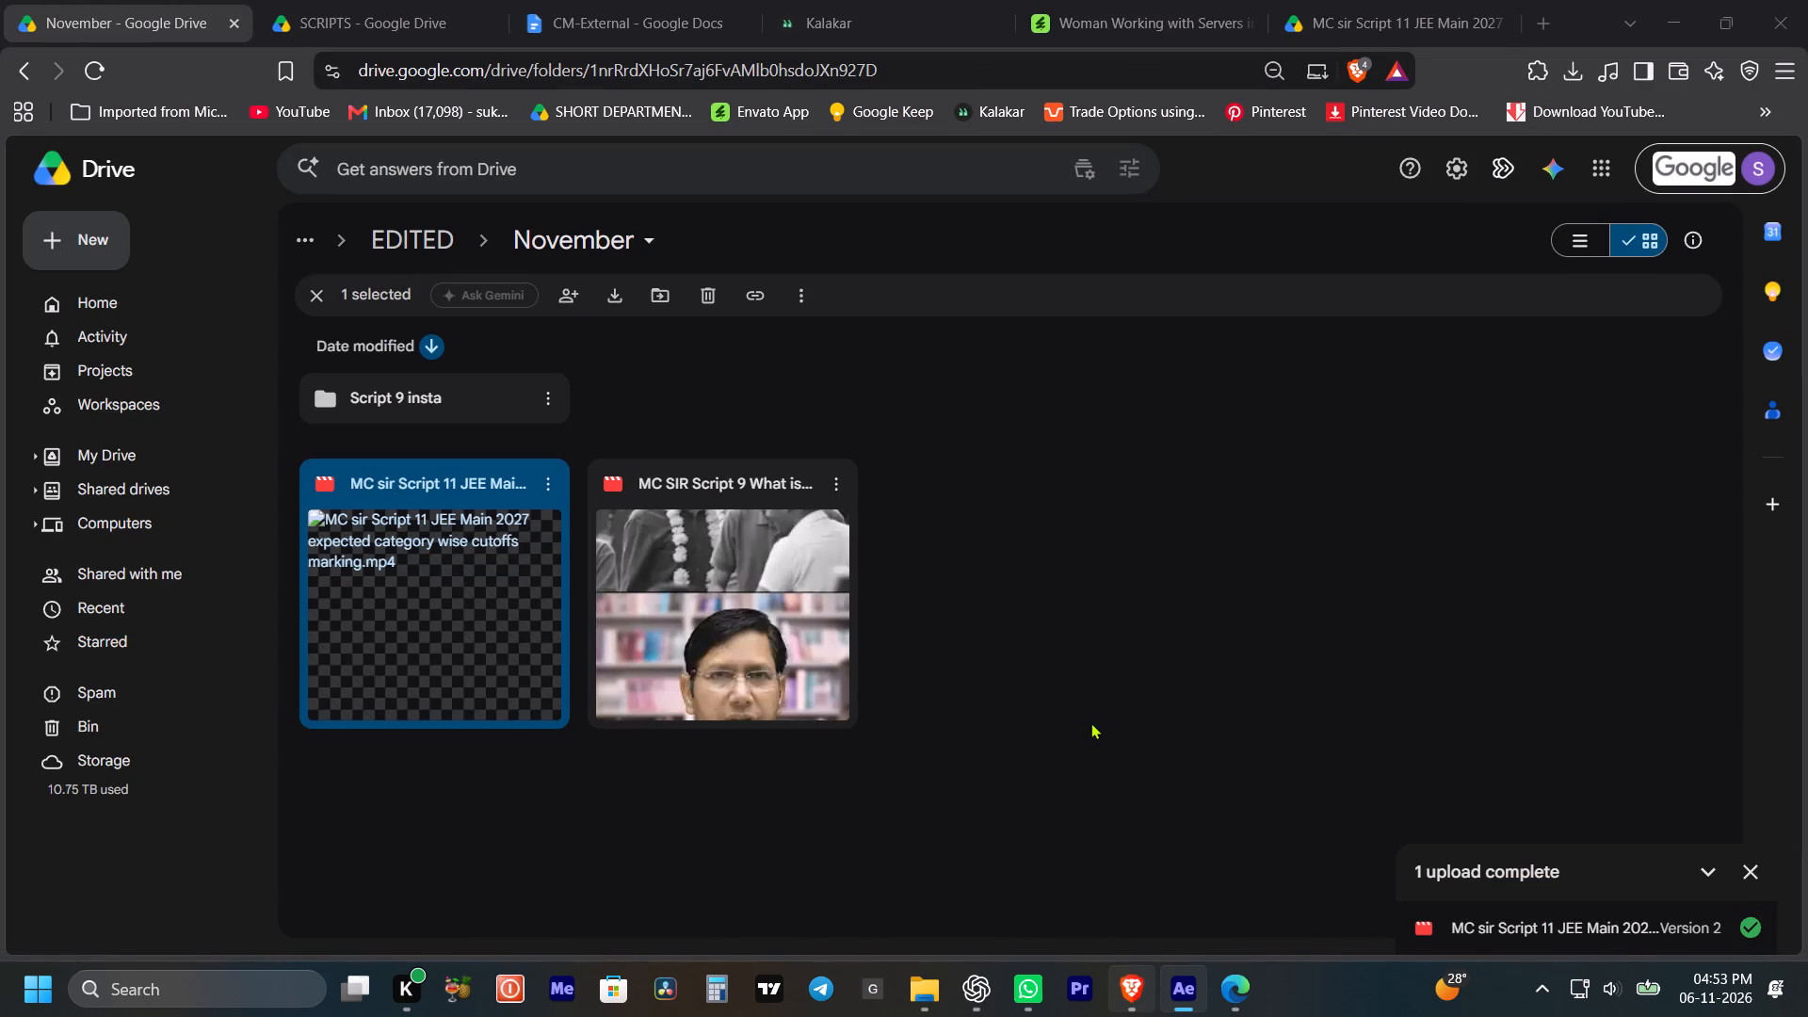
click(1094, 728)
click(1048, 635)
drag(1051, 583, 1025, 559)
click(35, 238)
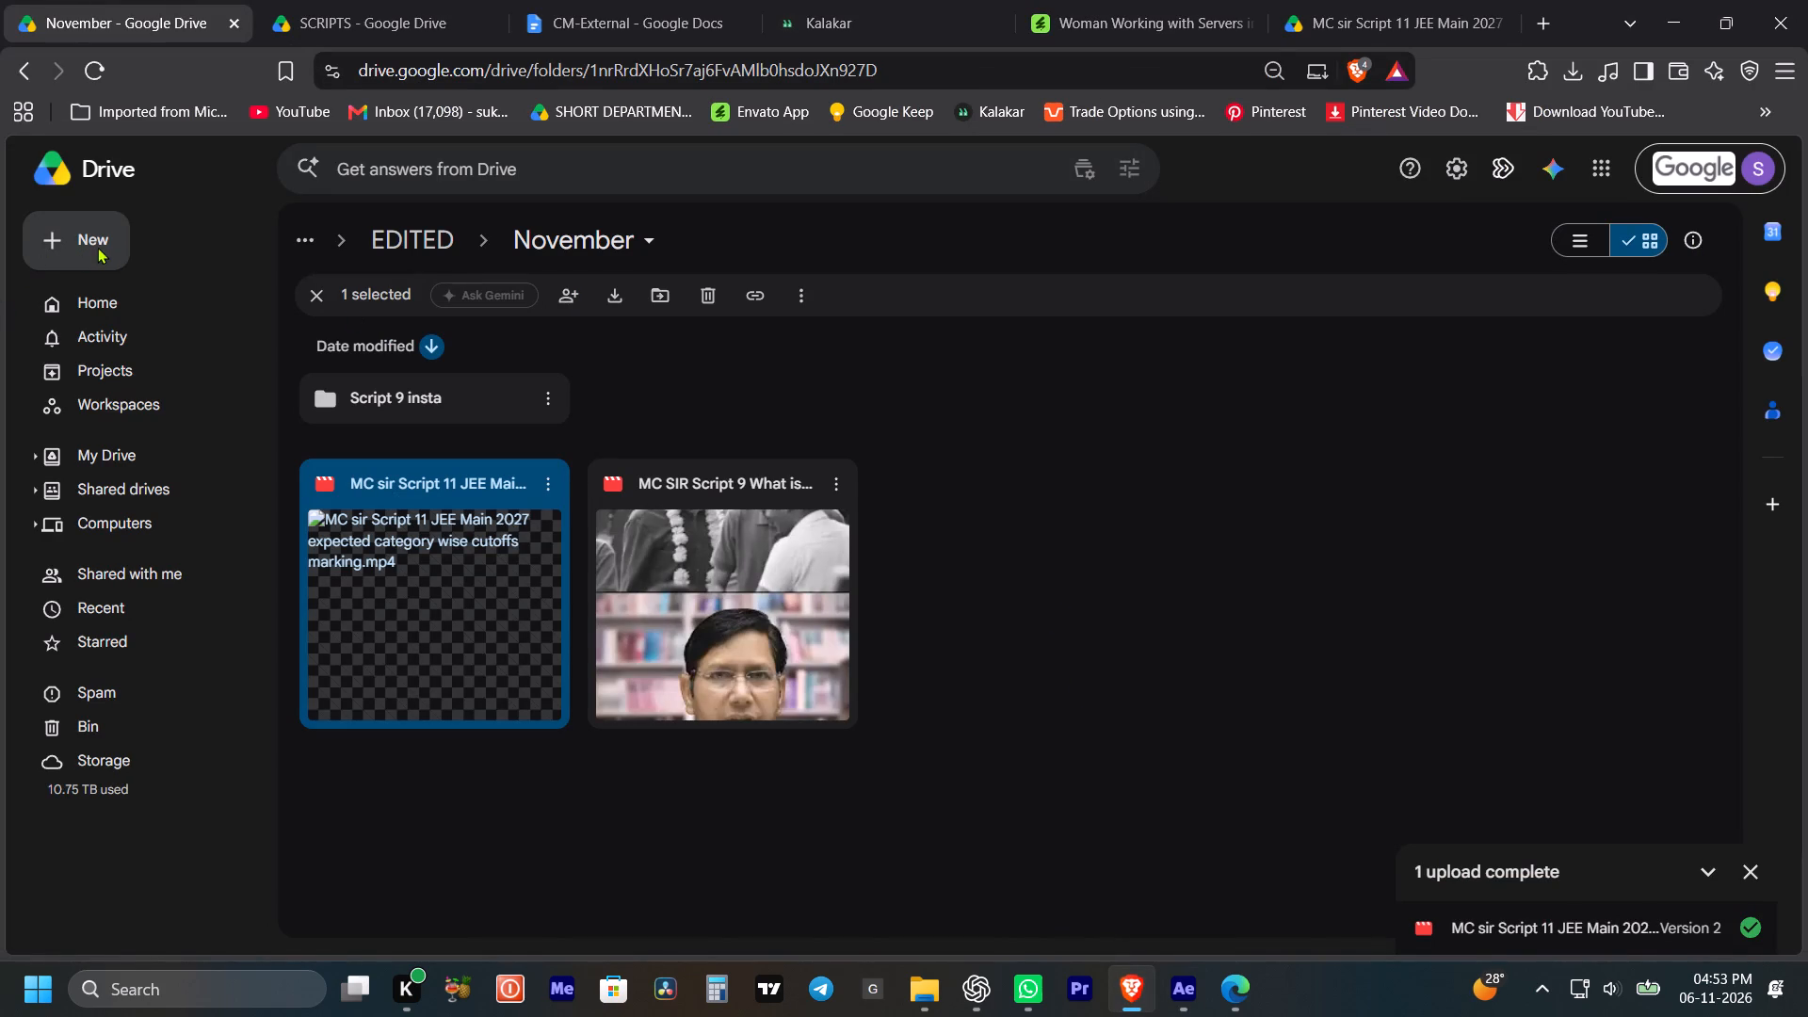
click(987, 696)
click(1018, 757)
scroll(1208, 718, down, 6)
click(1747, 875)
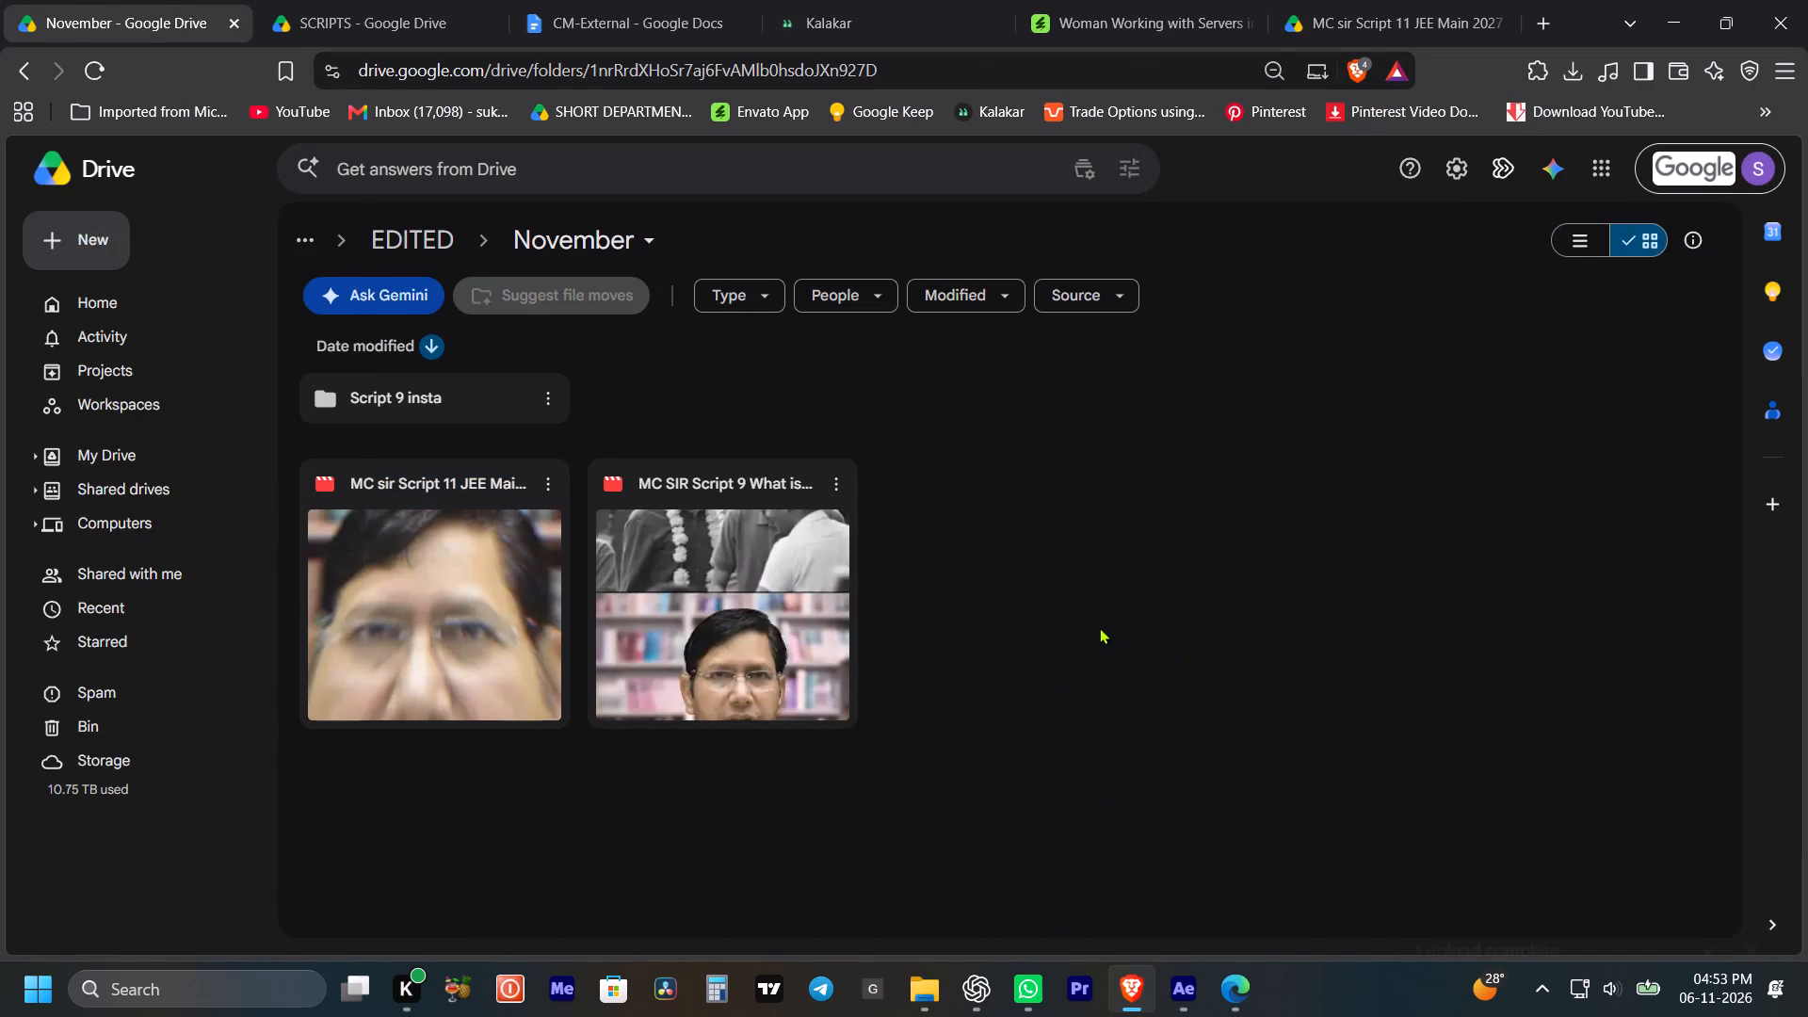
click(1099, 627)
click(50, 254)
click(149, 234)
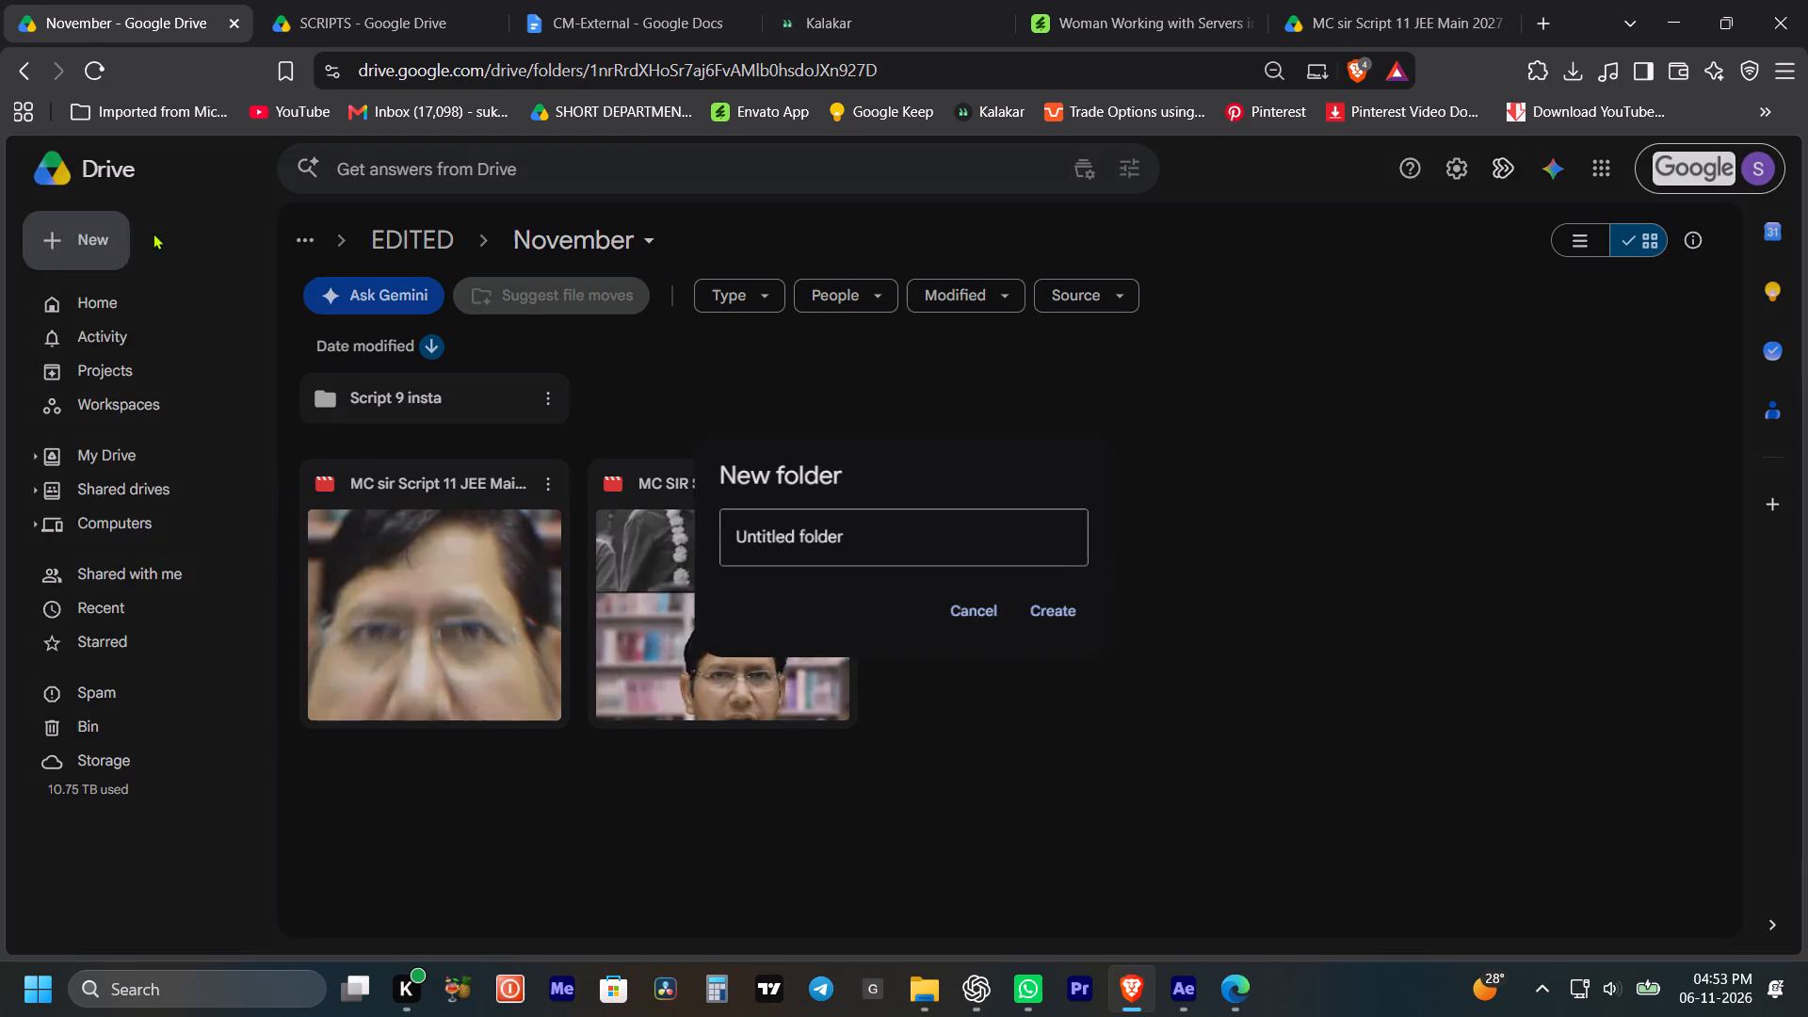
text(Script 11 insta and yt)
key(Return)
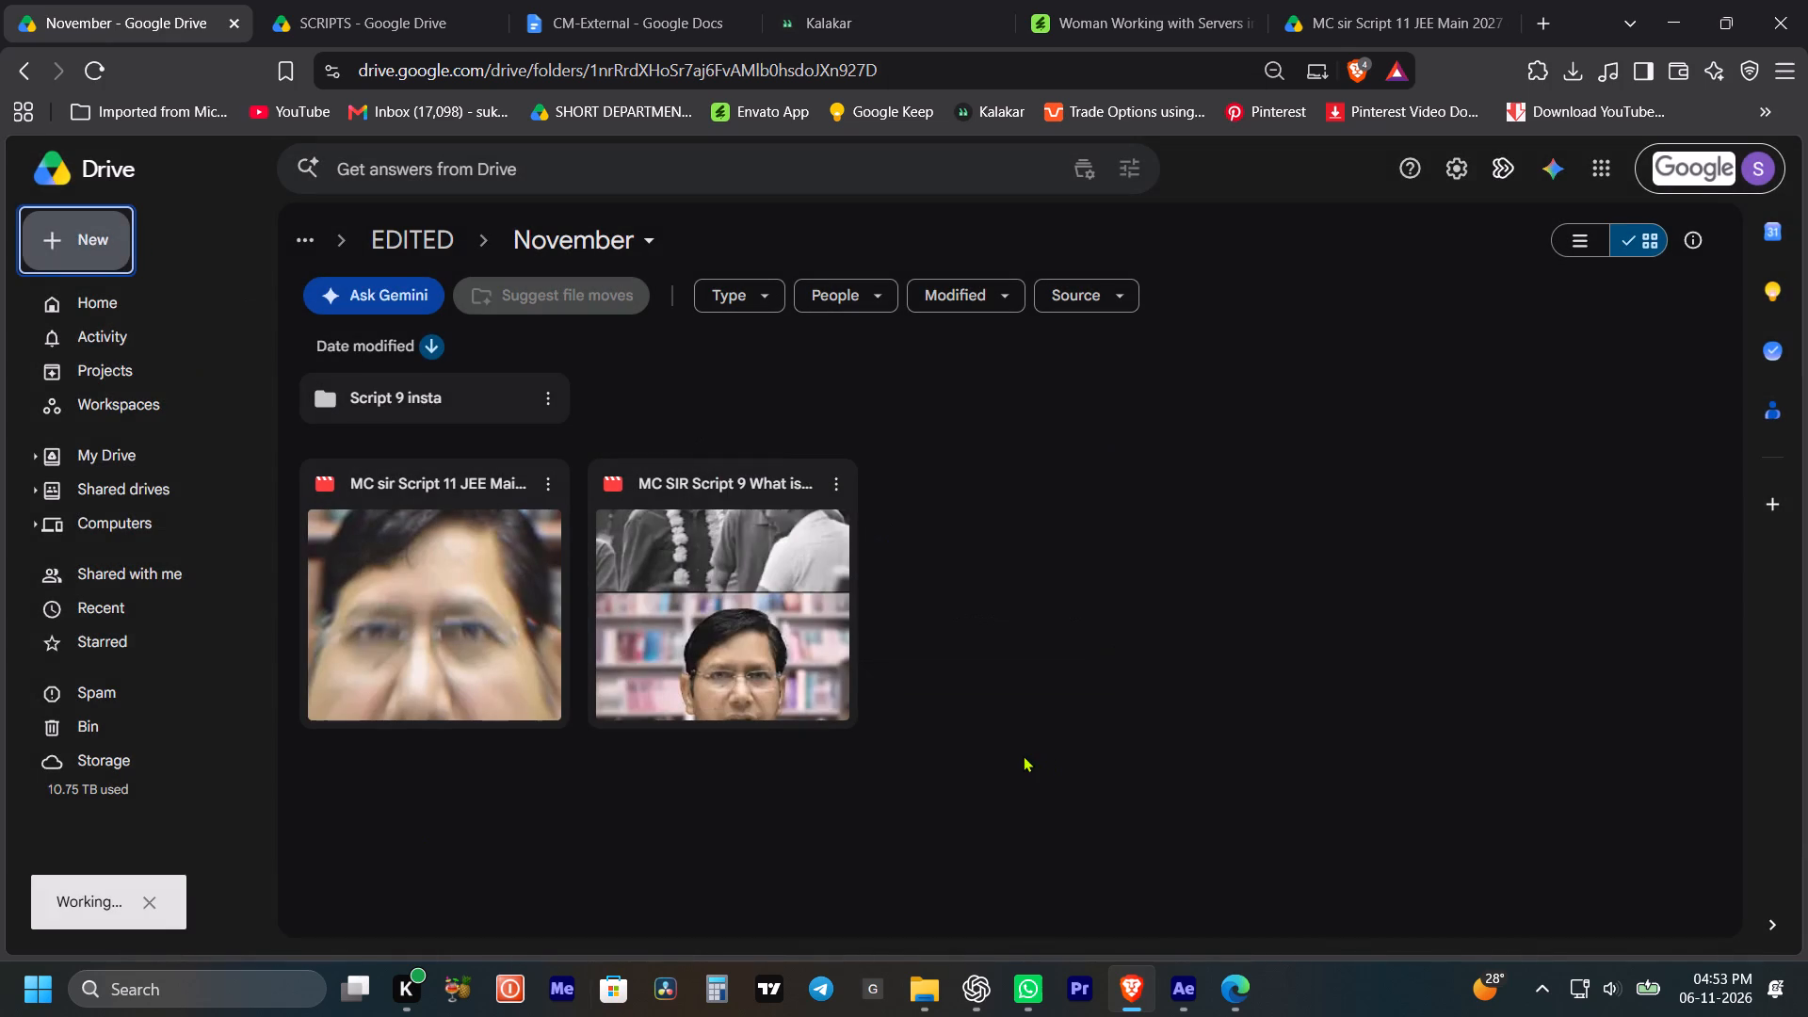
Upload the insta and yt exports from the local “script 11 insta and yt” folder into the new Drive folder.
click(452, 403)
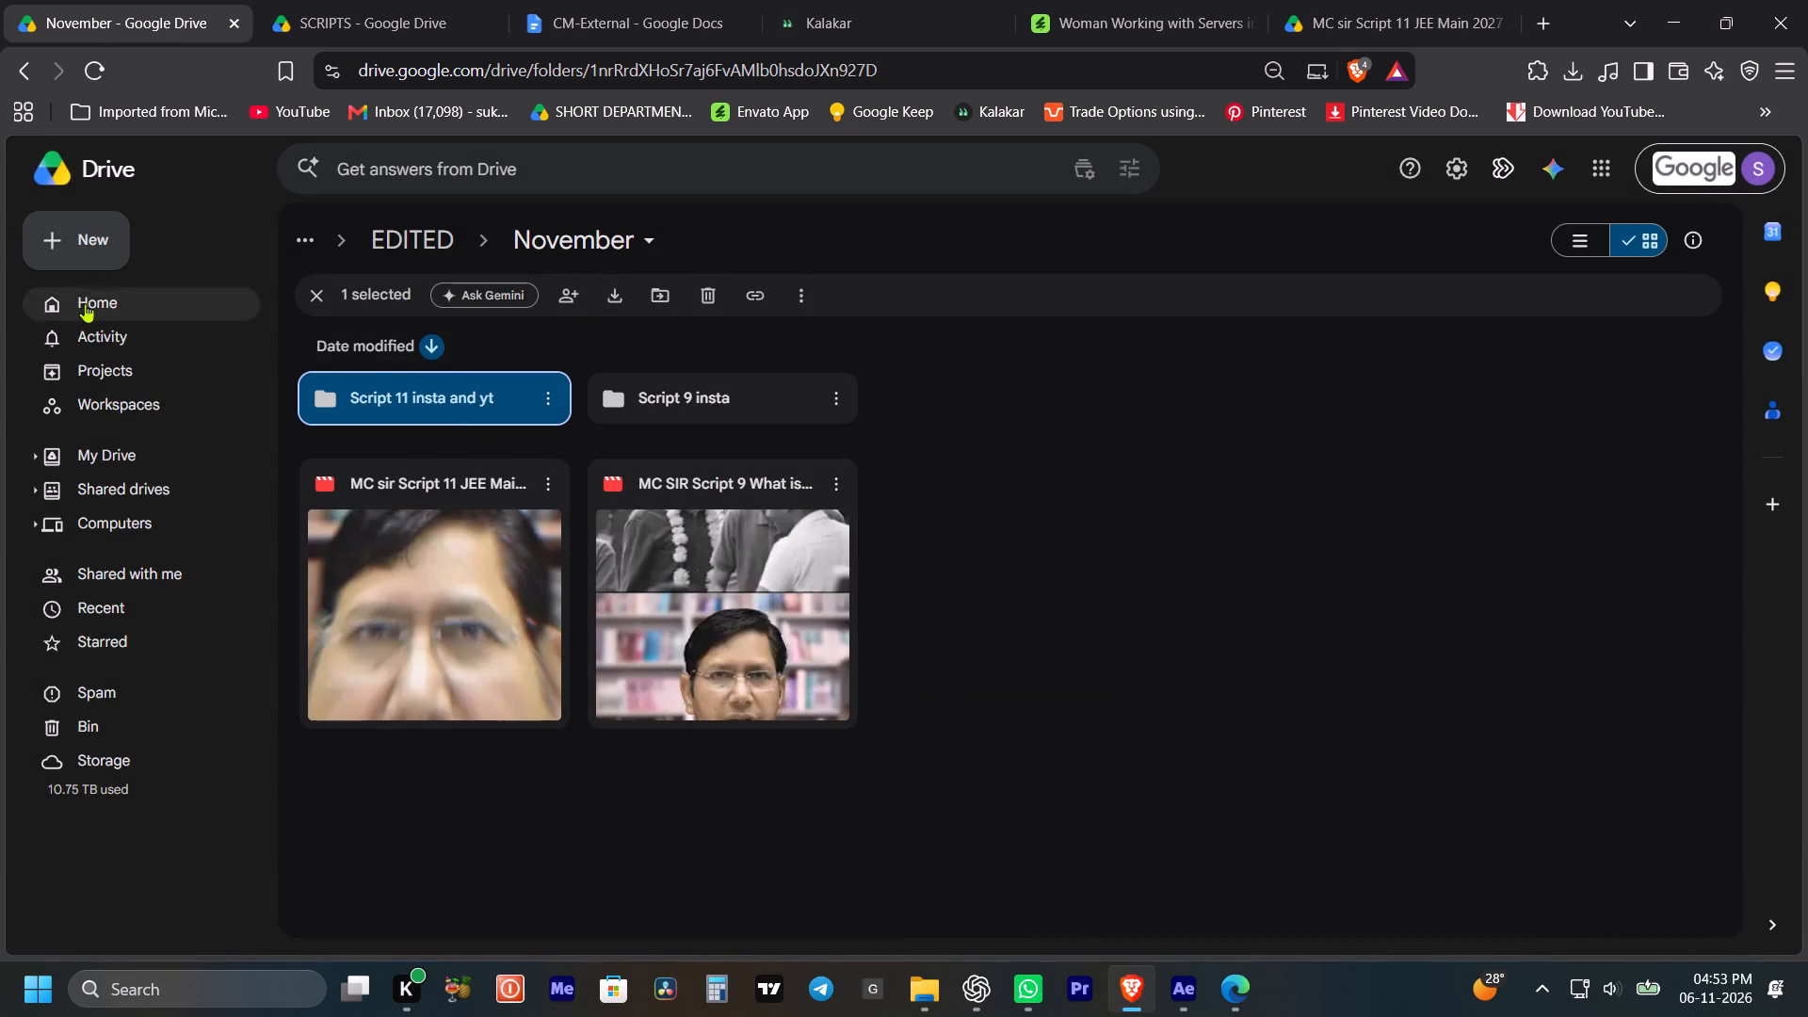
double_click(344, 395)
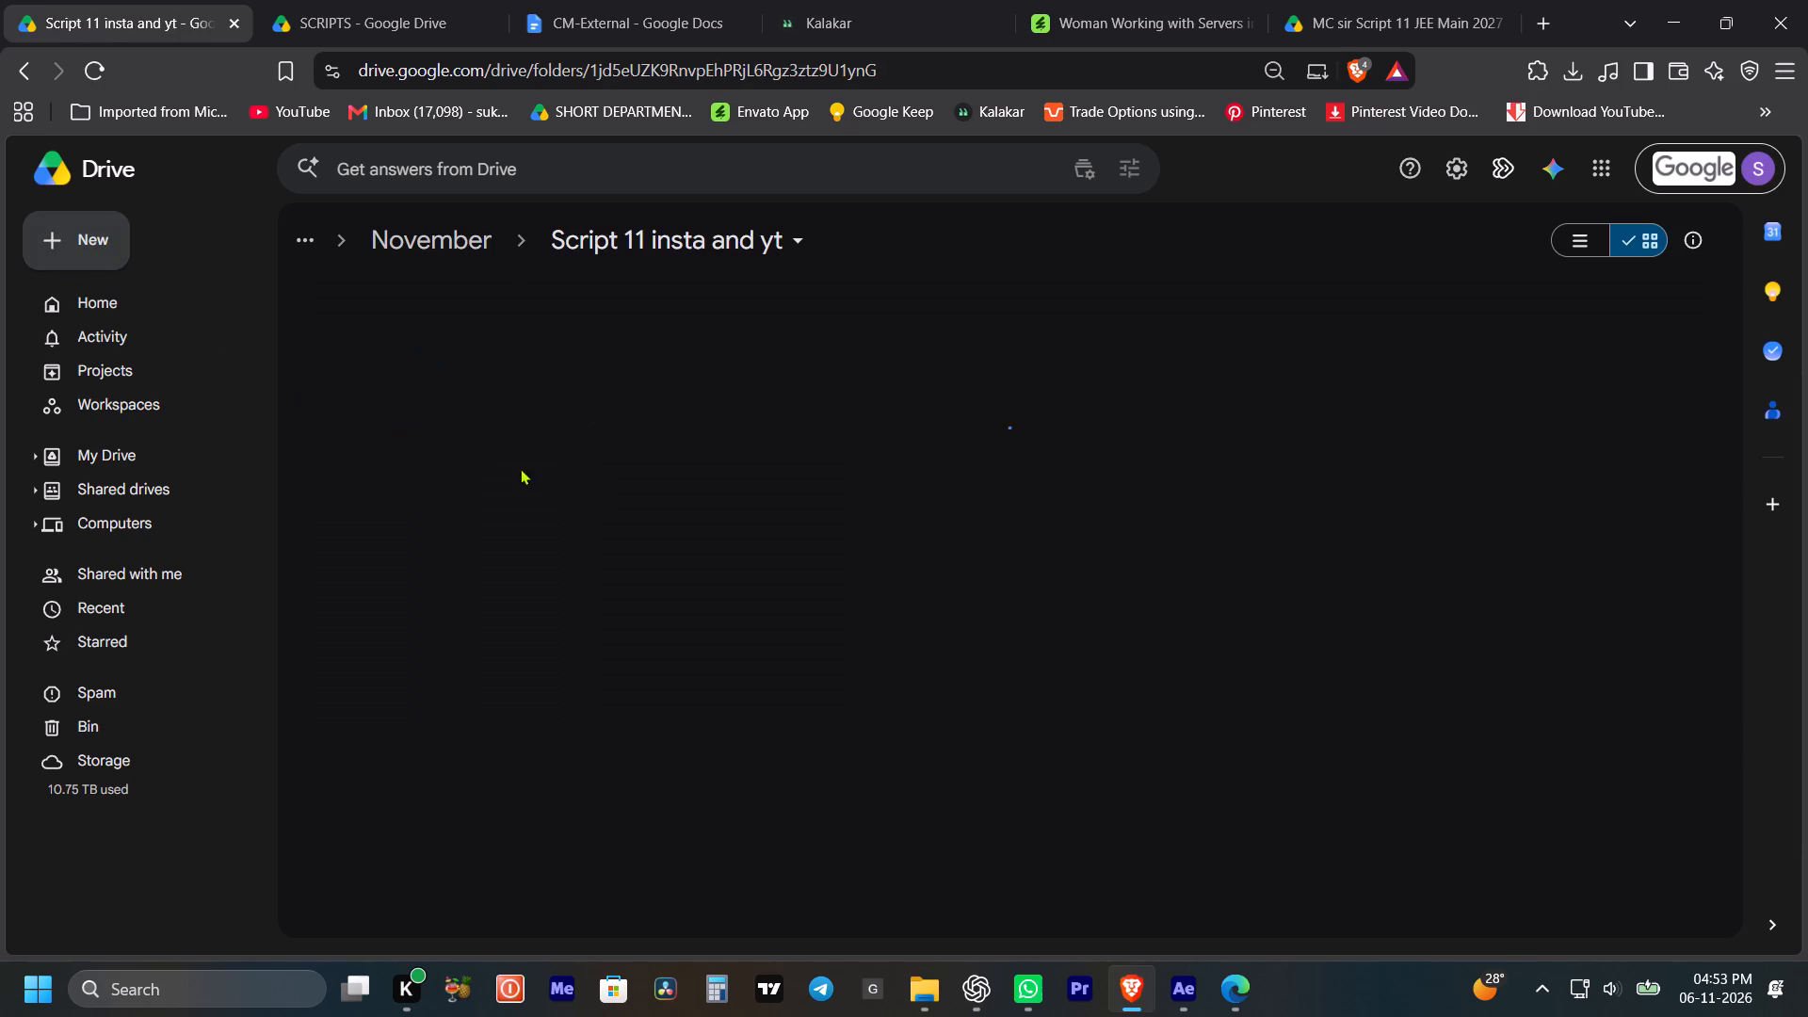
click(77, 254)
click(113, 293)
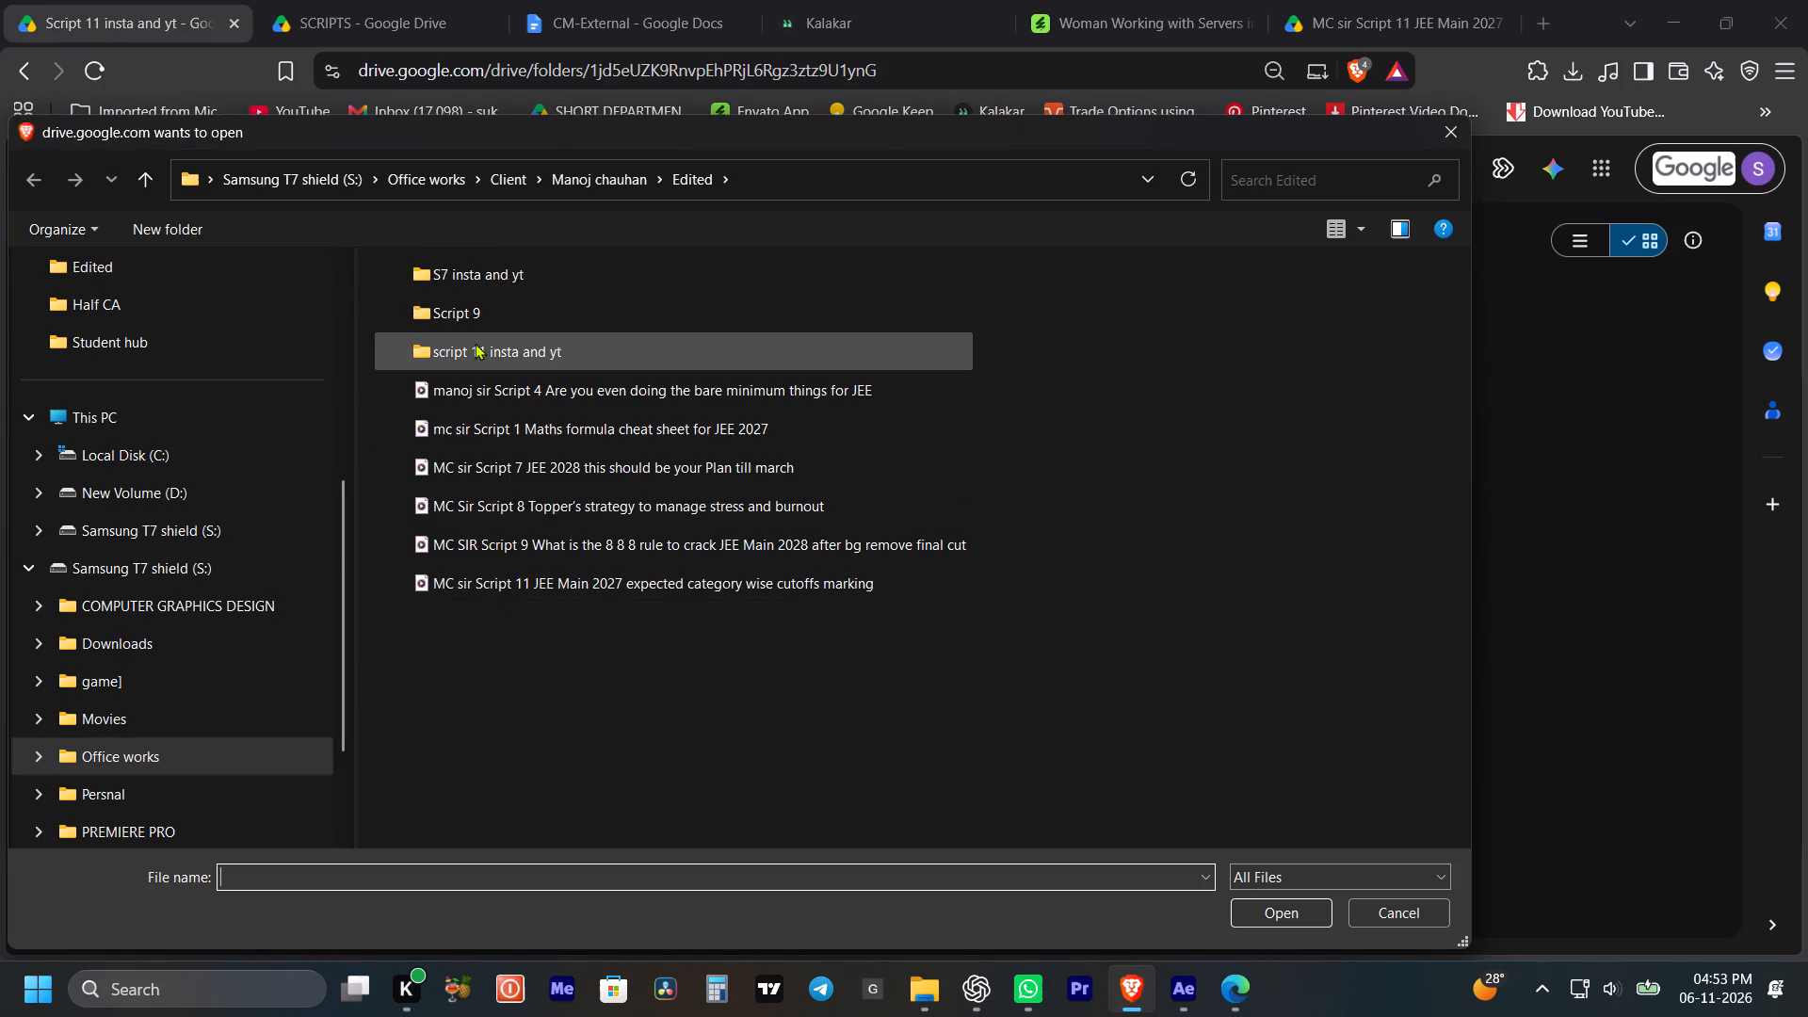
double_click(476, 355)
drag(834, 435, 426, 428)
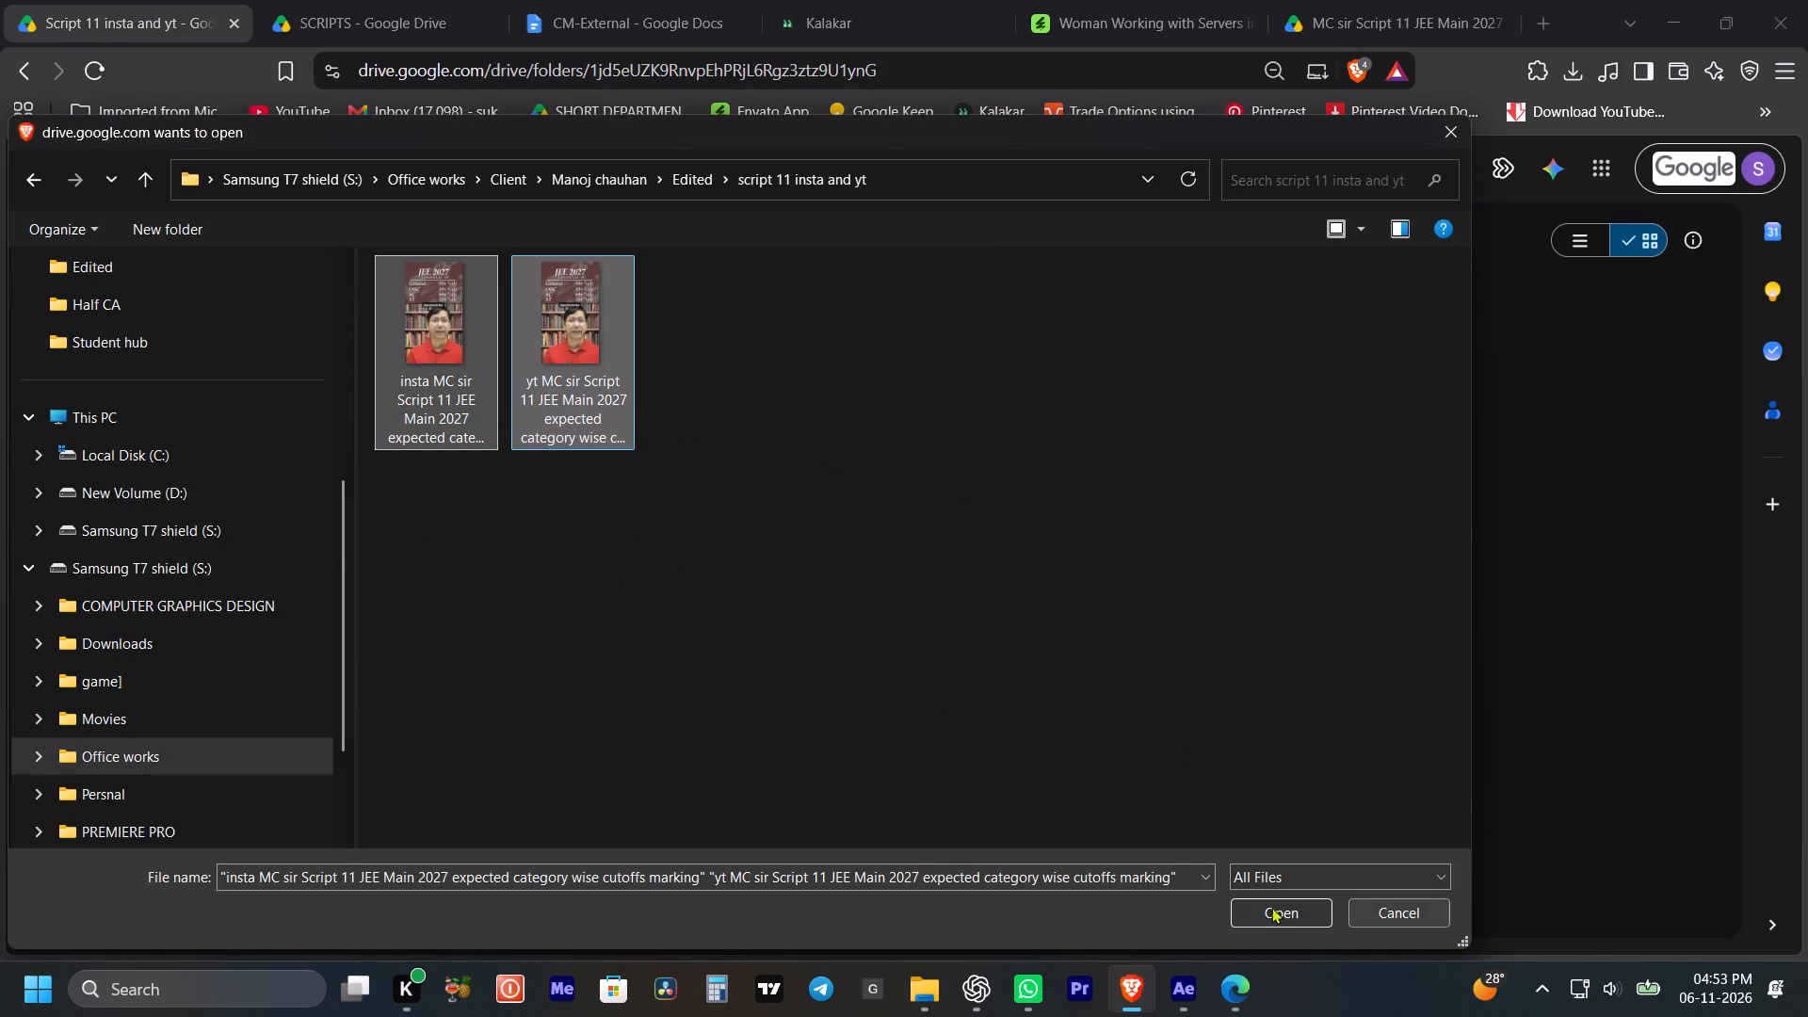
click(1266, 907)
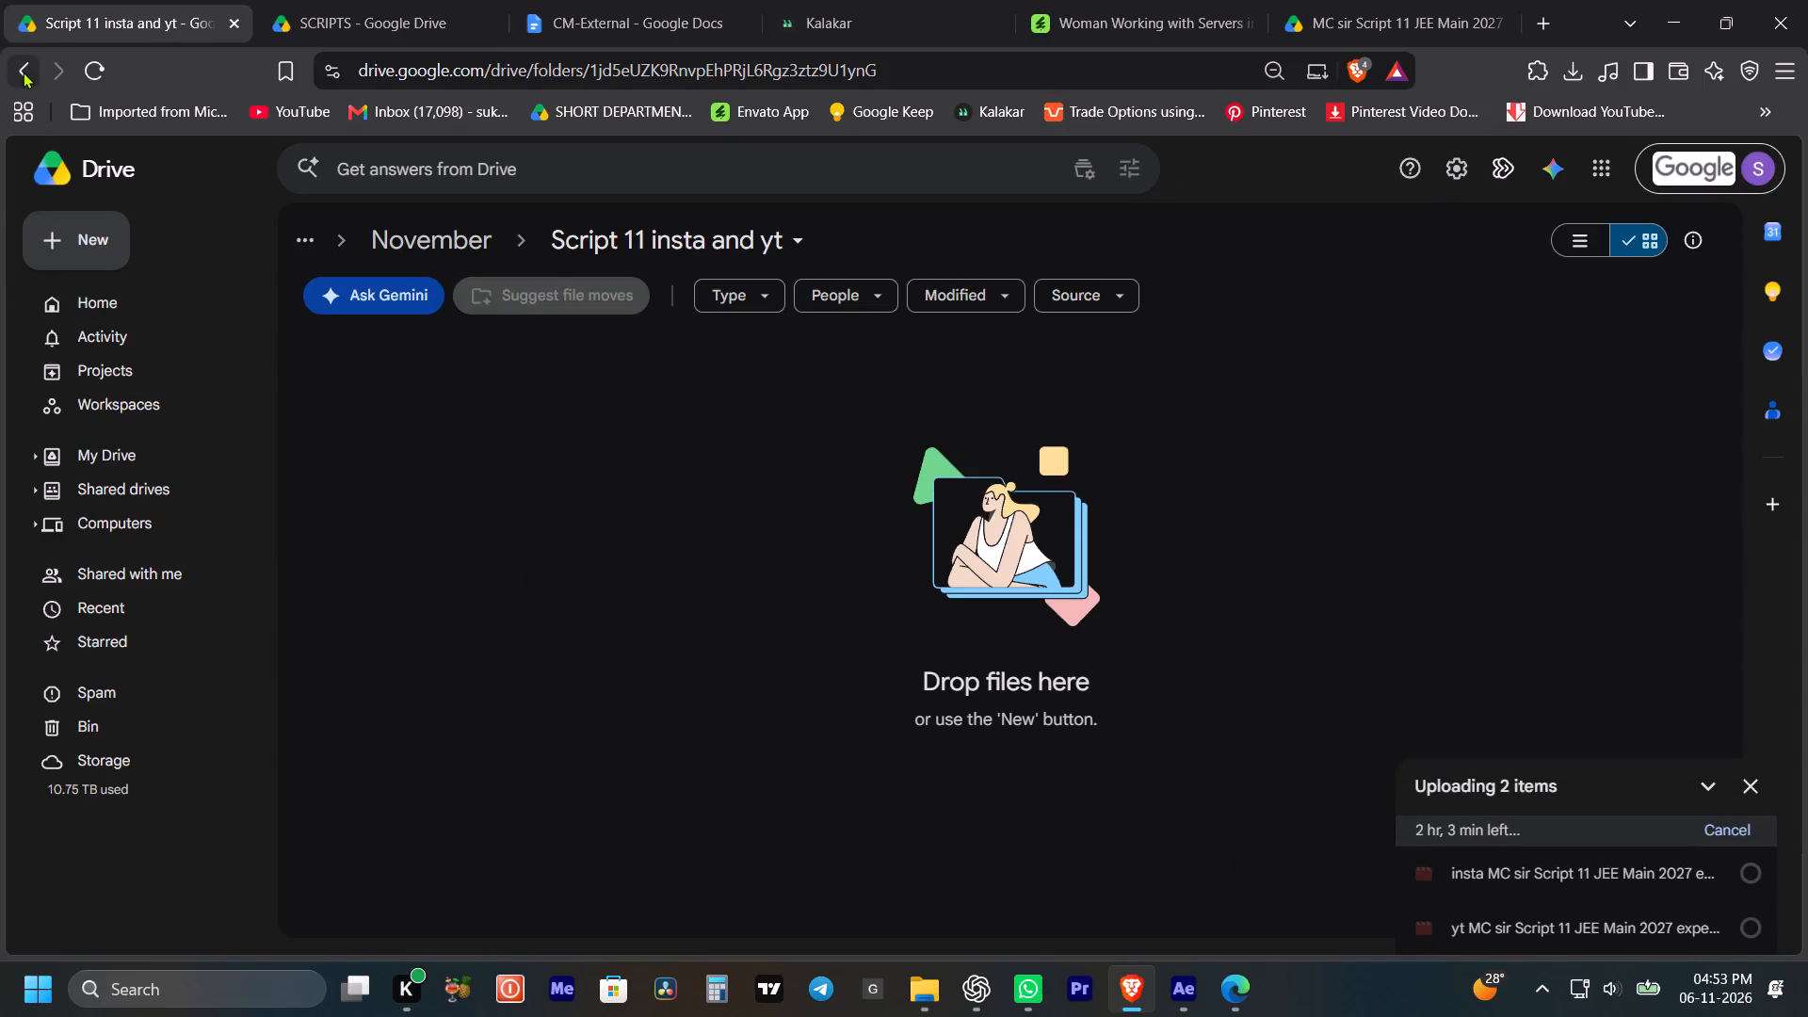
Share the “Script 11 insta and yt” Drive folder with anyone with the link as Editor and copy its link.
click(23, 72)
right_click(440, 405)
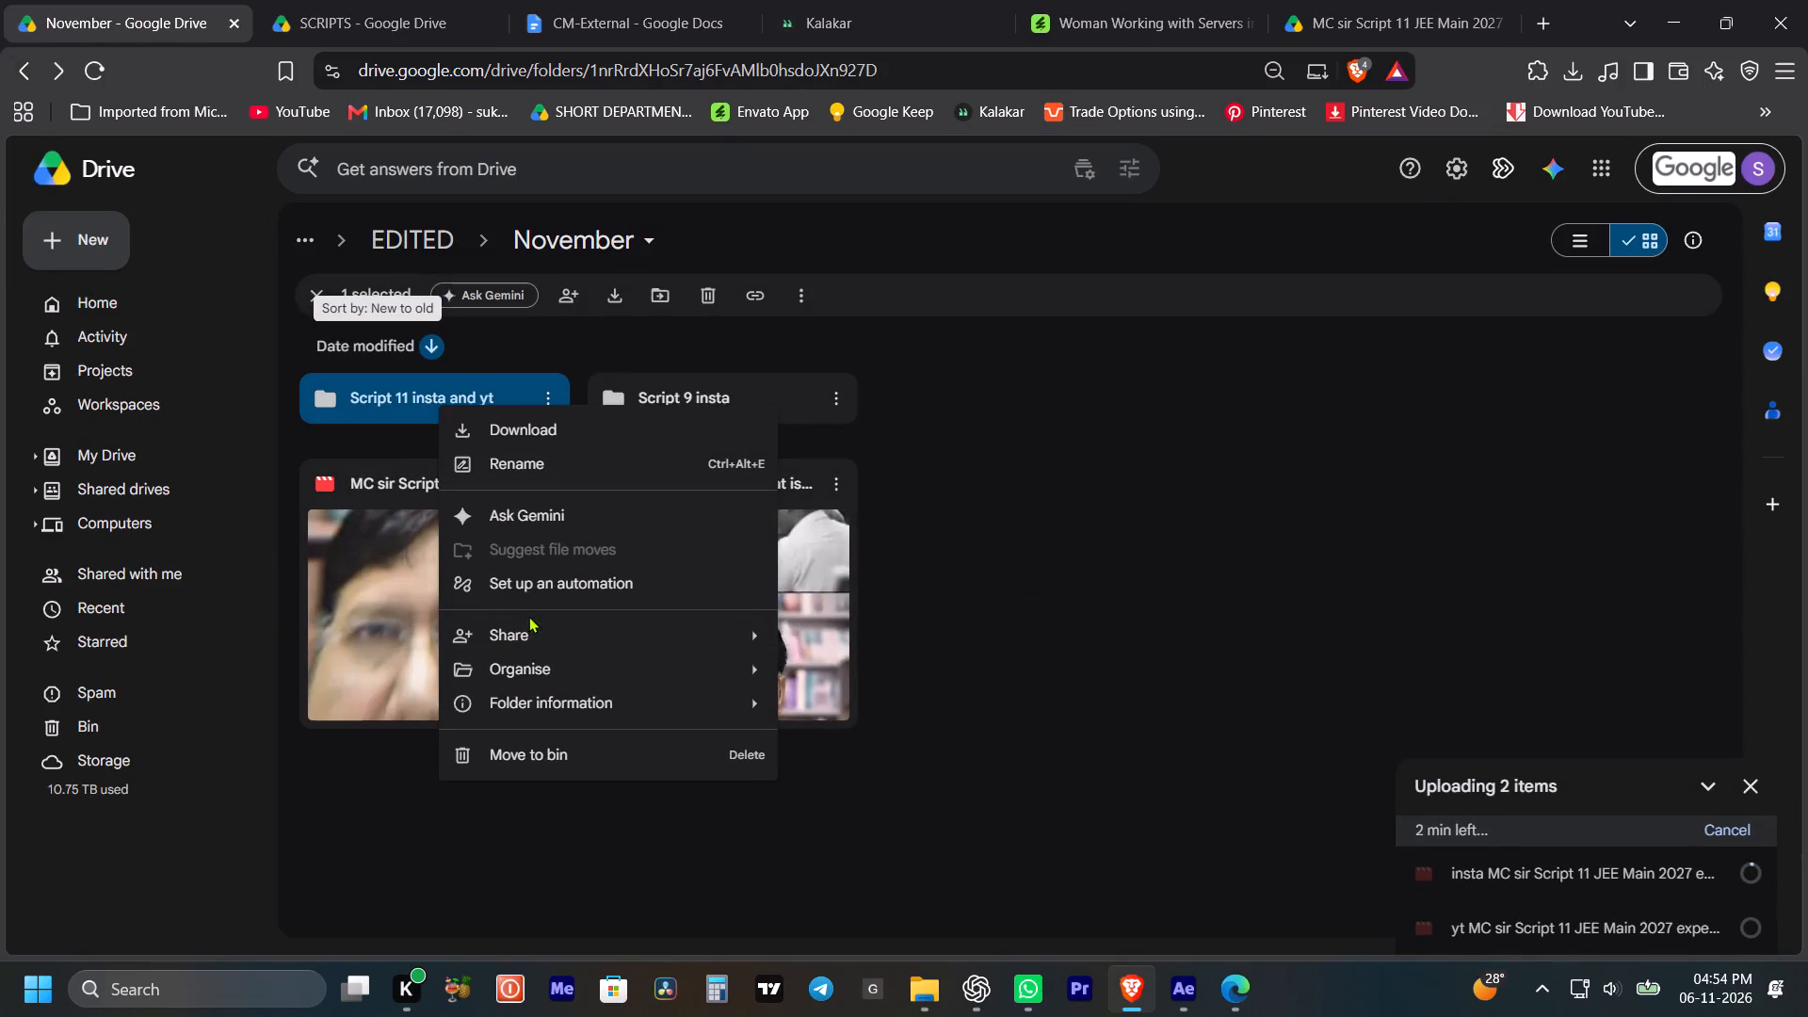
drag(528, 616, 531, 627)
click(920, 653)
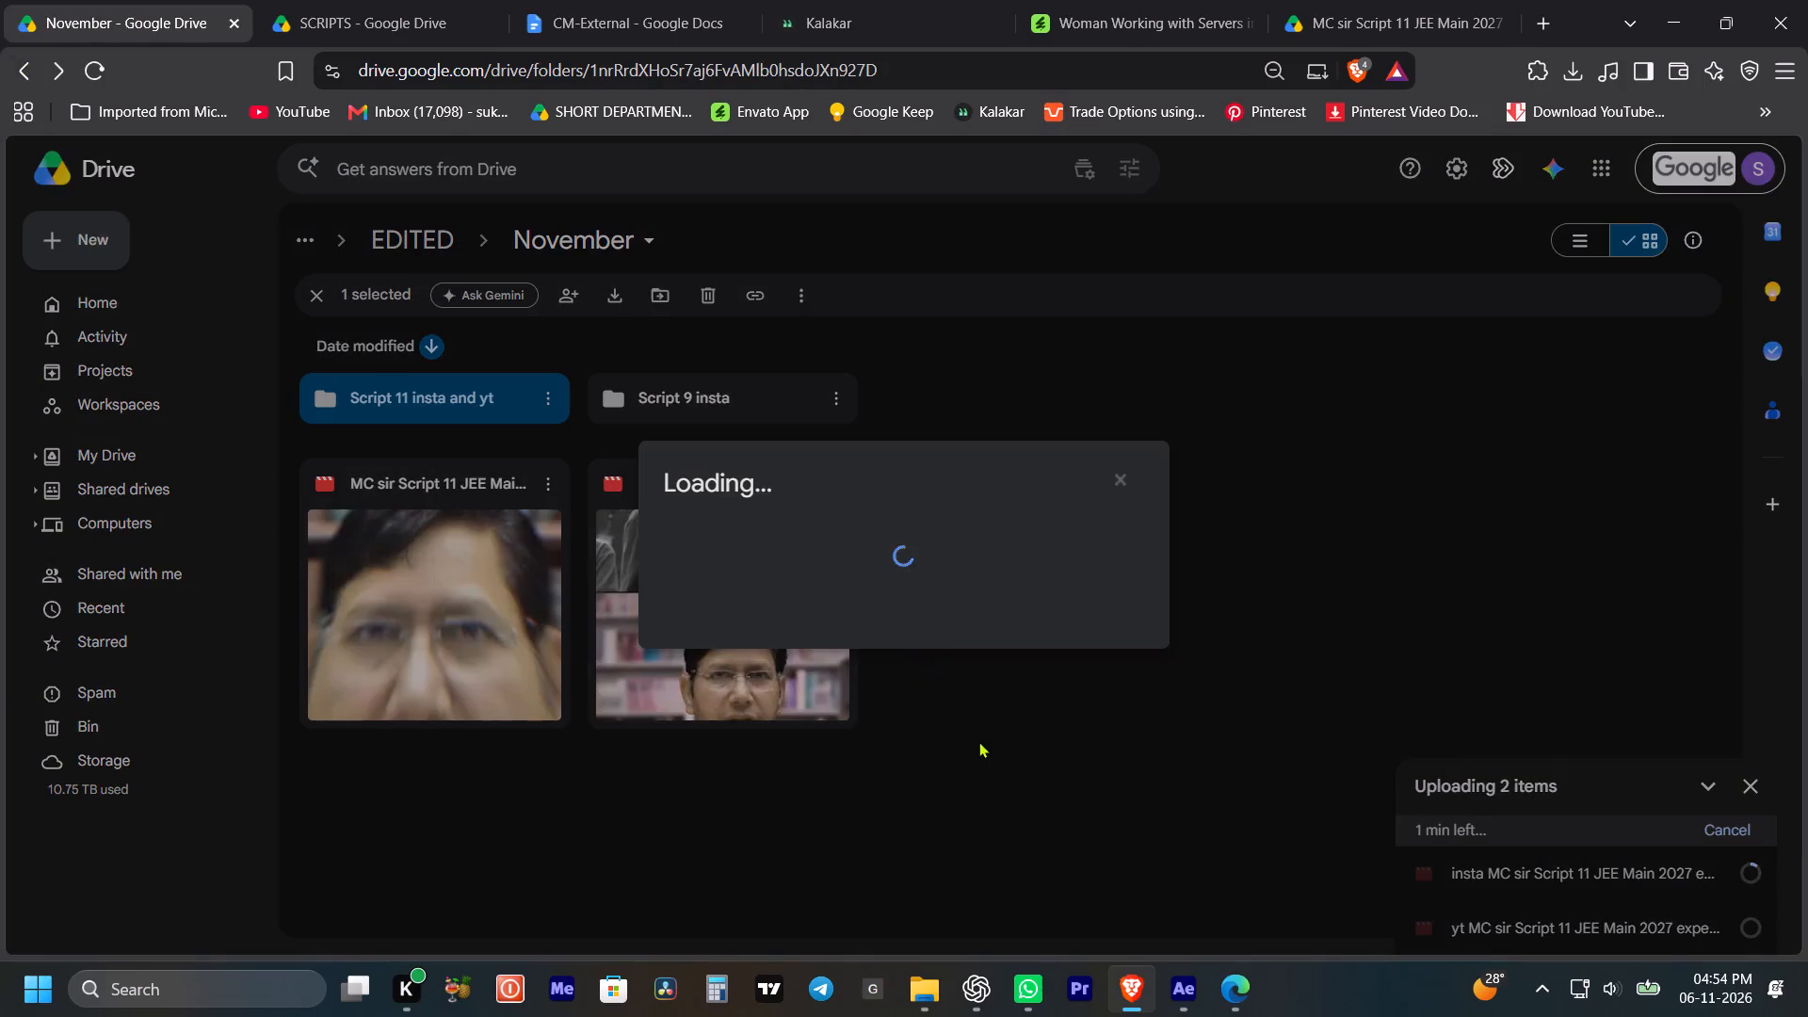
click(759, 637)
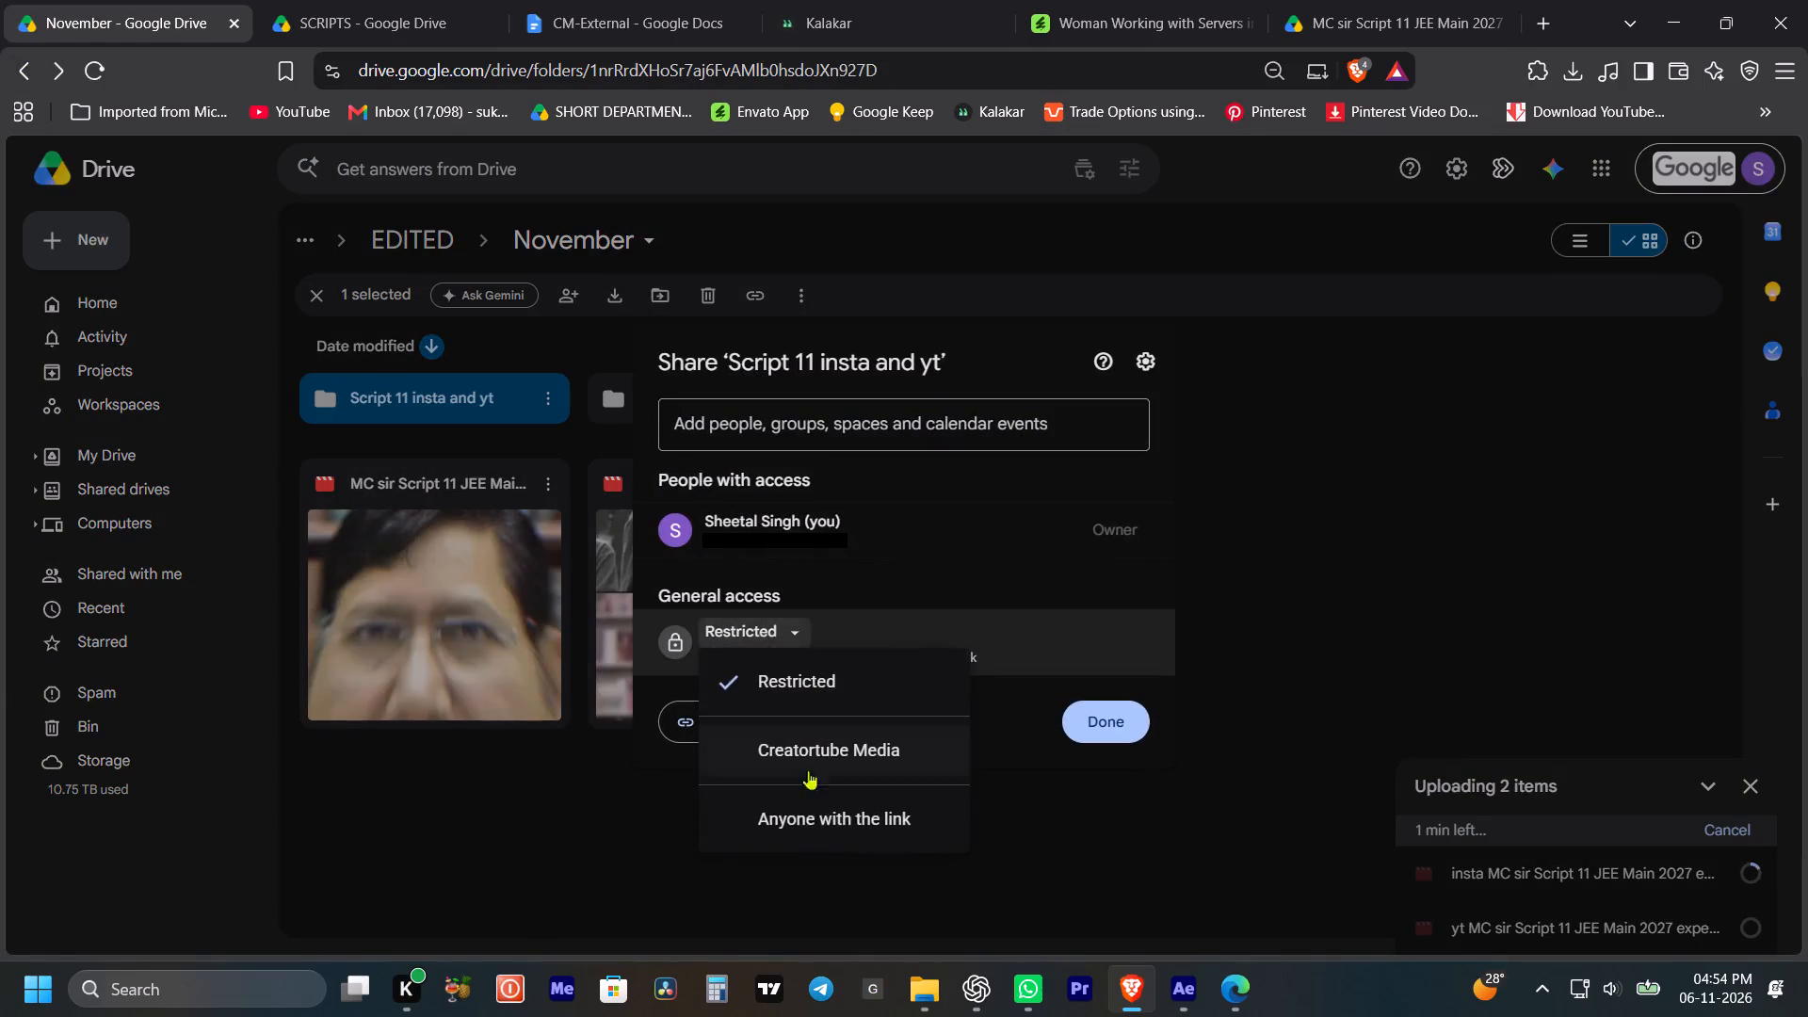
click(815, 813)
triple_click(732, 730)
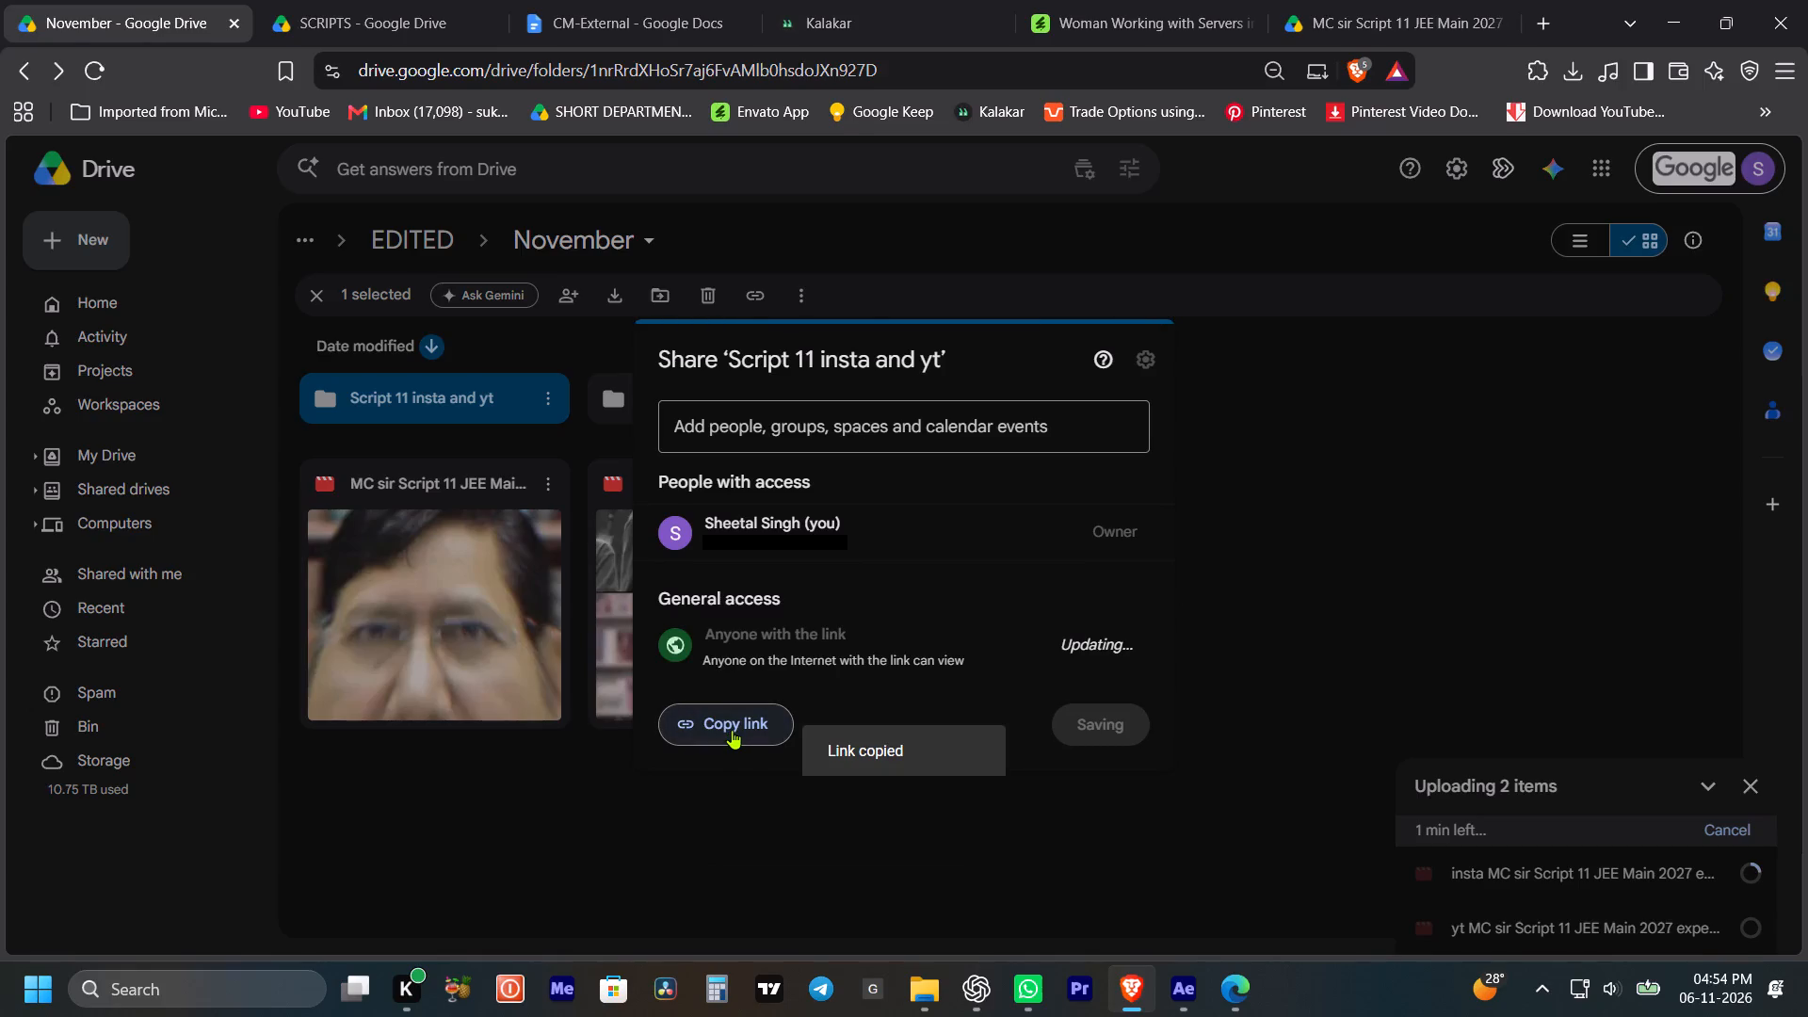
click(1118, 628)
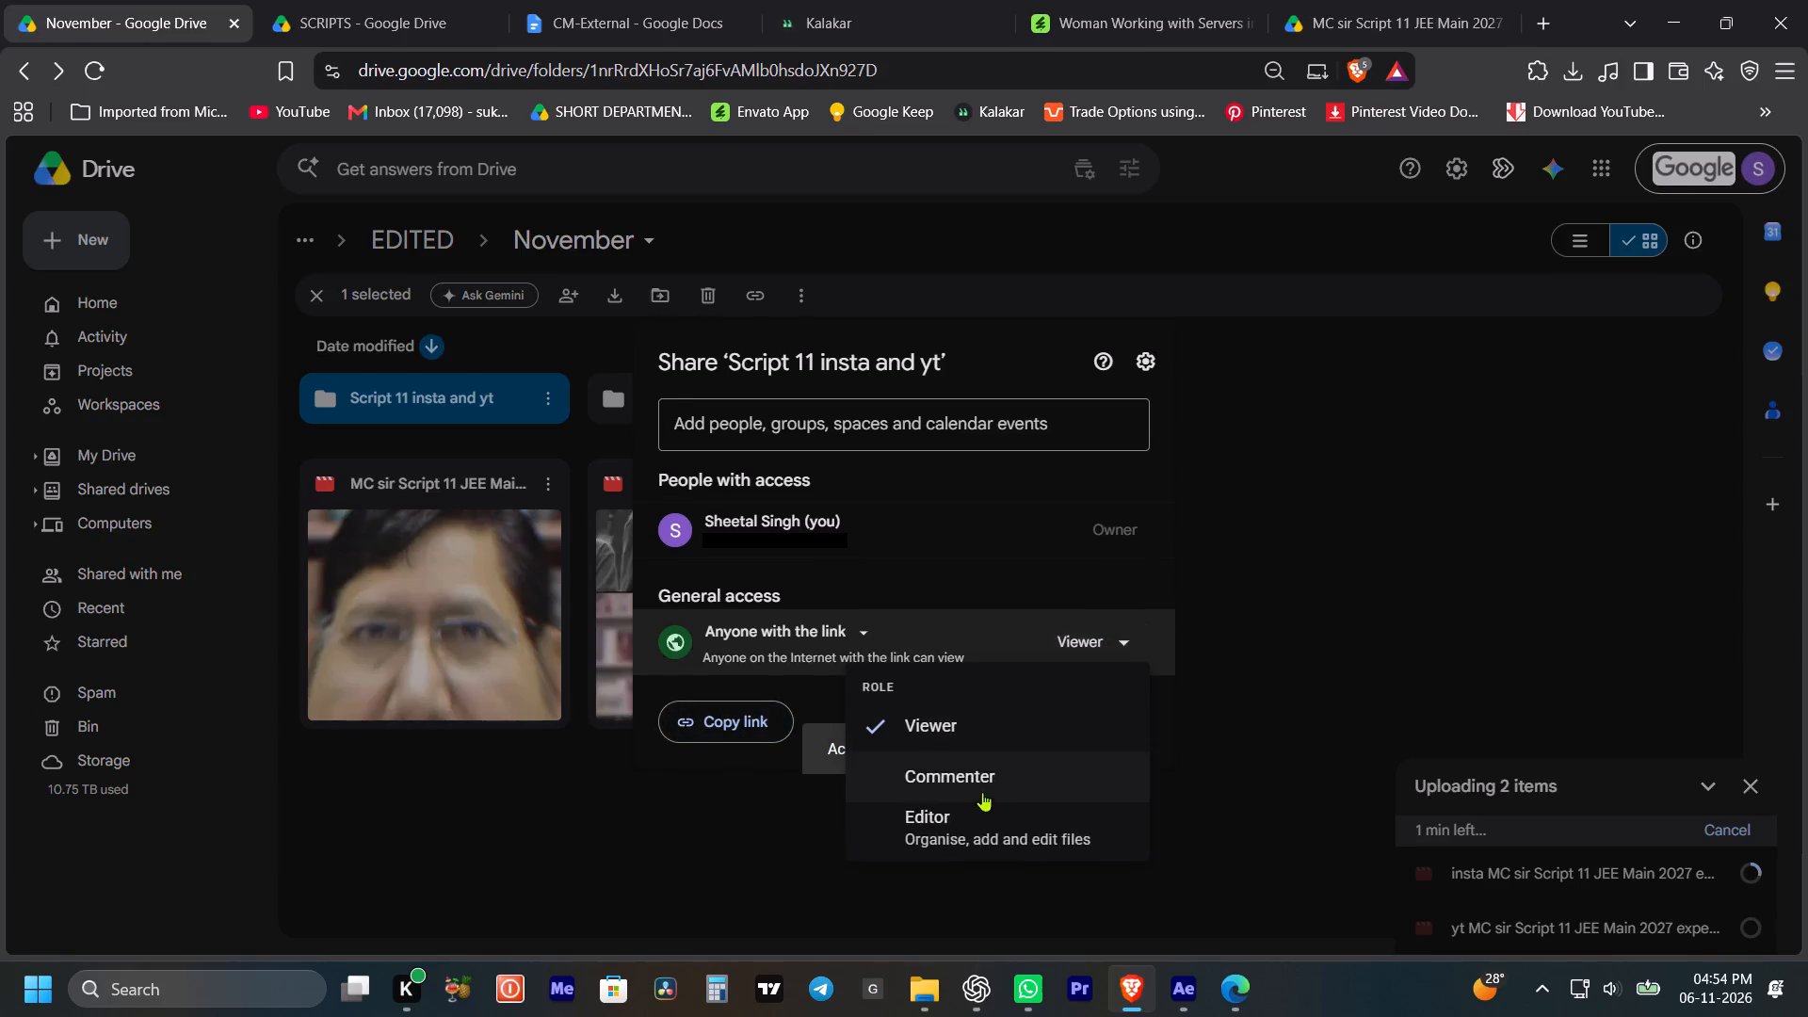
click(962, 826)
triple_click(738, 734)
click(738, 734)
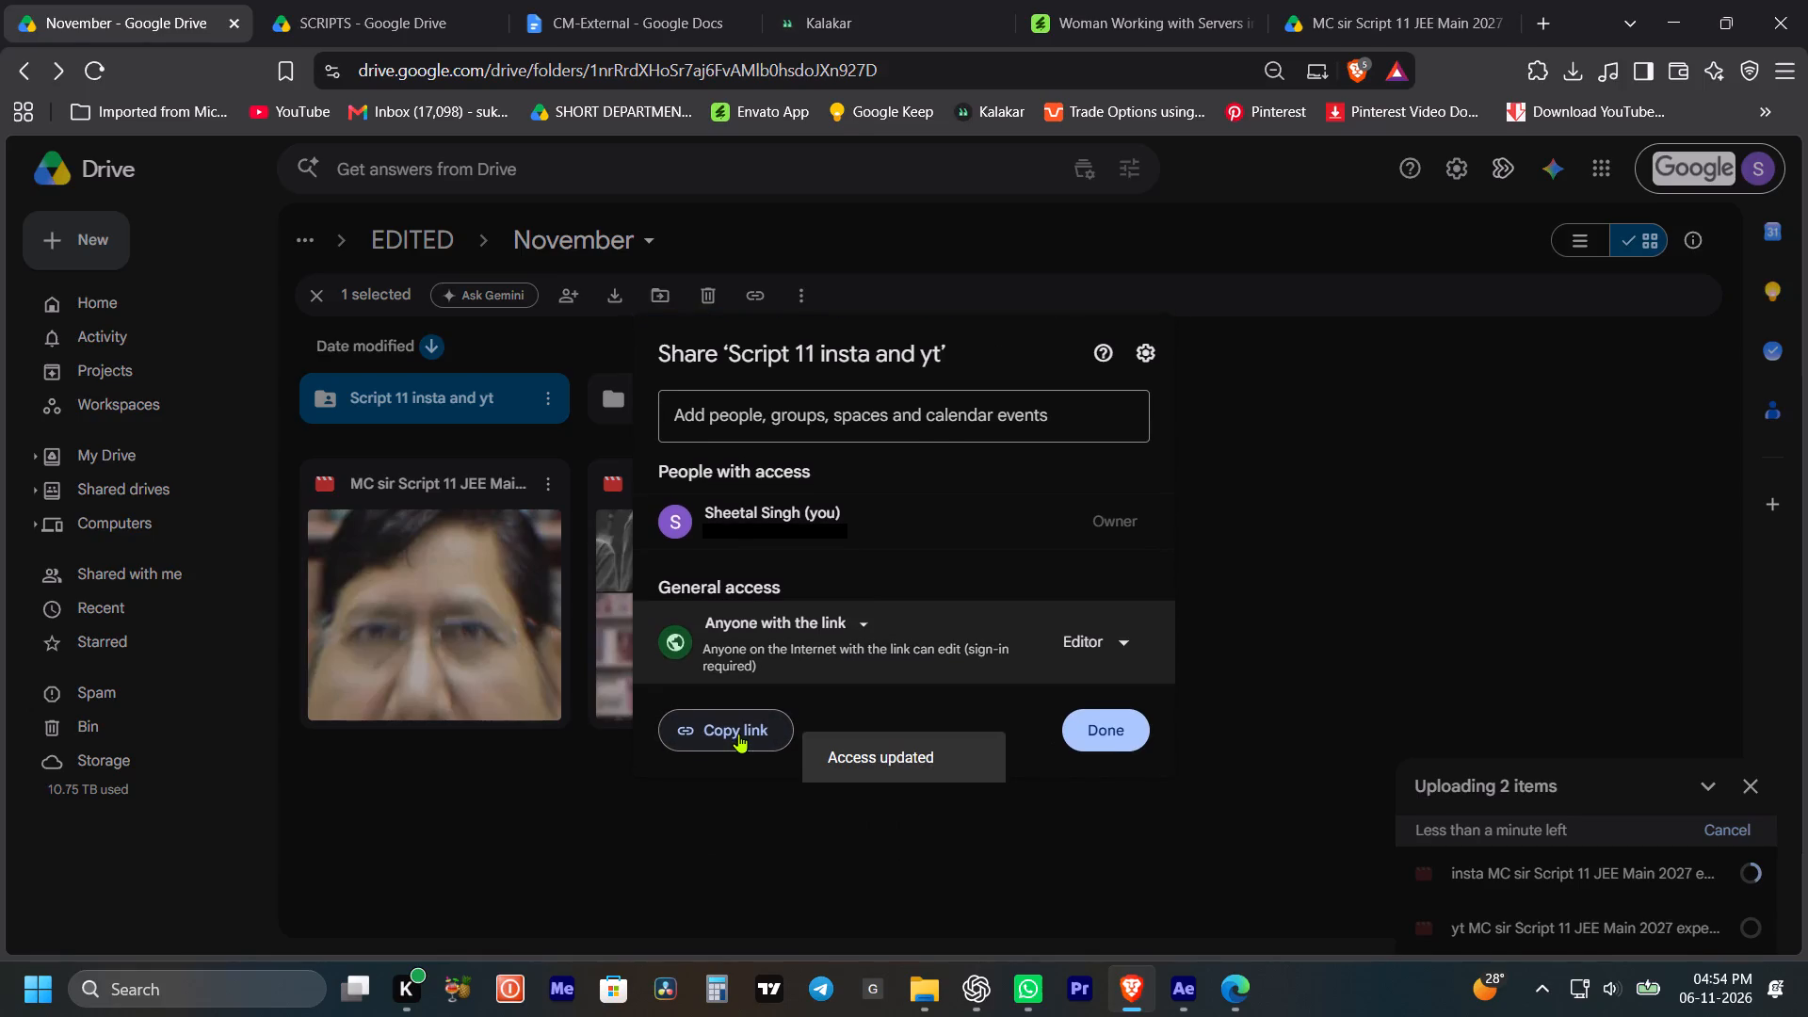
click(783, 732)
click(1126, 731)
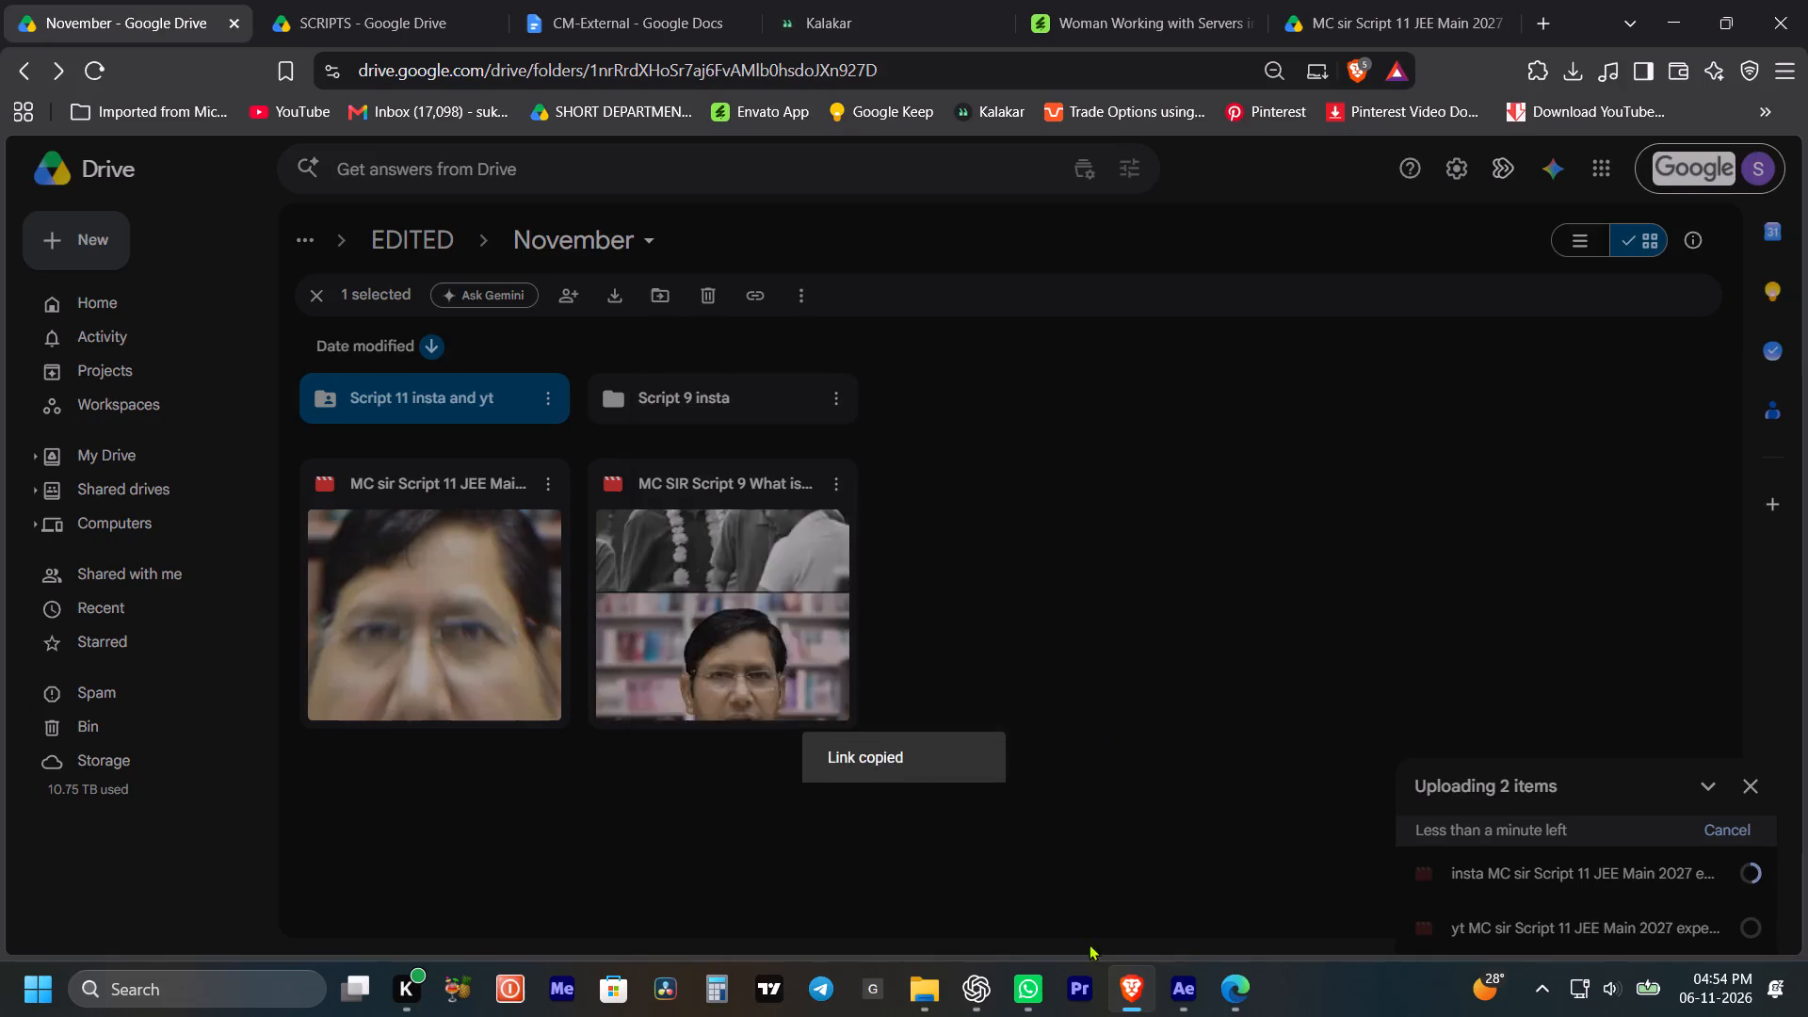
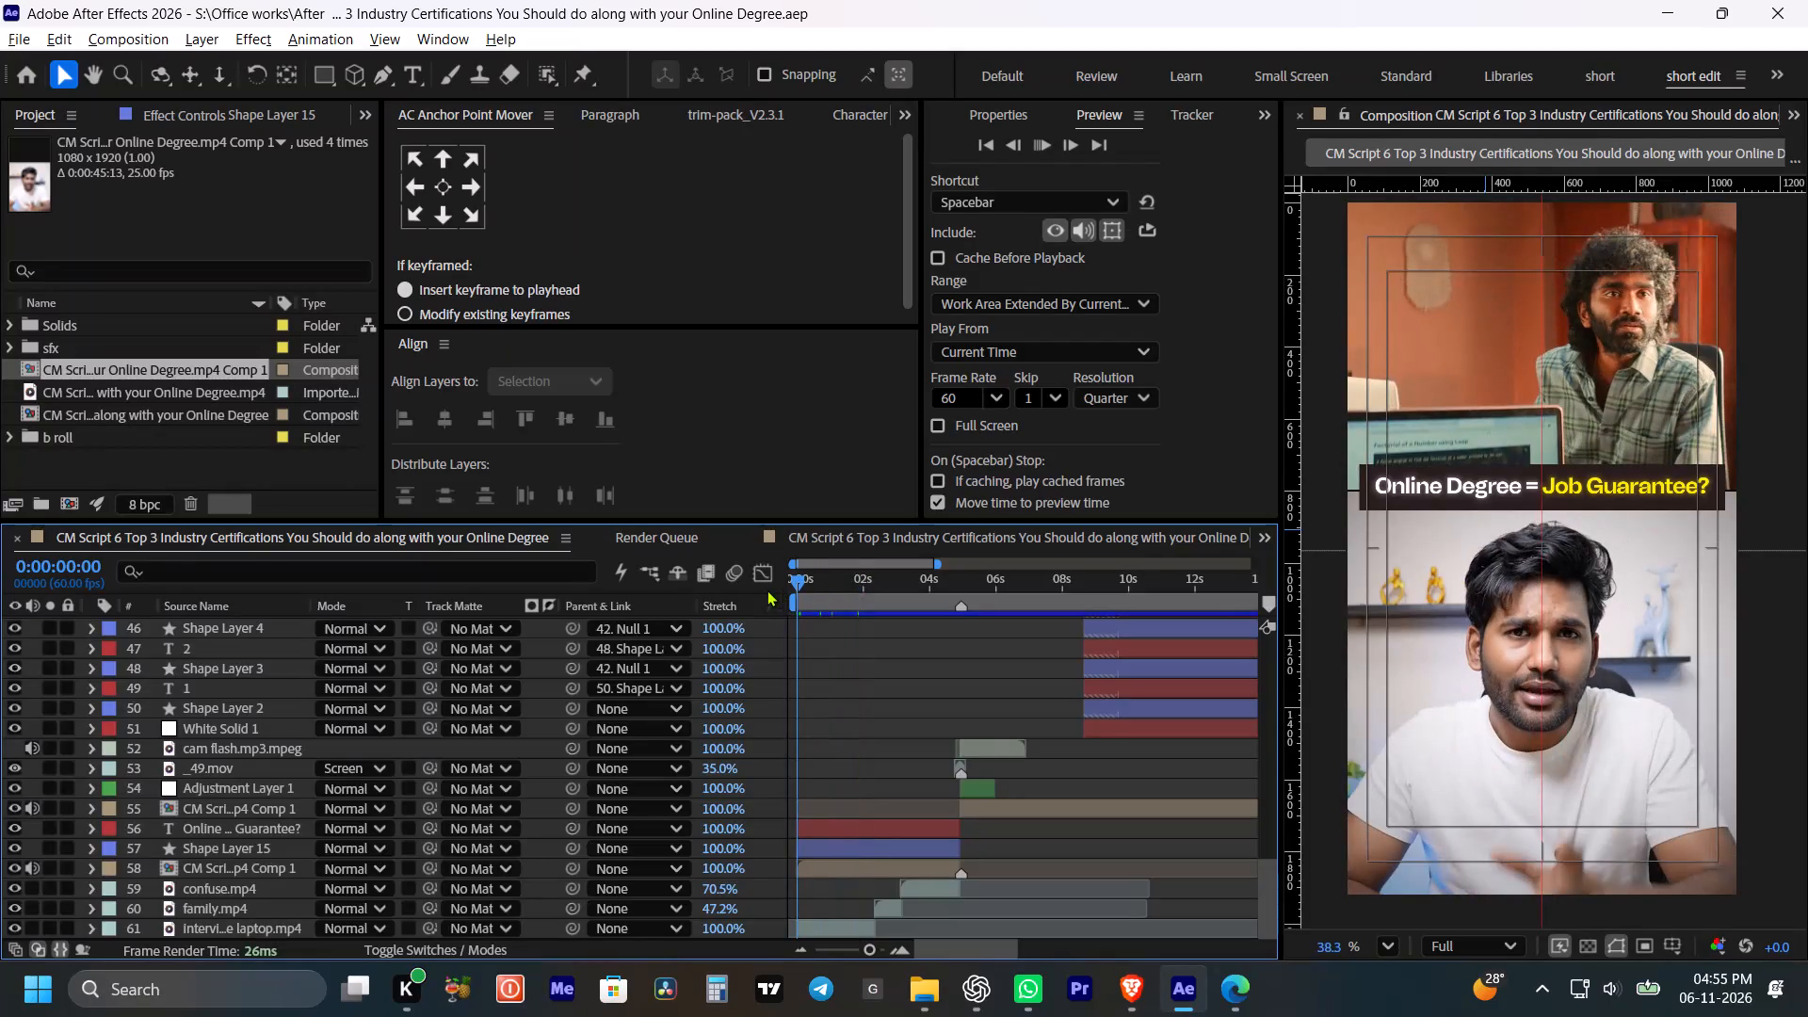
Place Boom 1.mp3 from the sfx folder at the composition's start, set its audio levels to -10 dB, and save.
key(space)
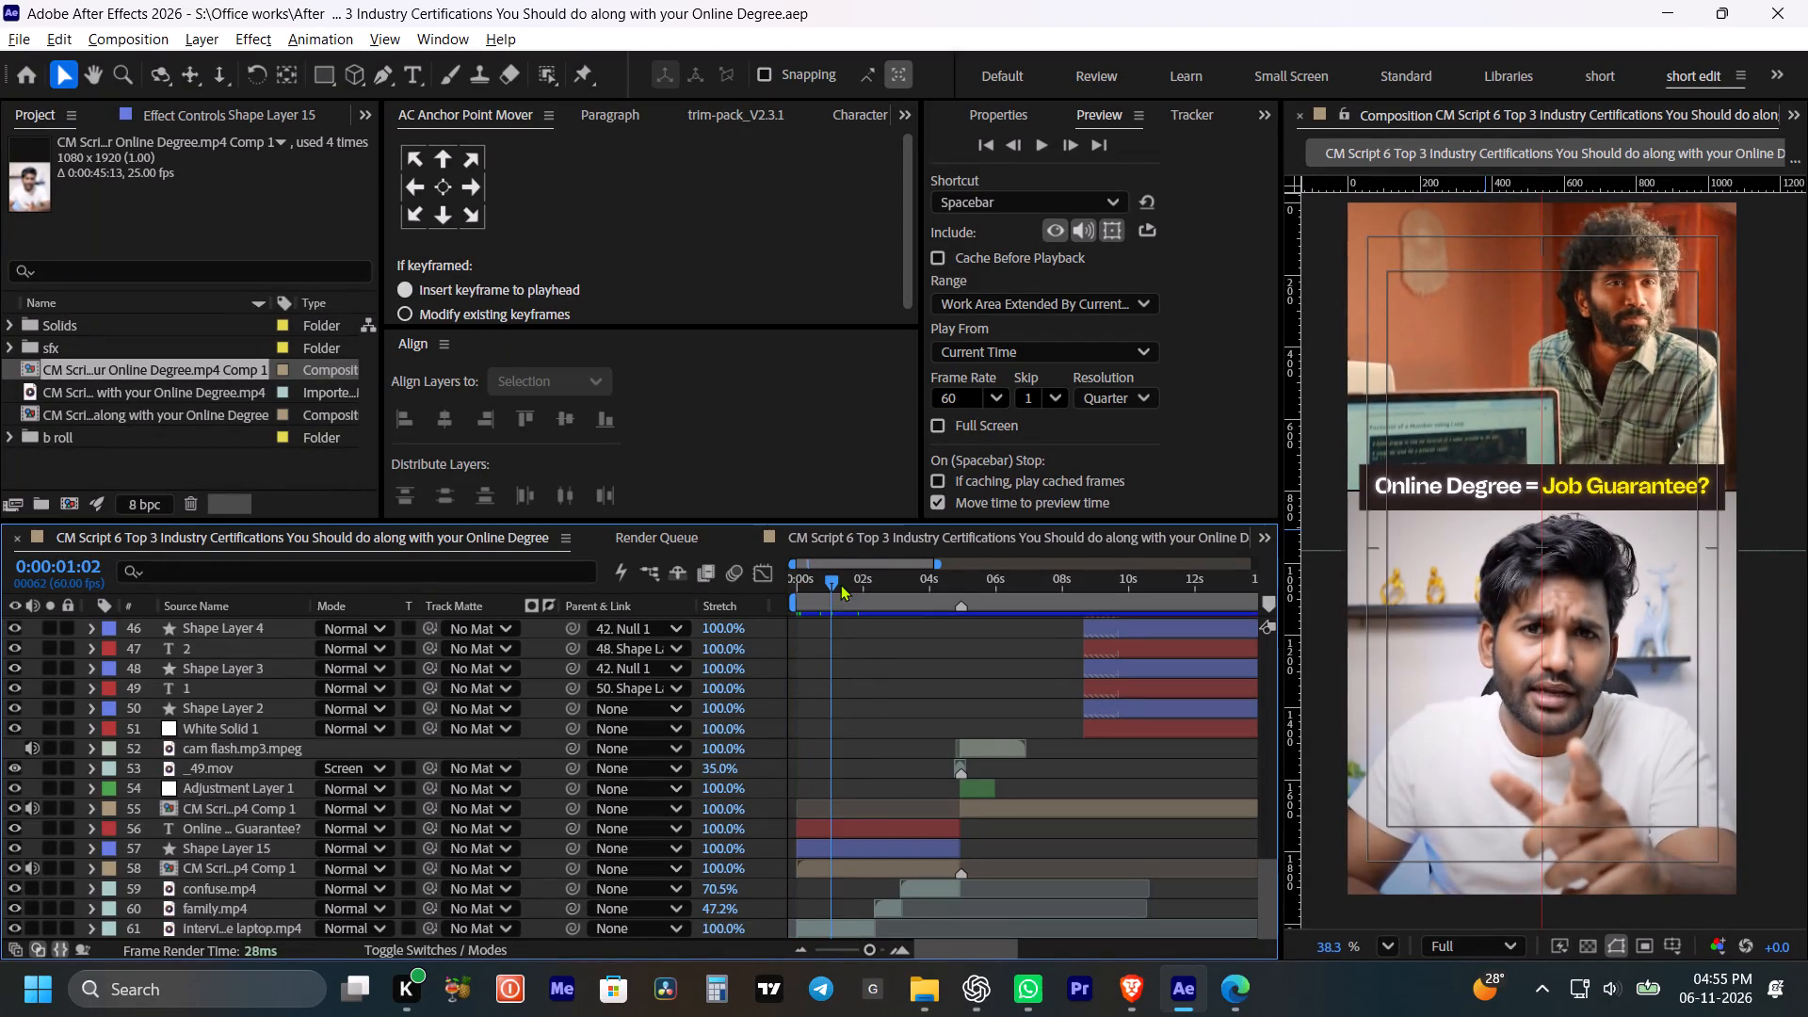
drag(833, 584, 745, 605)
key(ctrl+s)
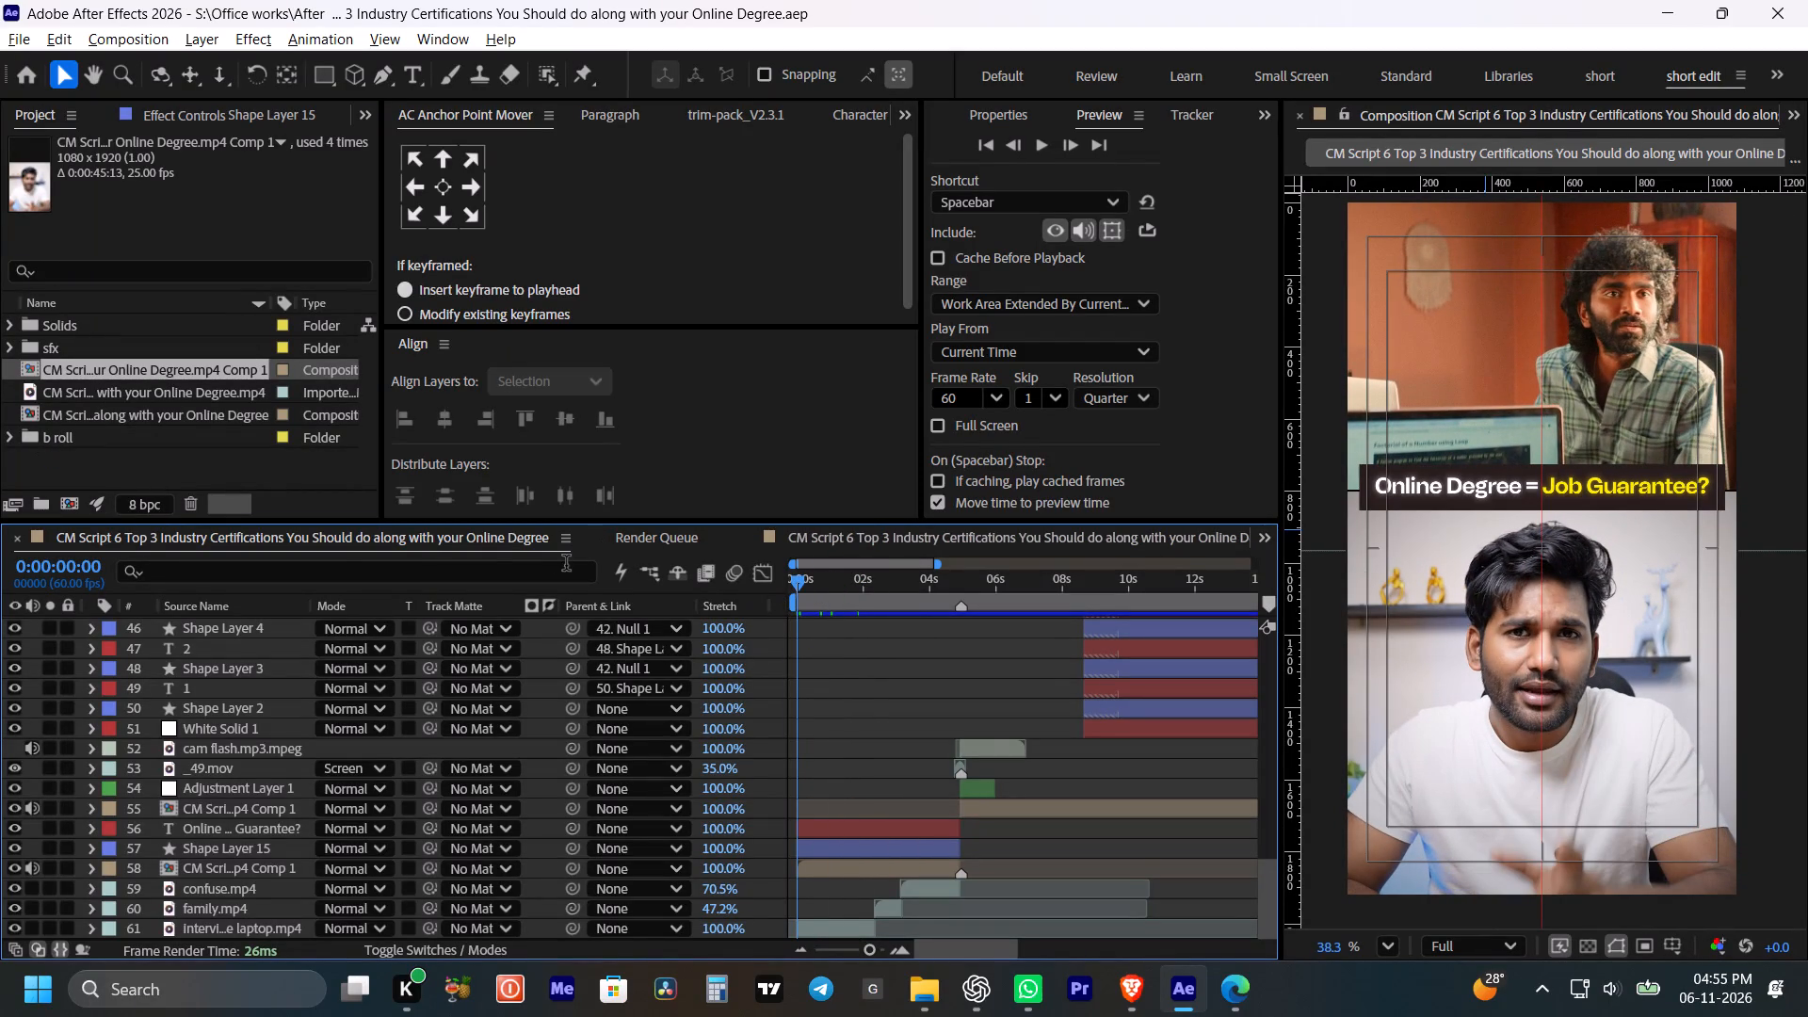
click(12, 340)
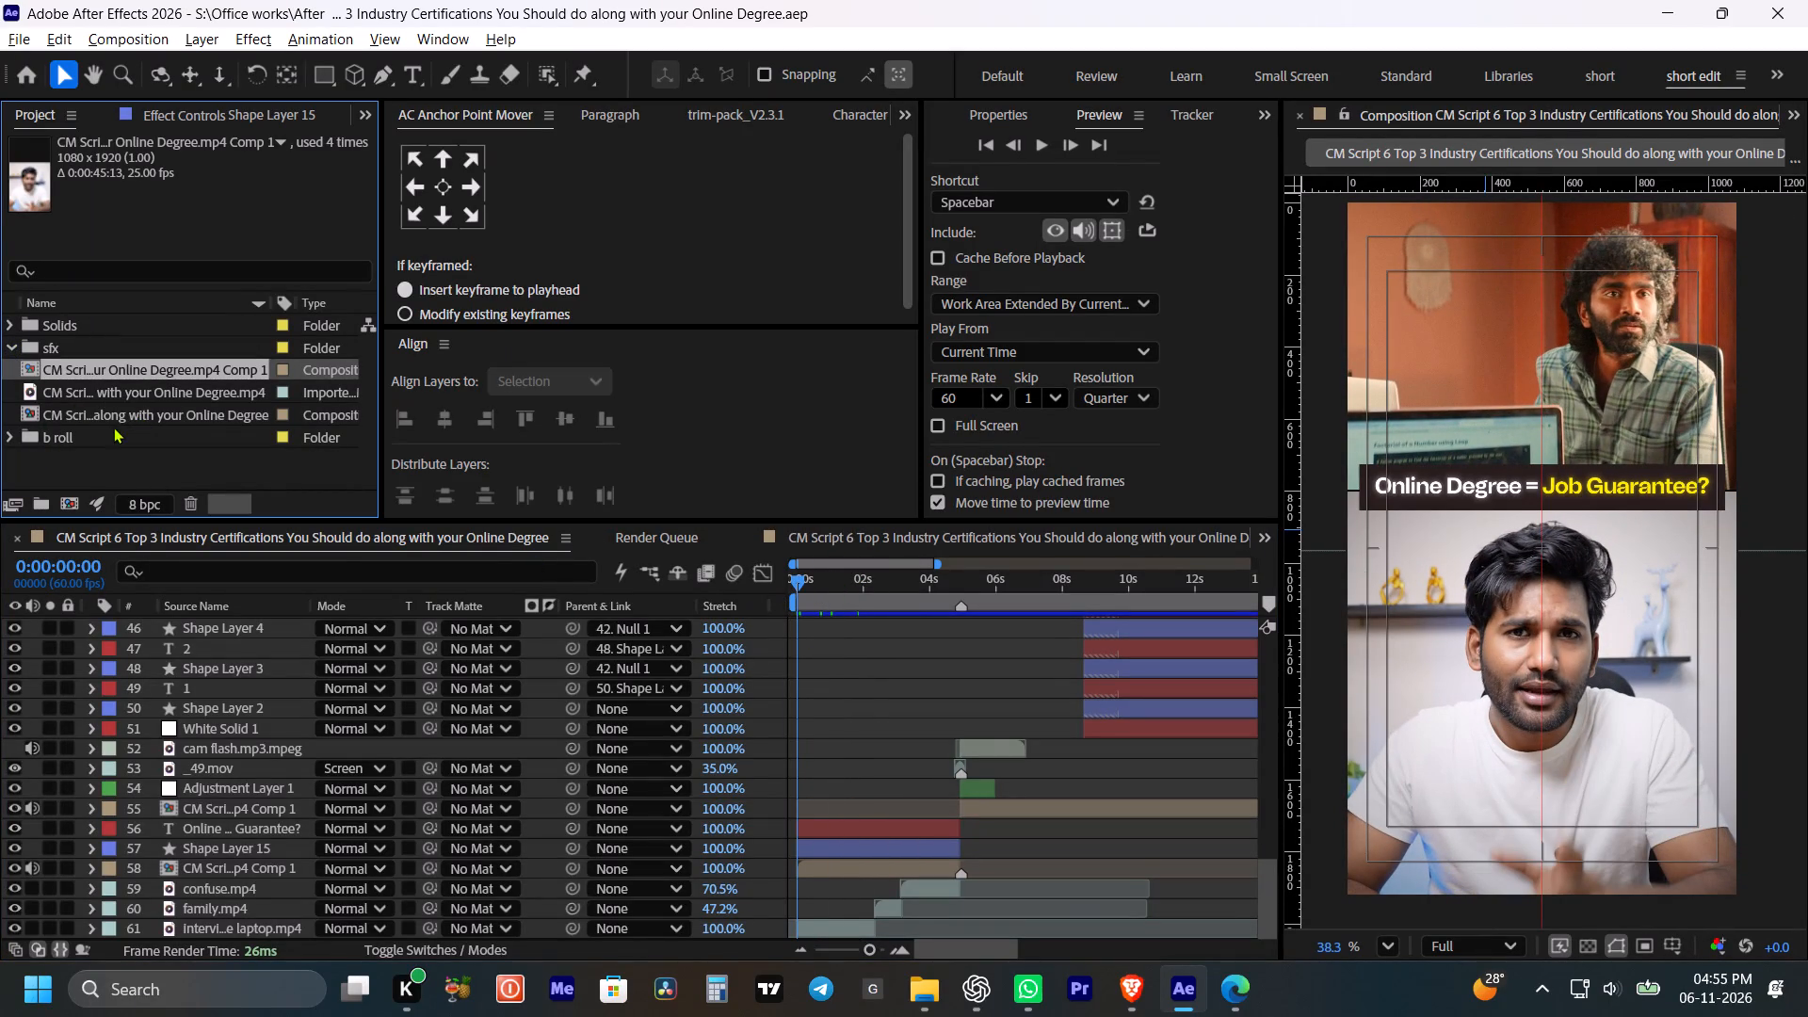
drag(124, 423, 793, 819)
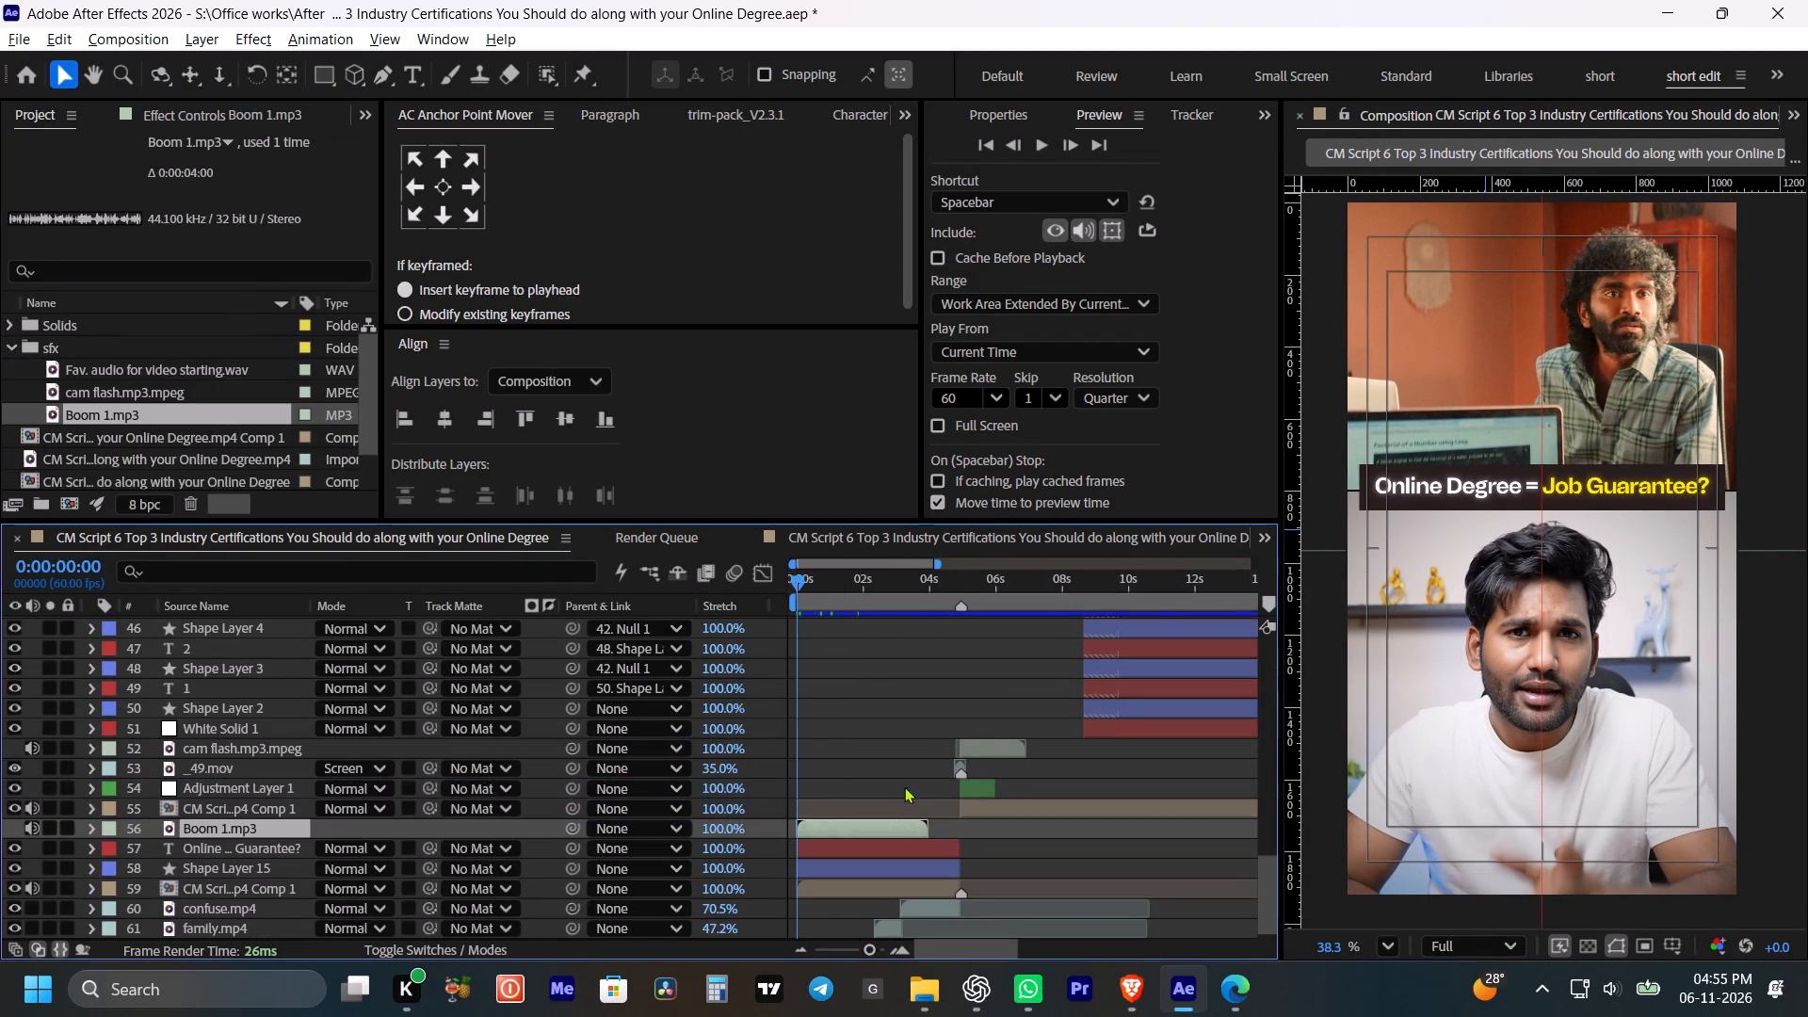
key(bracketleft)
key(l)
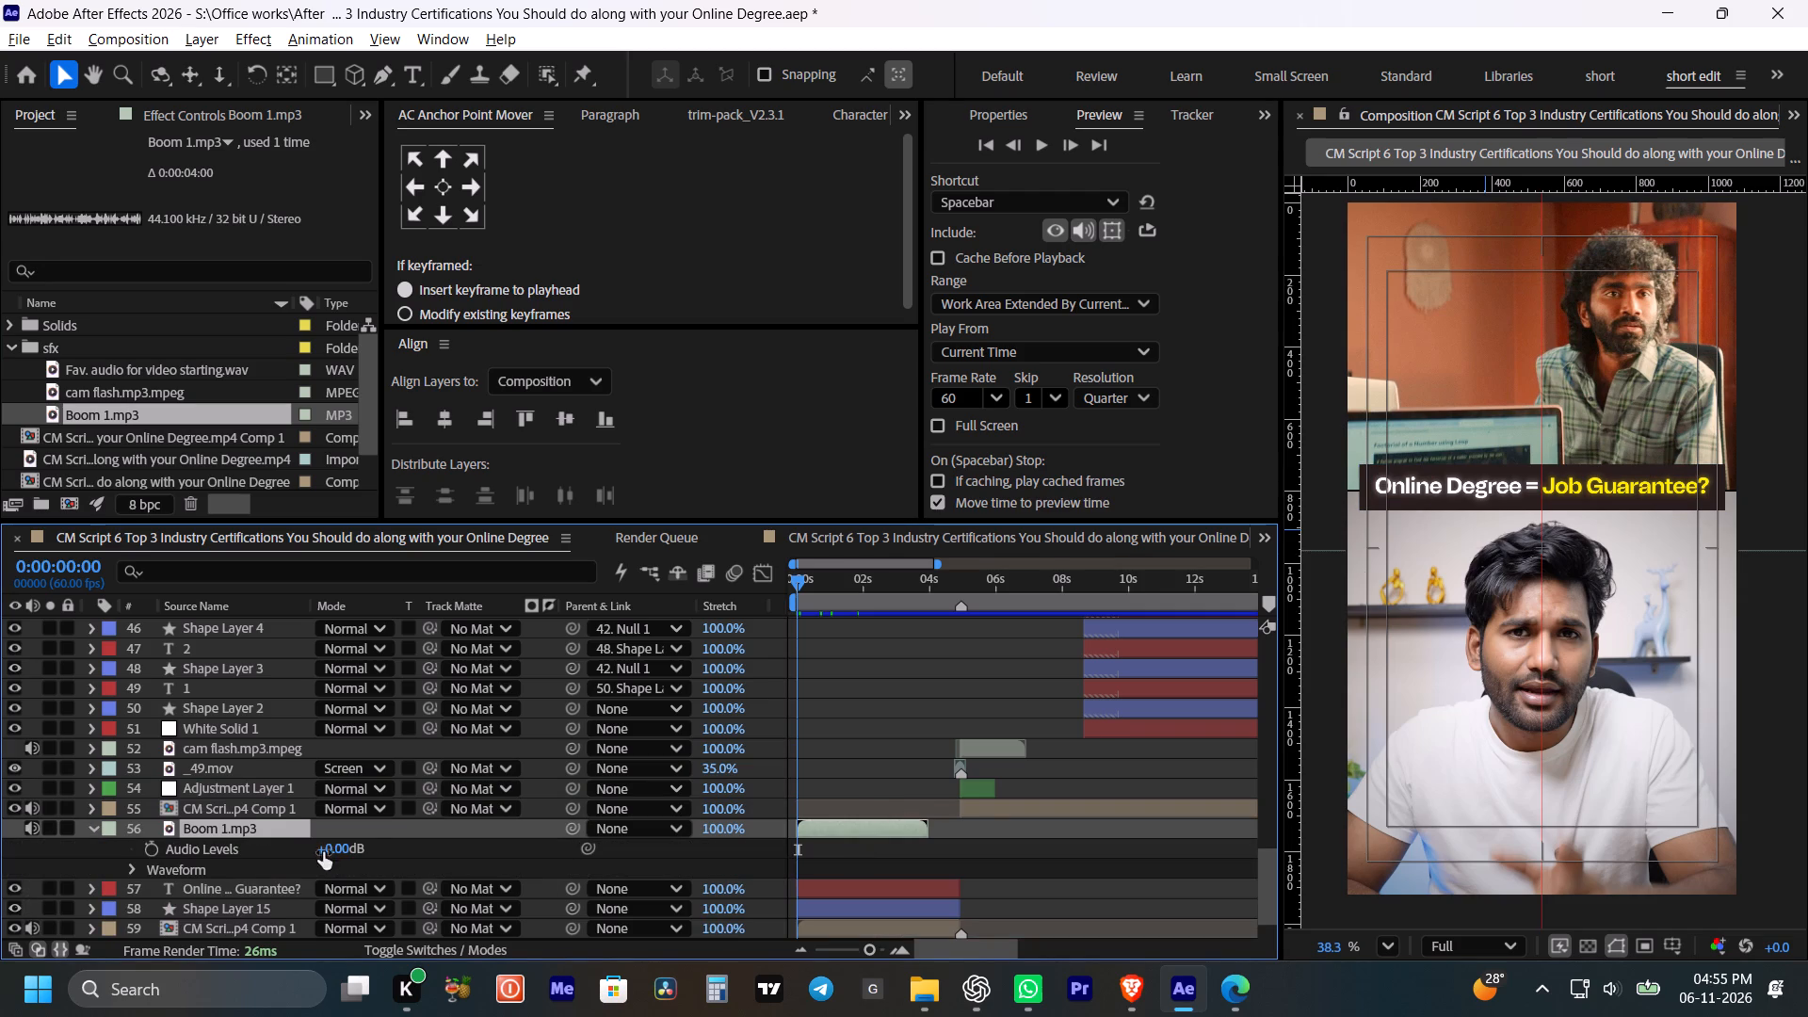
click(323, 849)
text(-1)
key(0)
click(428, 852)
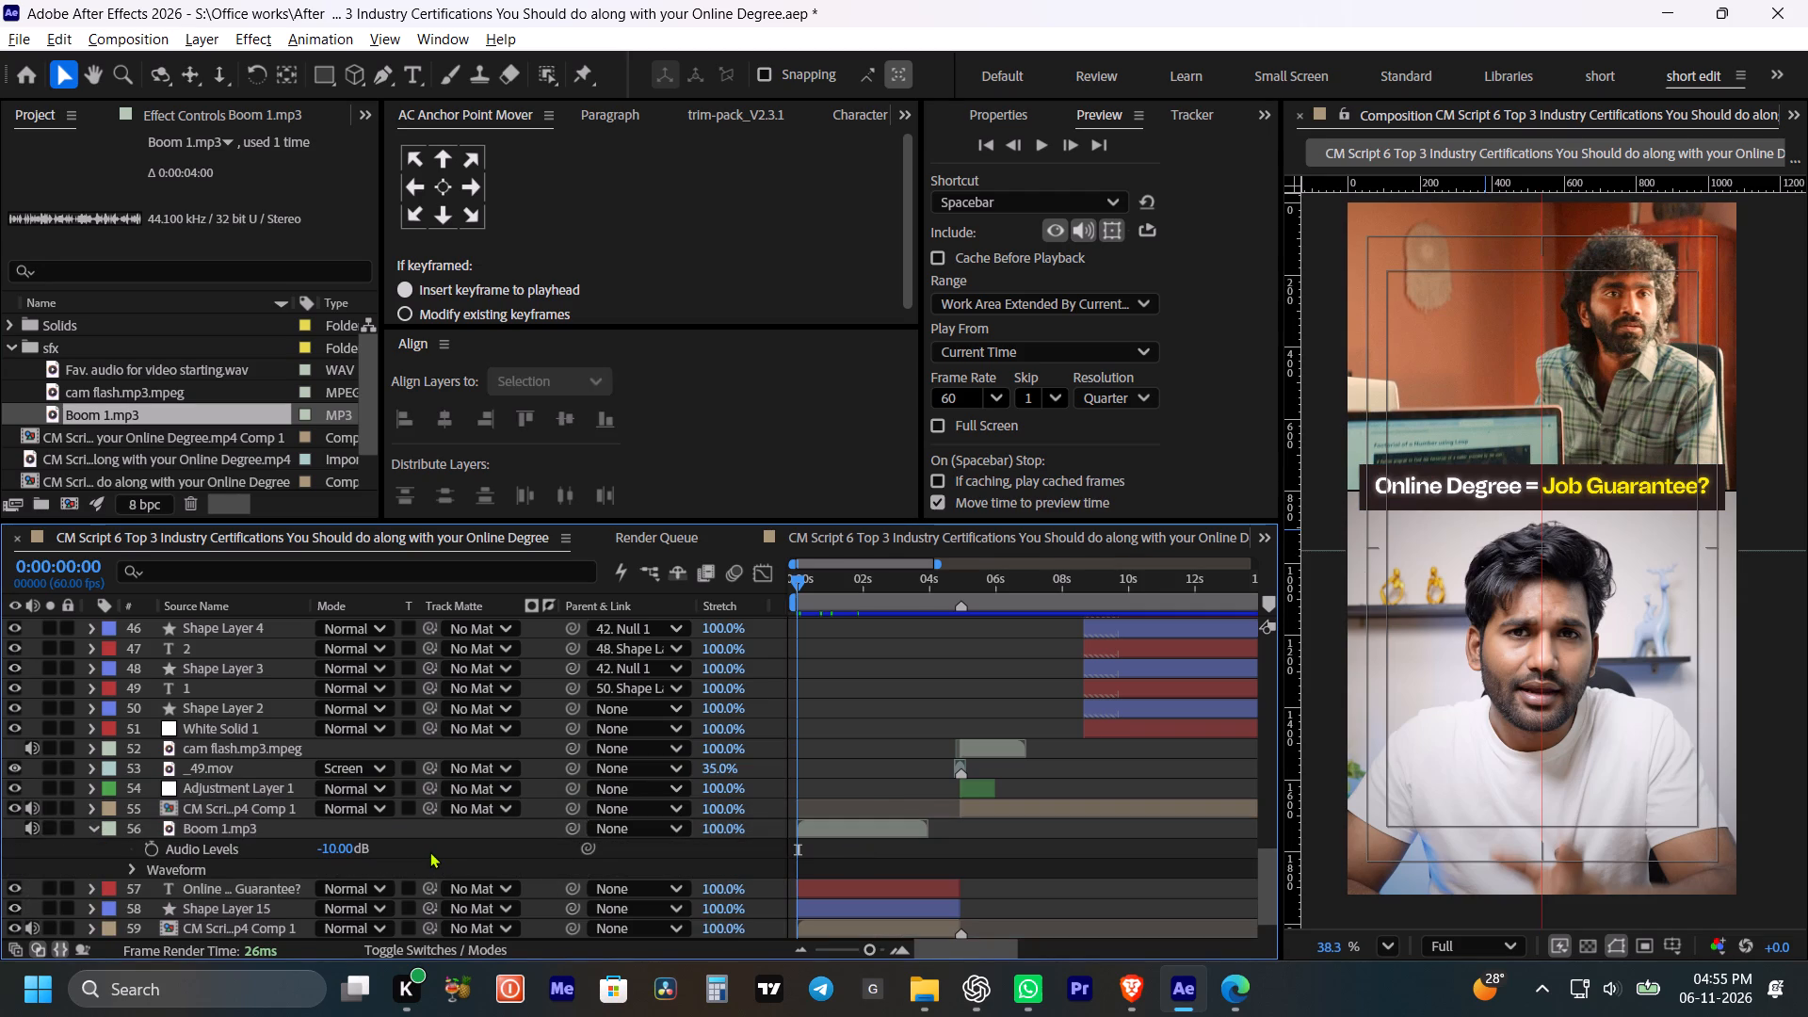
key(ctrl+s)
Play the opening and slide the Boom 1.mp3 layer slightly earlier so it begins just before the composition's start.
drag(830, 581, 729, 601)
key(space)
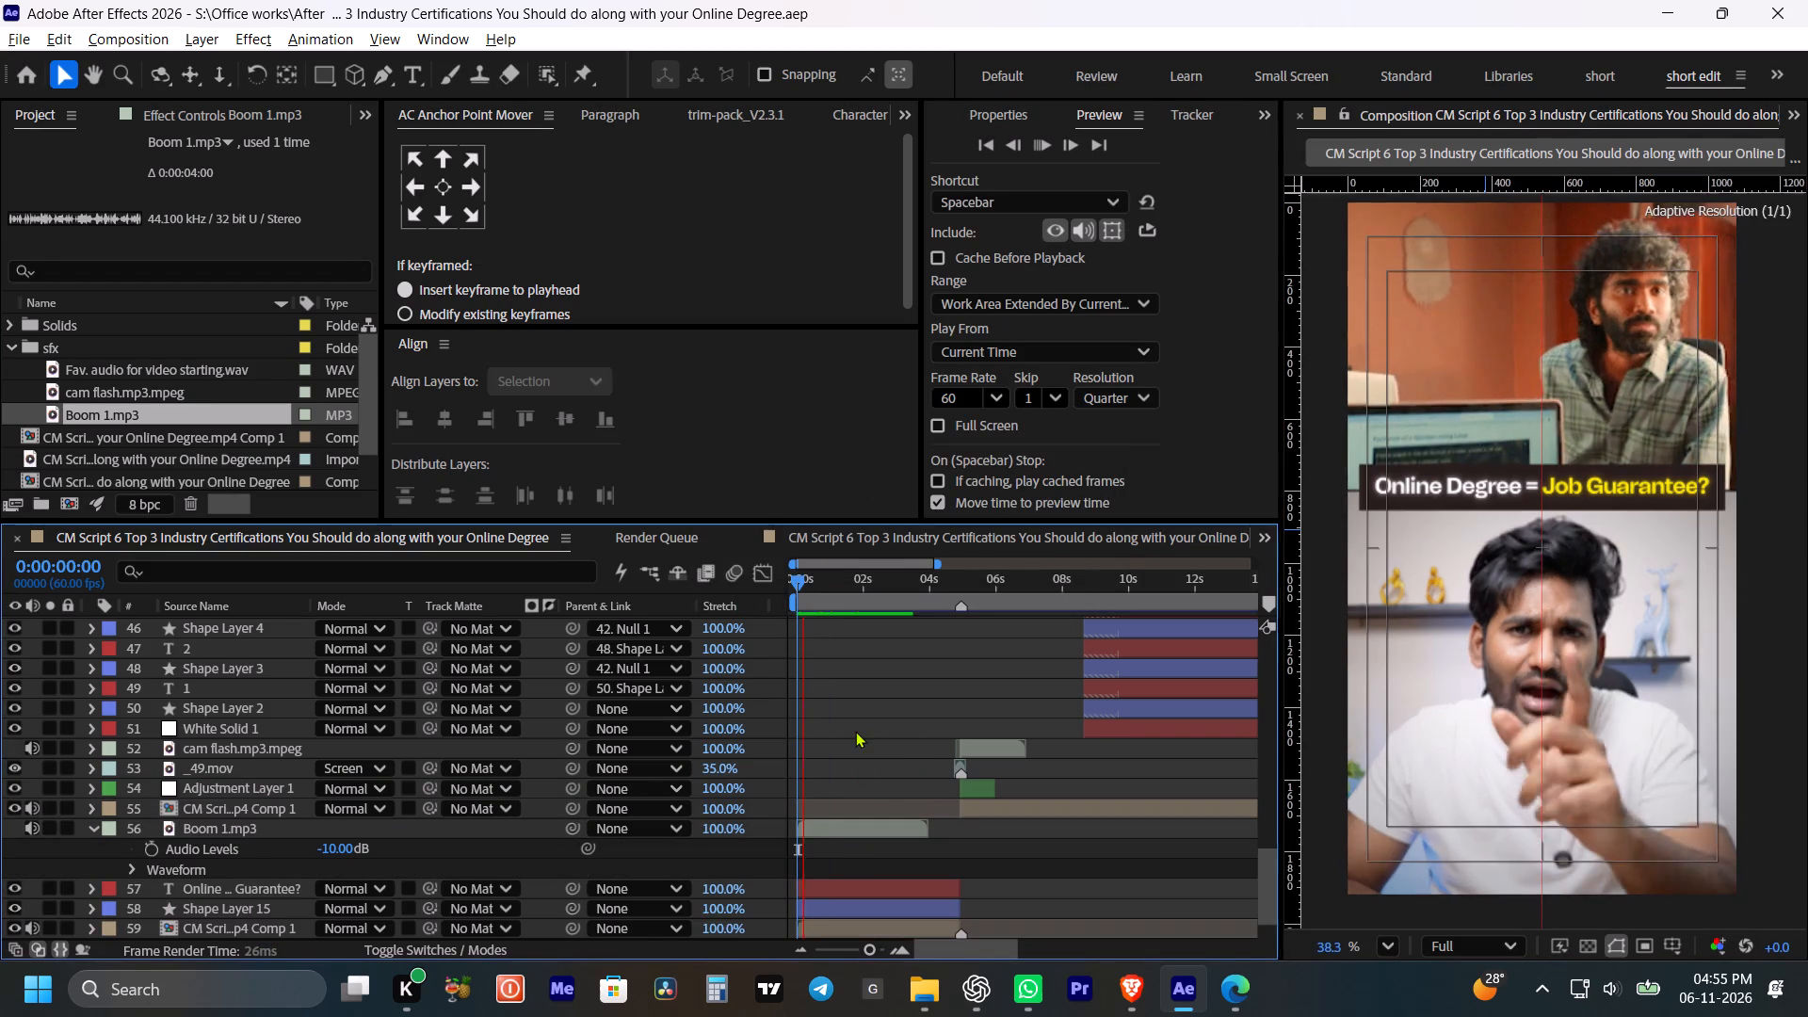
click(855, 731)
key(space)
drag(864, 827, 854, 823)
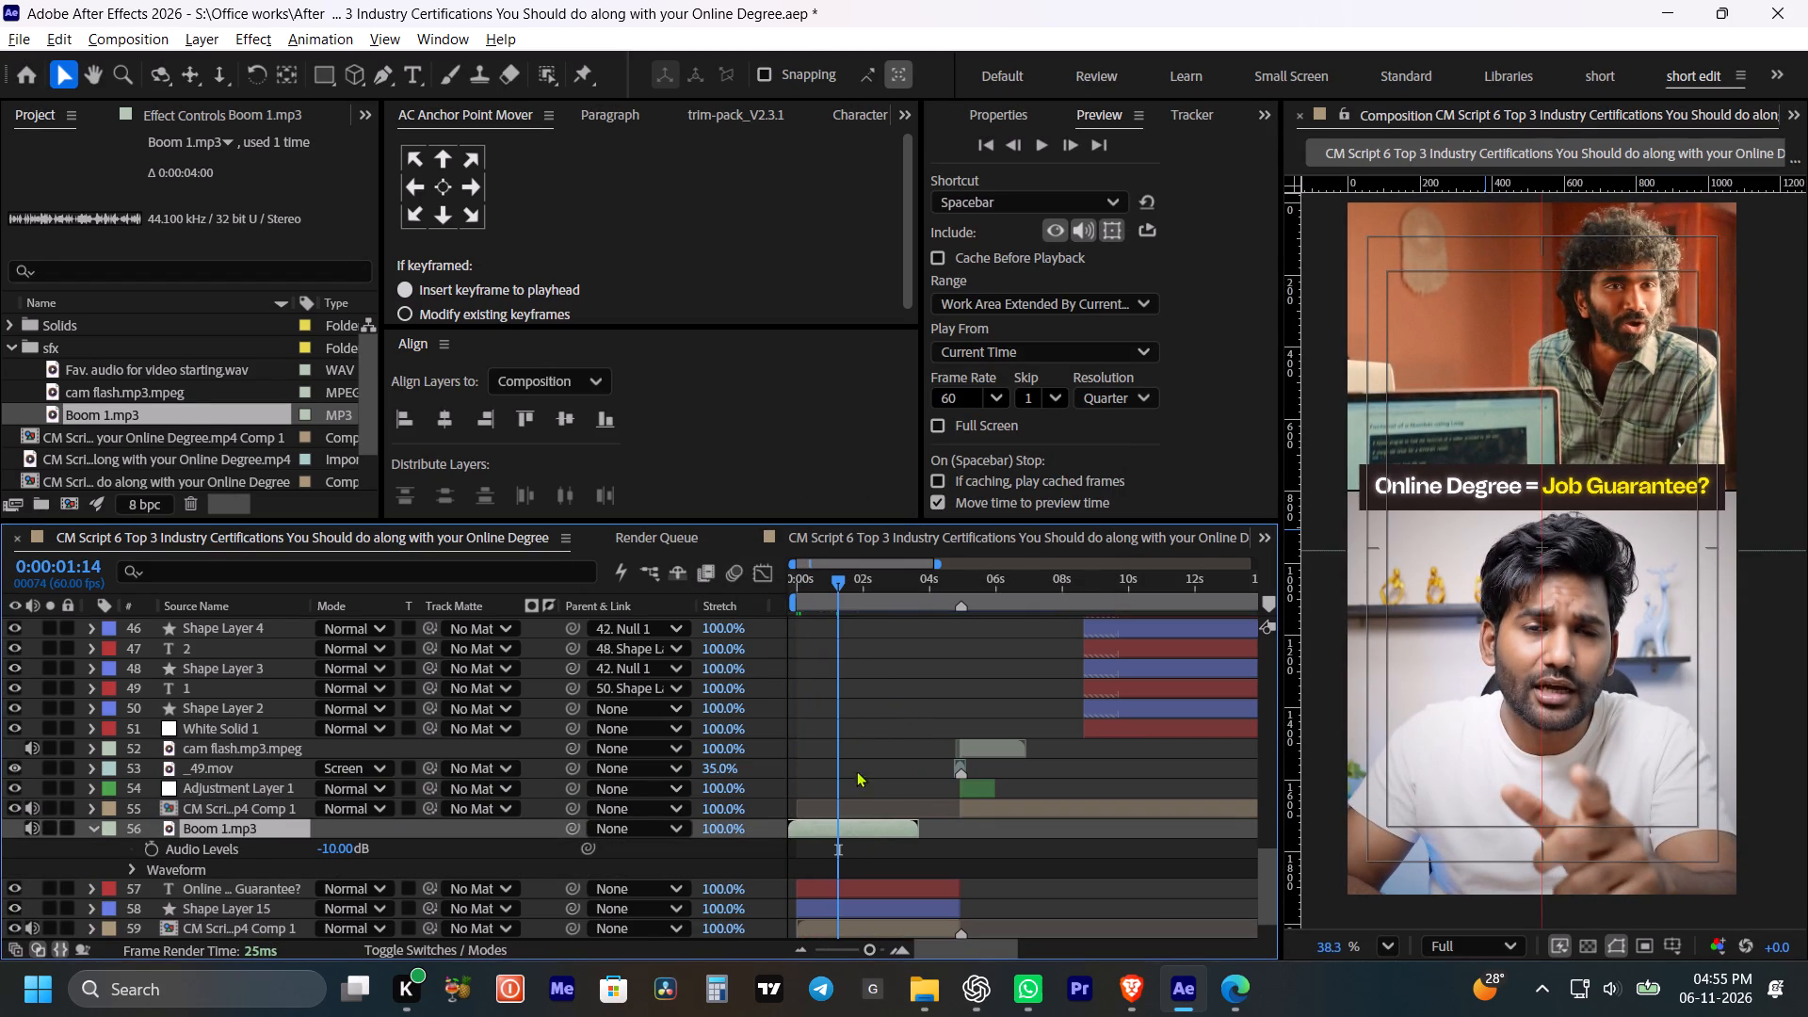
Play the video from the opening to the laptop certificate scene to check the sound effects and transitions.
drag(847, 570, 730, 608)
key(space)
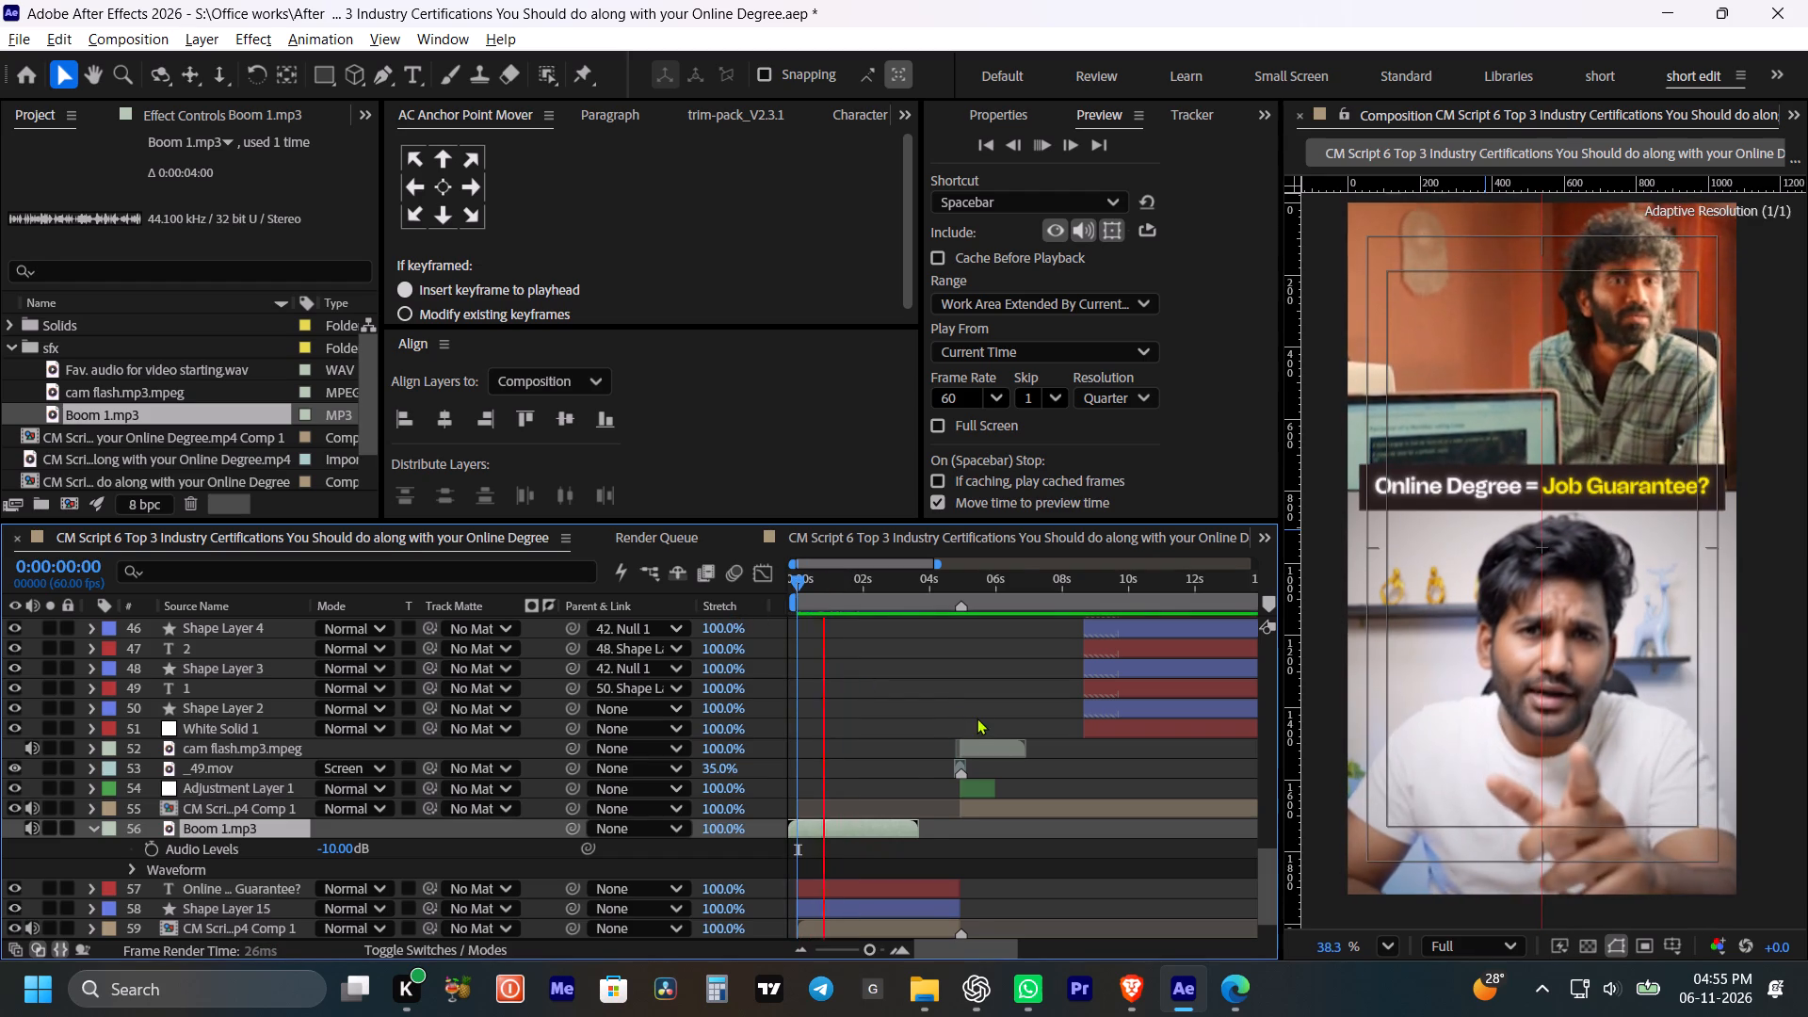
alt+scroll(977, 716, down, 1)
key(v)
scroll(865, 683, down, 2)
key(space)
key(space)
key(space)
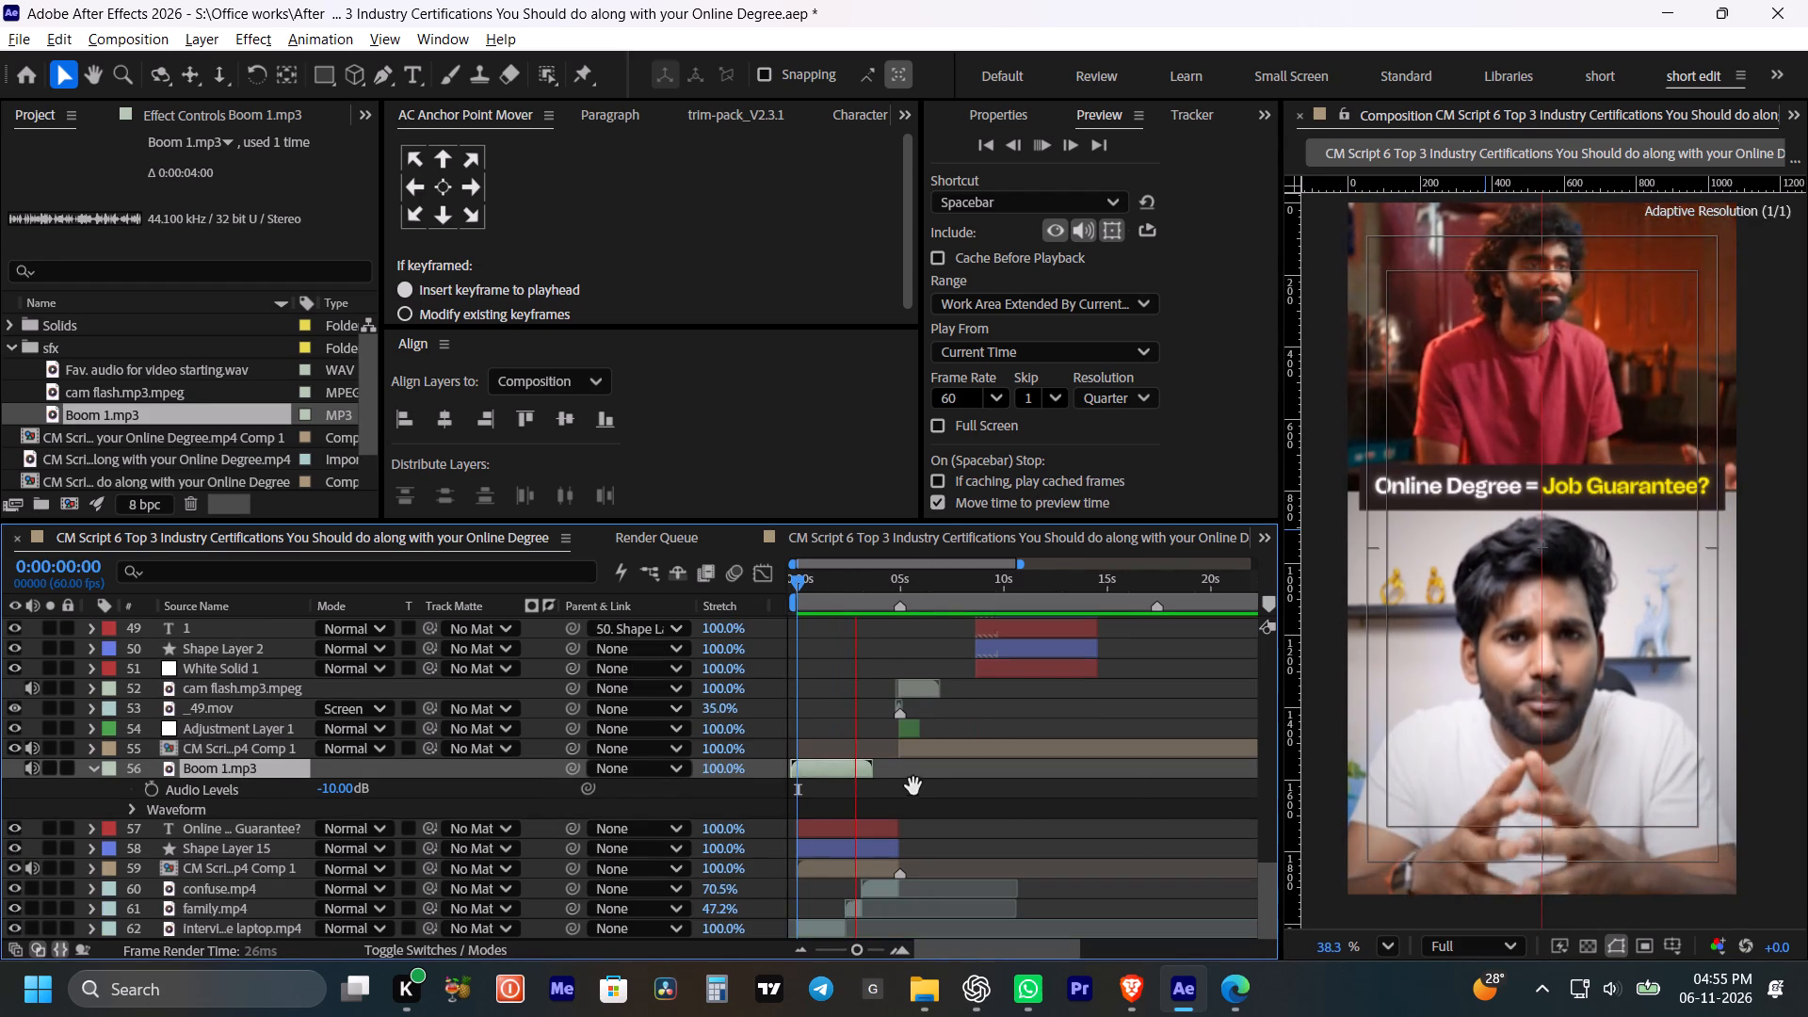
drag(911, 786, 880, 772)
click(880, 772)
scroll(882, 772, up, 2)
alt+scroll(857, 768, up, 2)
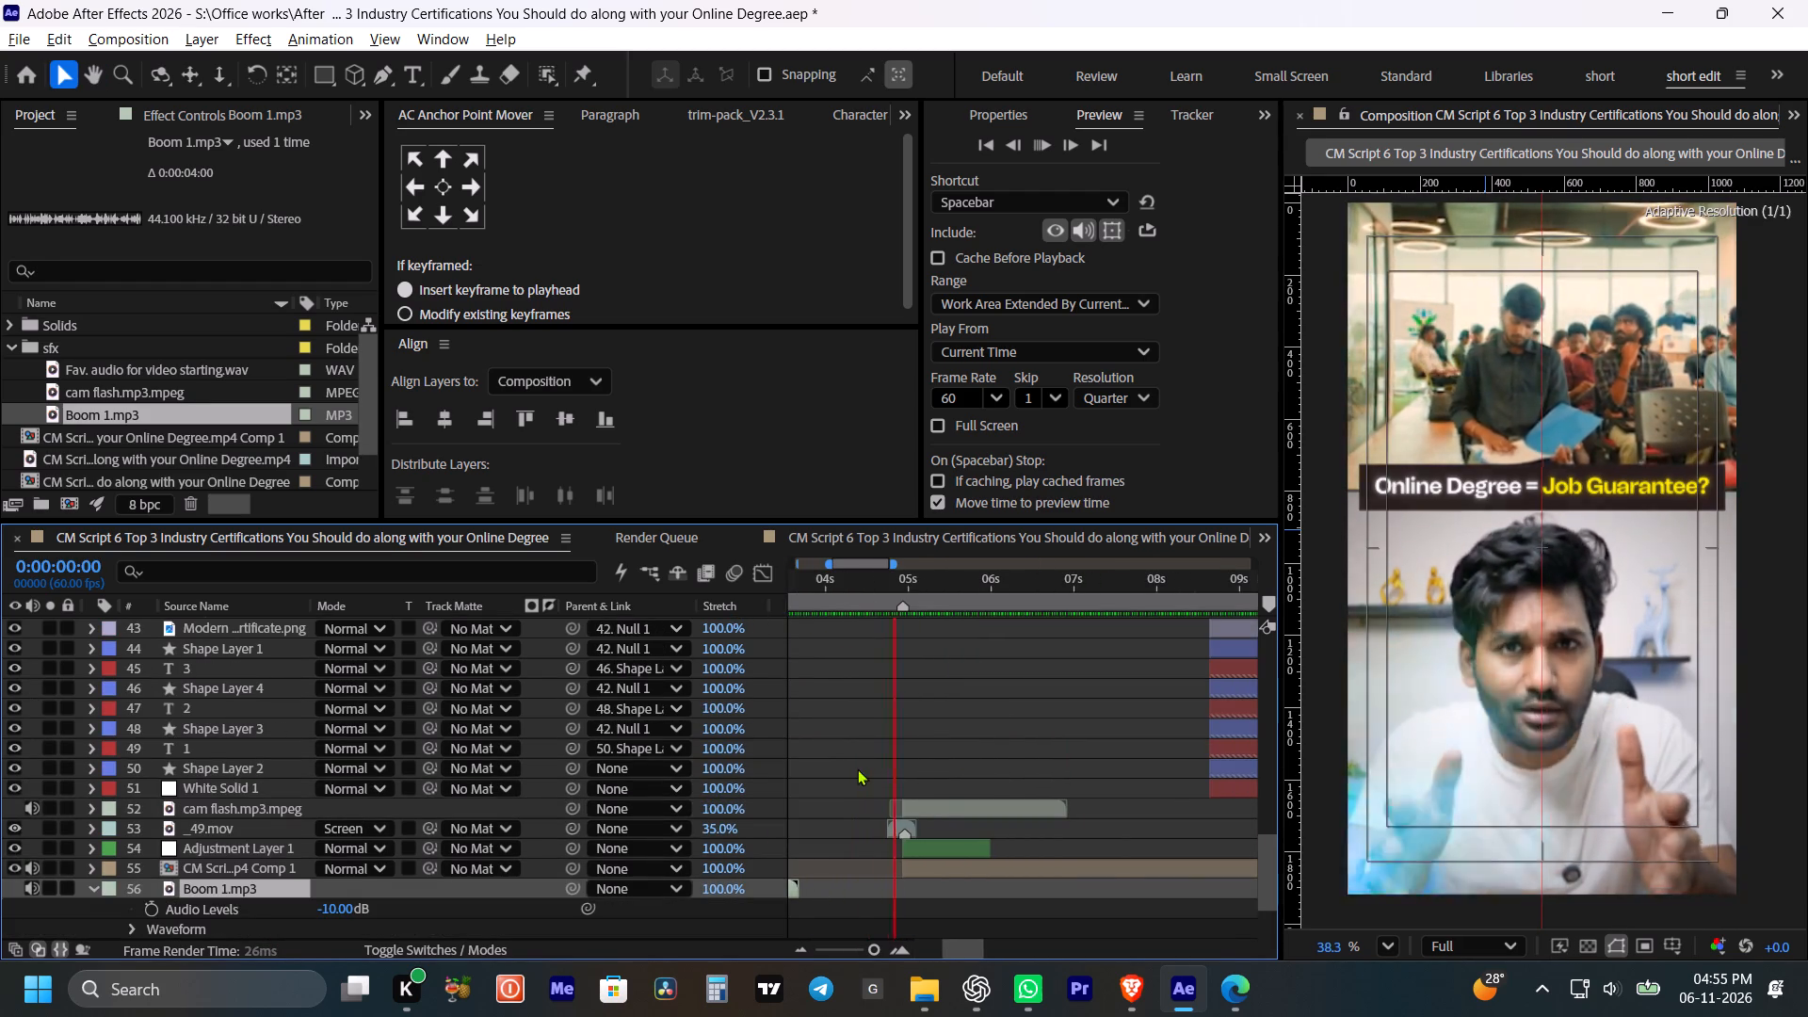
key(space)
key(space)
alt+scroll(928, 744, down, 3)
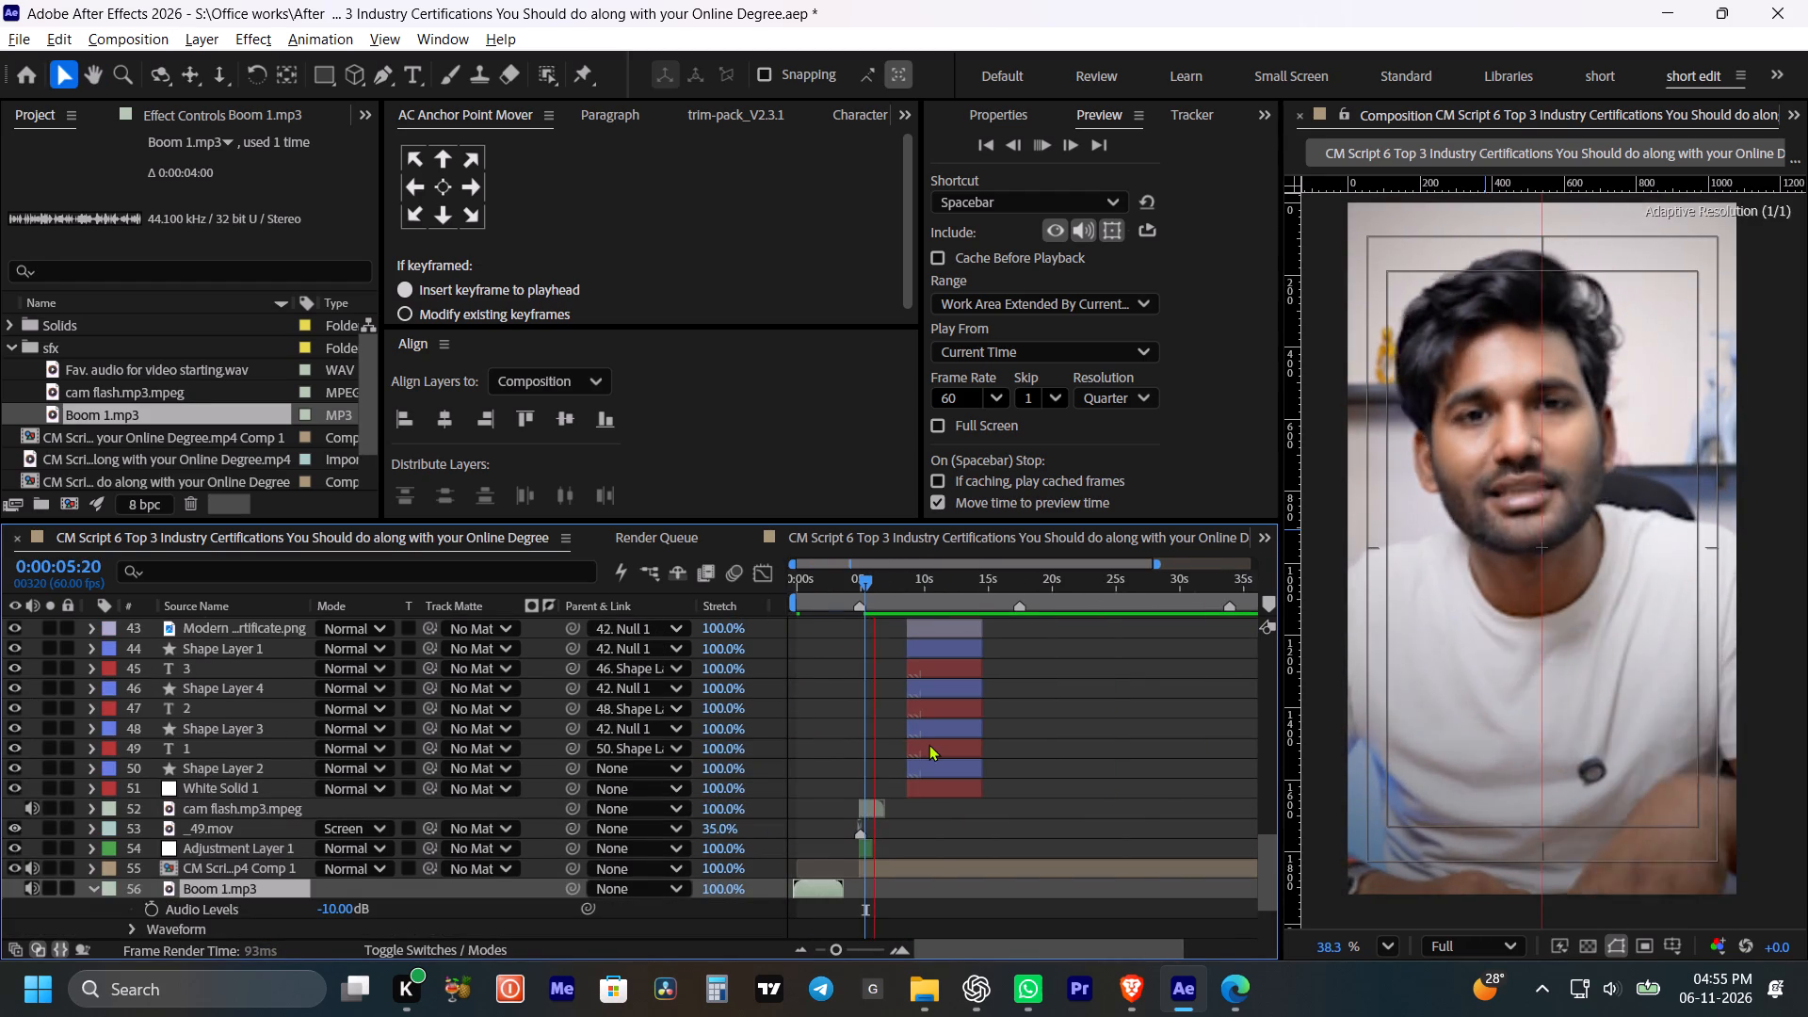
scroll(905, 702, up, 3)
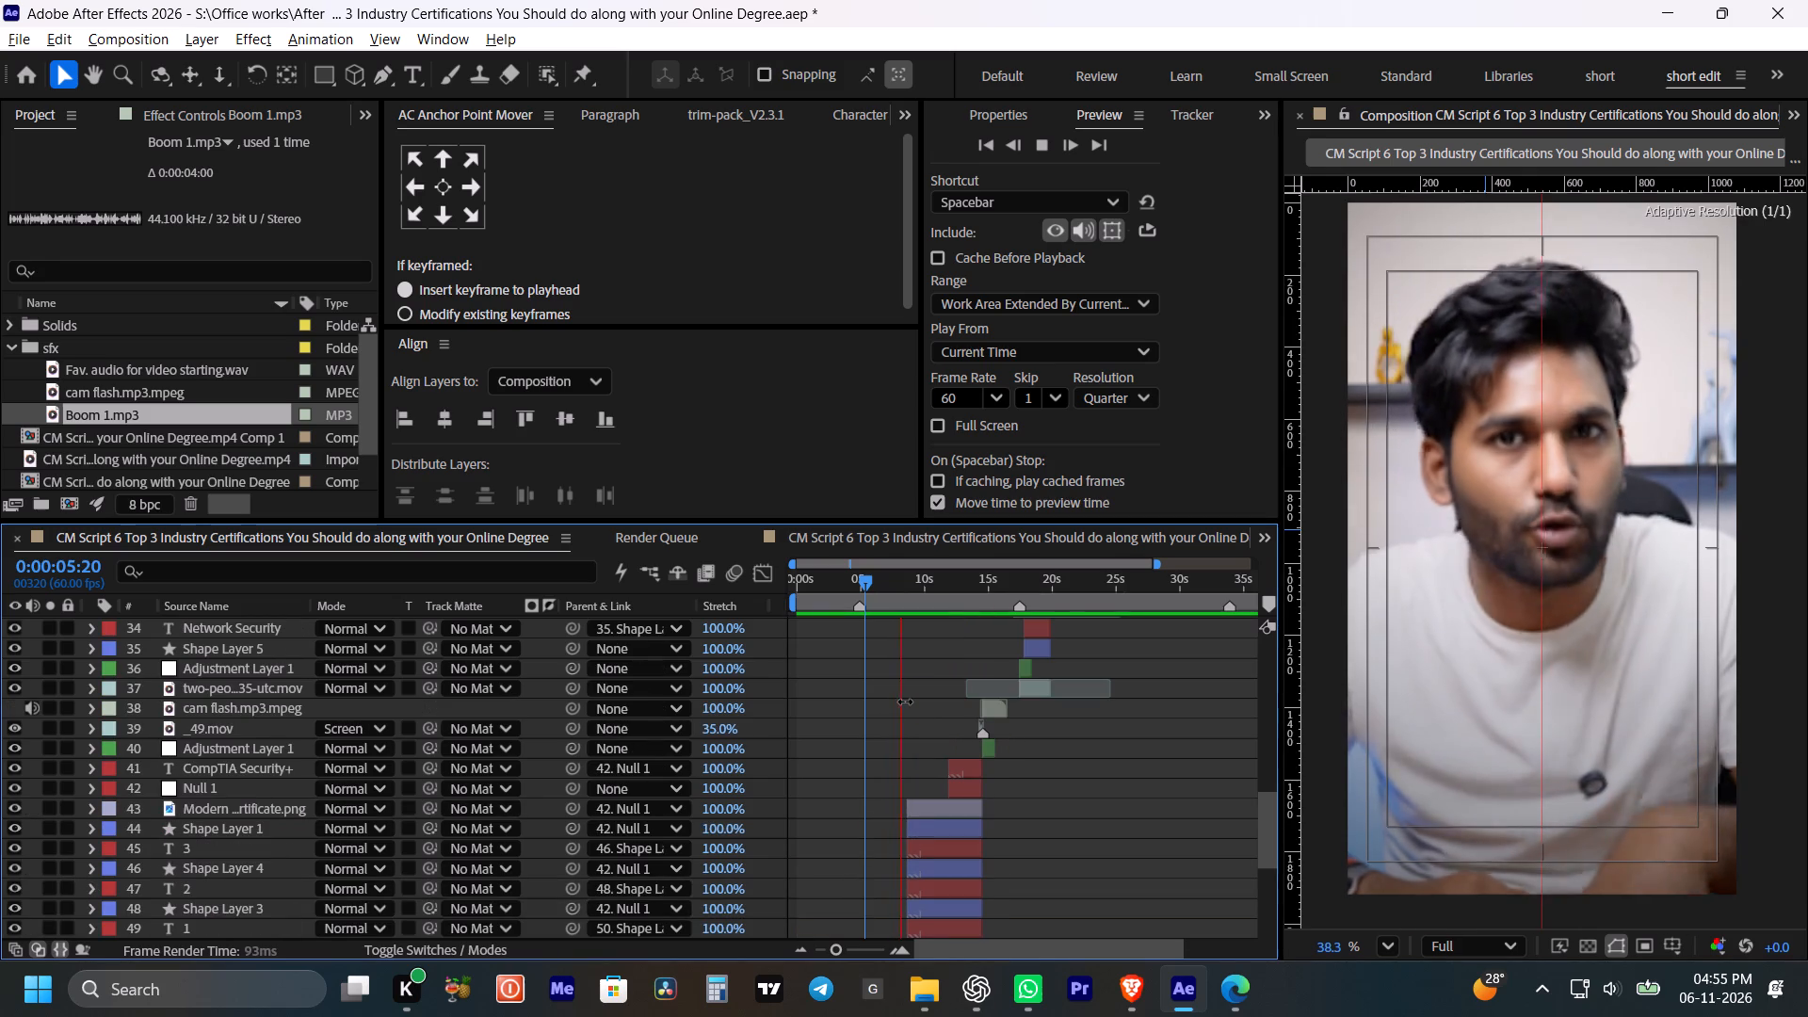
scroll(914, 724, down, 3)
alt+scroll(914, 726, up, 2)
key(space)
Add “Fav. audio for video starting.wav” to the timeline, aligning its marker with the laptop certificate scene's start at 0:00:08:39, and save.
shift+drag(902, 570, 891, 572)
key(ctrl+s)
drag(128, 365, 879, 601)
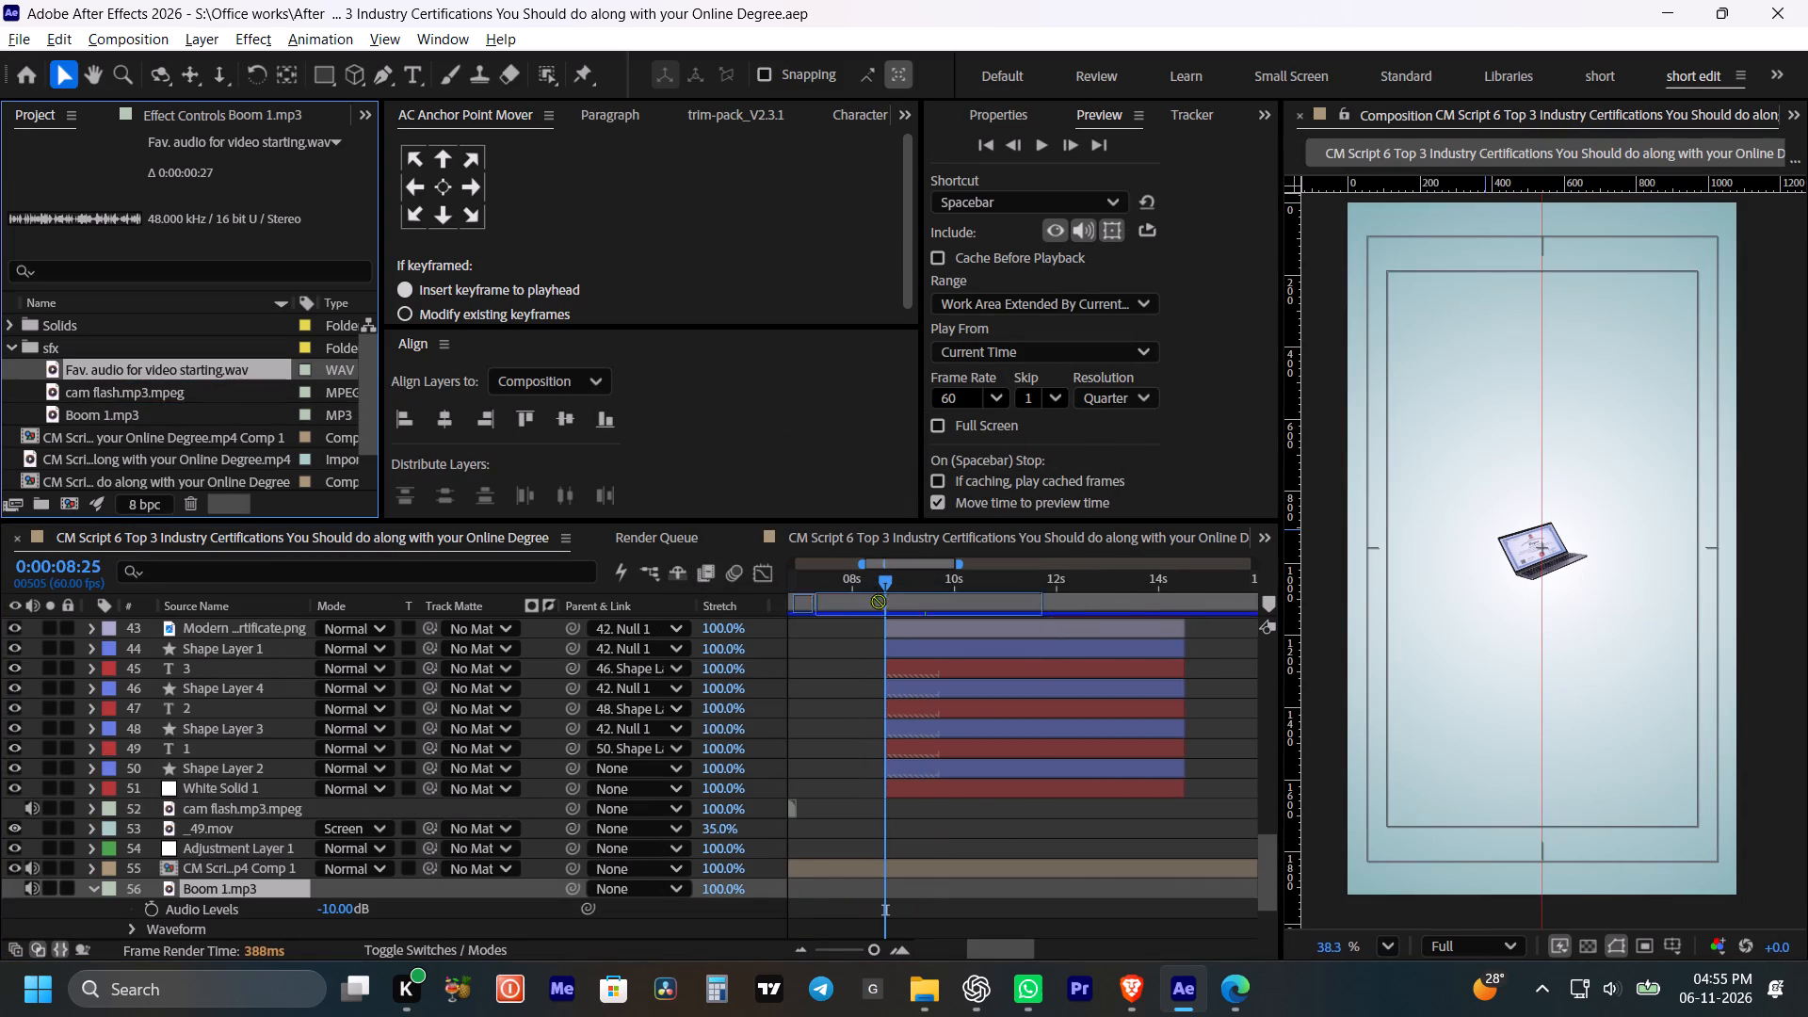
drag(879, 601, 881, 614)
scroll(903, 659, up, 3)
drag(194, 372, 958, 716)
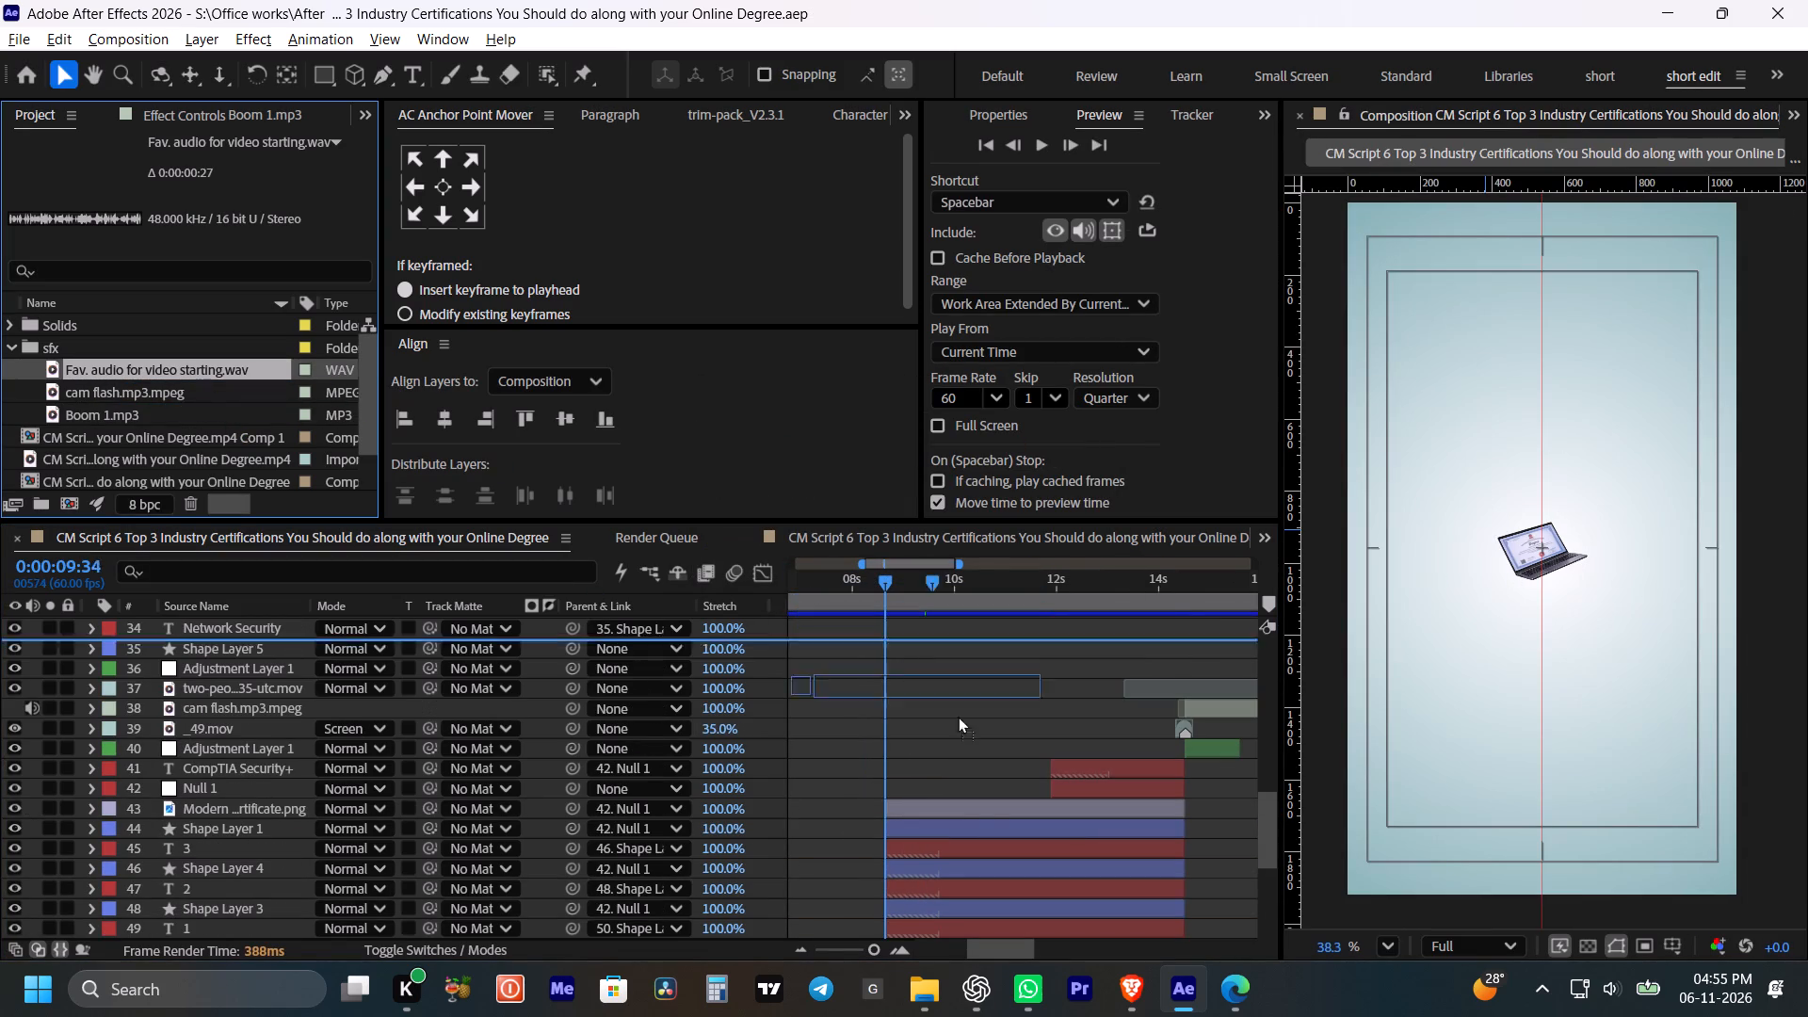
drag(958, 716, 895, 799)
alt+scroll(894, 799, up, 3)
key(space)
drag(927, 725, 1017, 622)
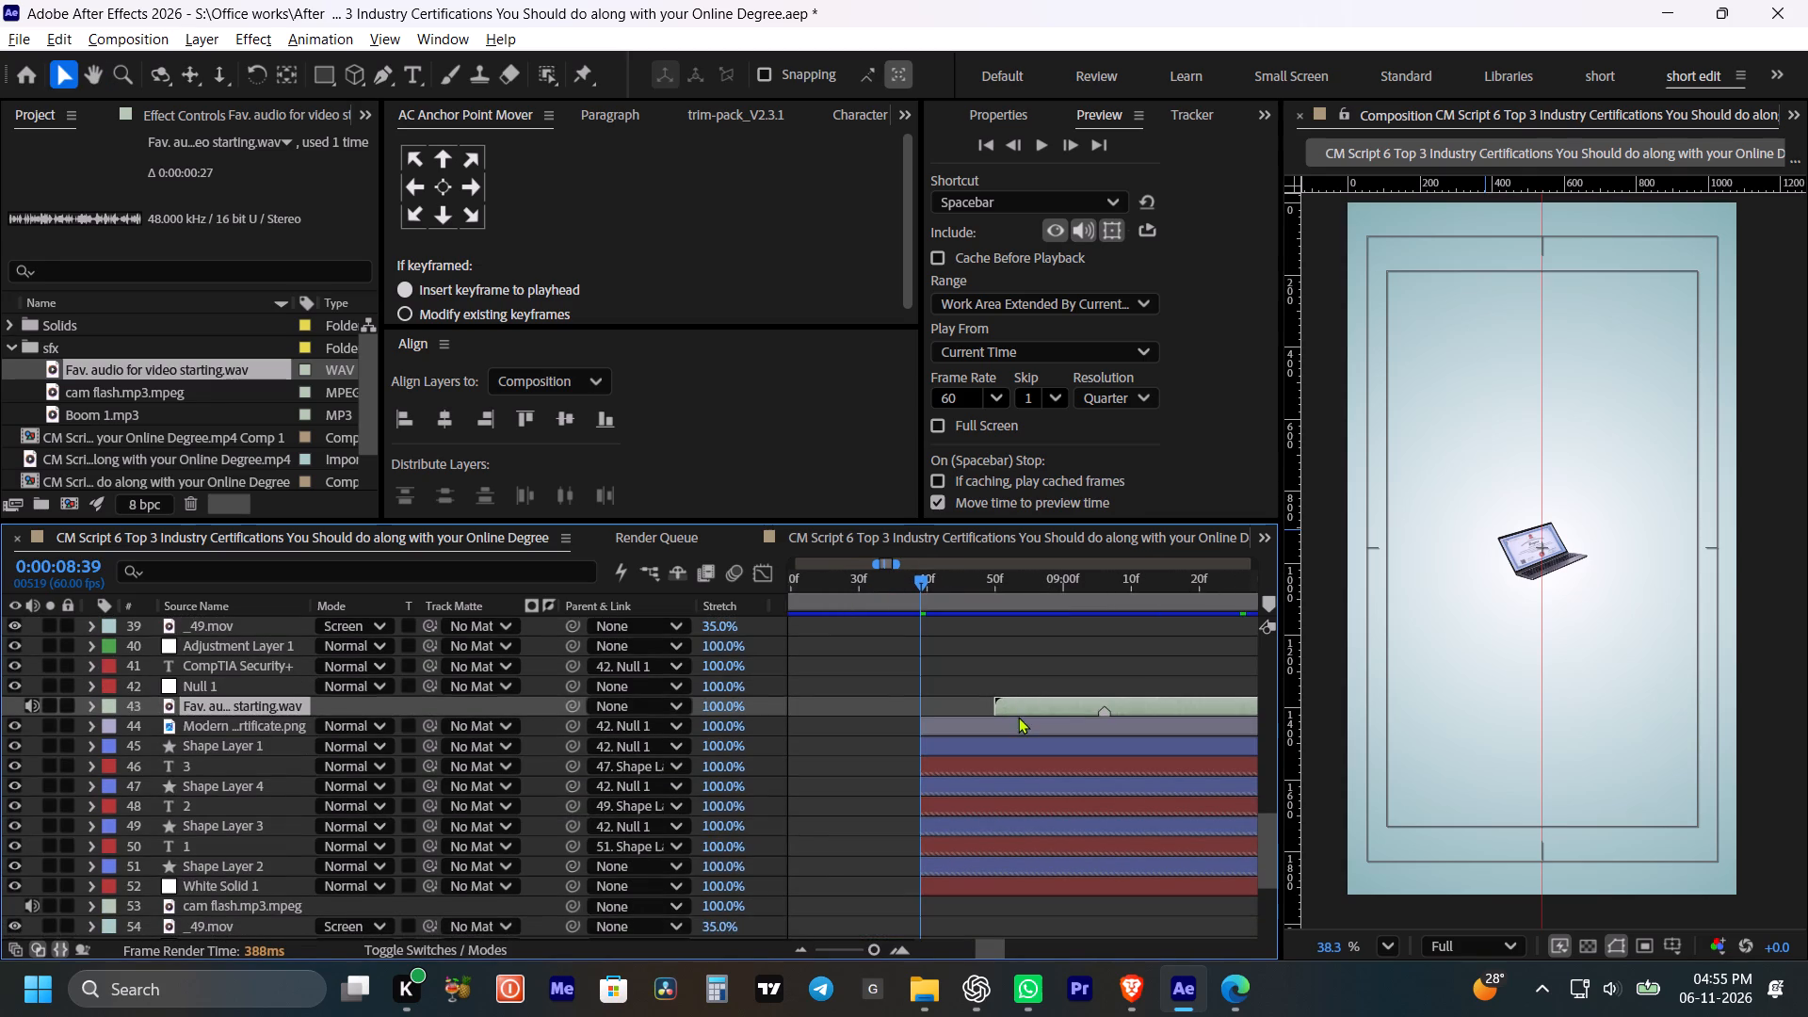
drag(1008, 705, 894, 704)
drag(873, 704, 858, 703)
drag(854, 703, 839, 700)
drag(905, 705, 818, 698)
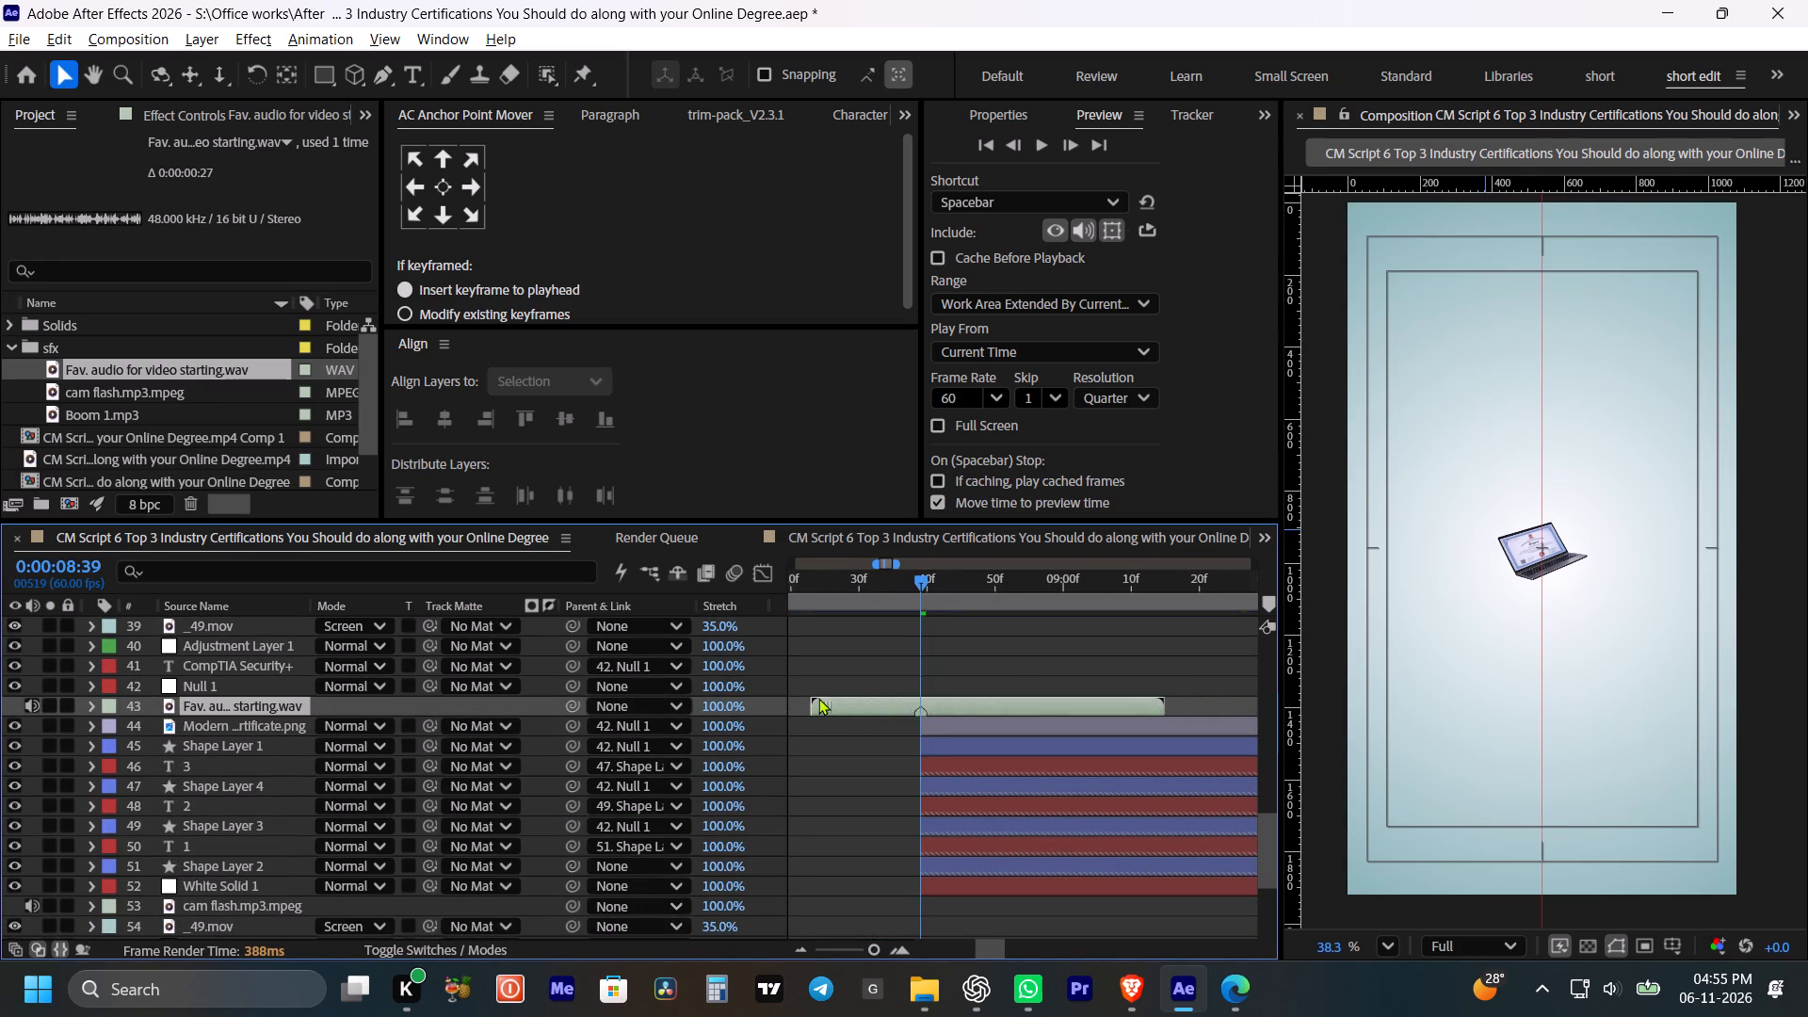
drag(818, 698, 825, 697)
key(ctrl+s)
Raise the “Fav. audio for video starting.wav” layer's audio levels to +12 dB, save, and play back the laptop scene's start.
key(l)
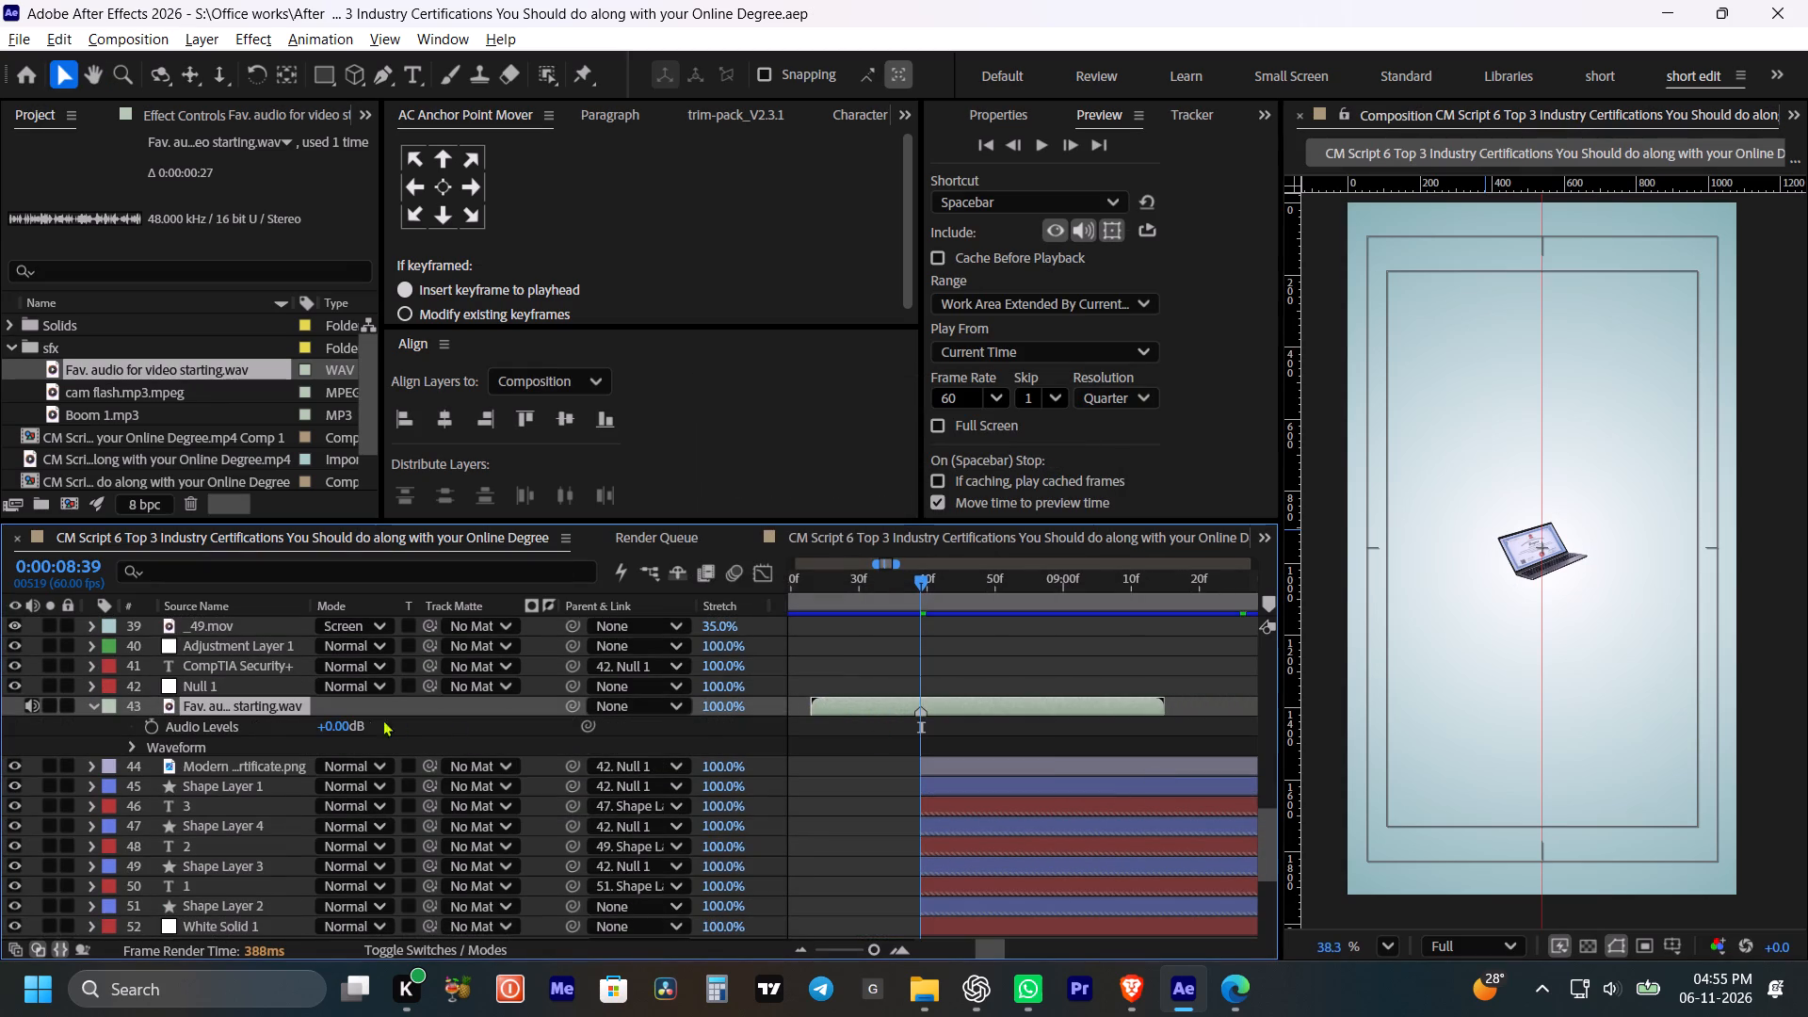
drag(337, 721, 508, 729)
key(ctrl+s)
alt+scroll(1011, 676, down, 1)
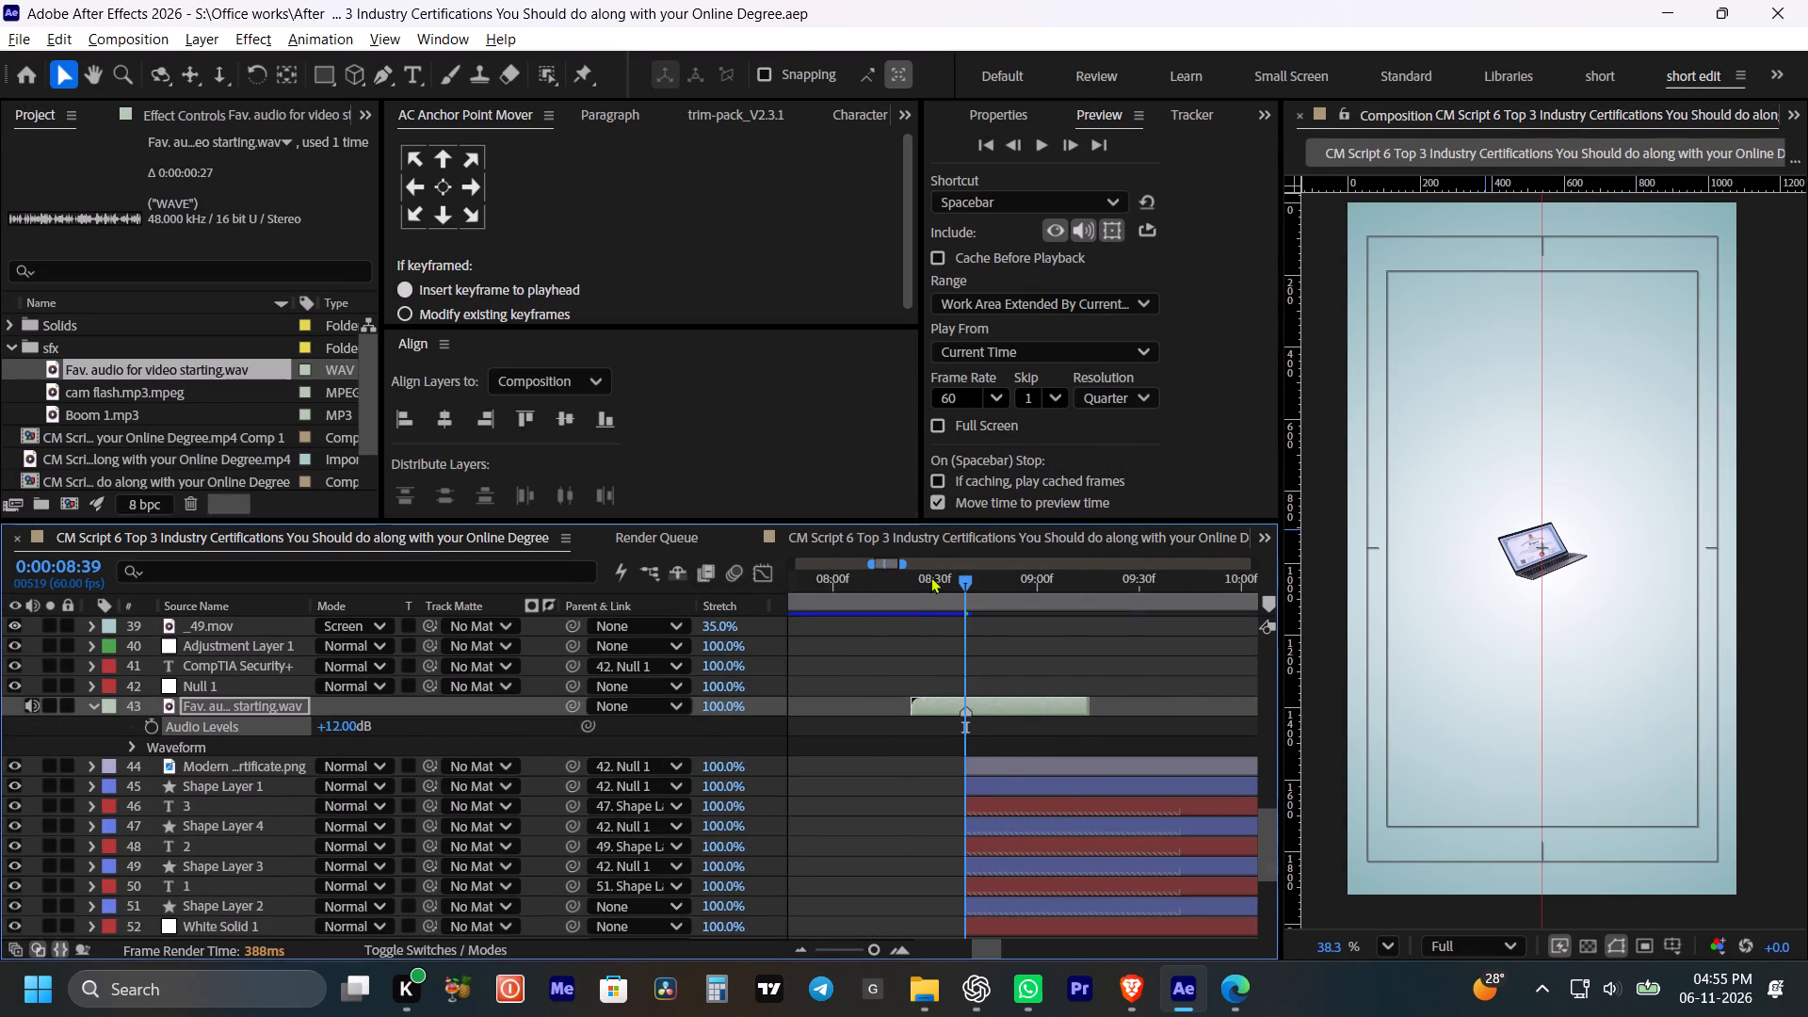
drag(903, 574, 883, 571)
key(space)
scroll(941, 621, down, 1)
alt+scroll(943, 628, down, 2)
key(space)
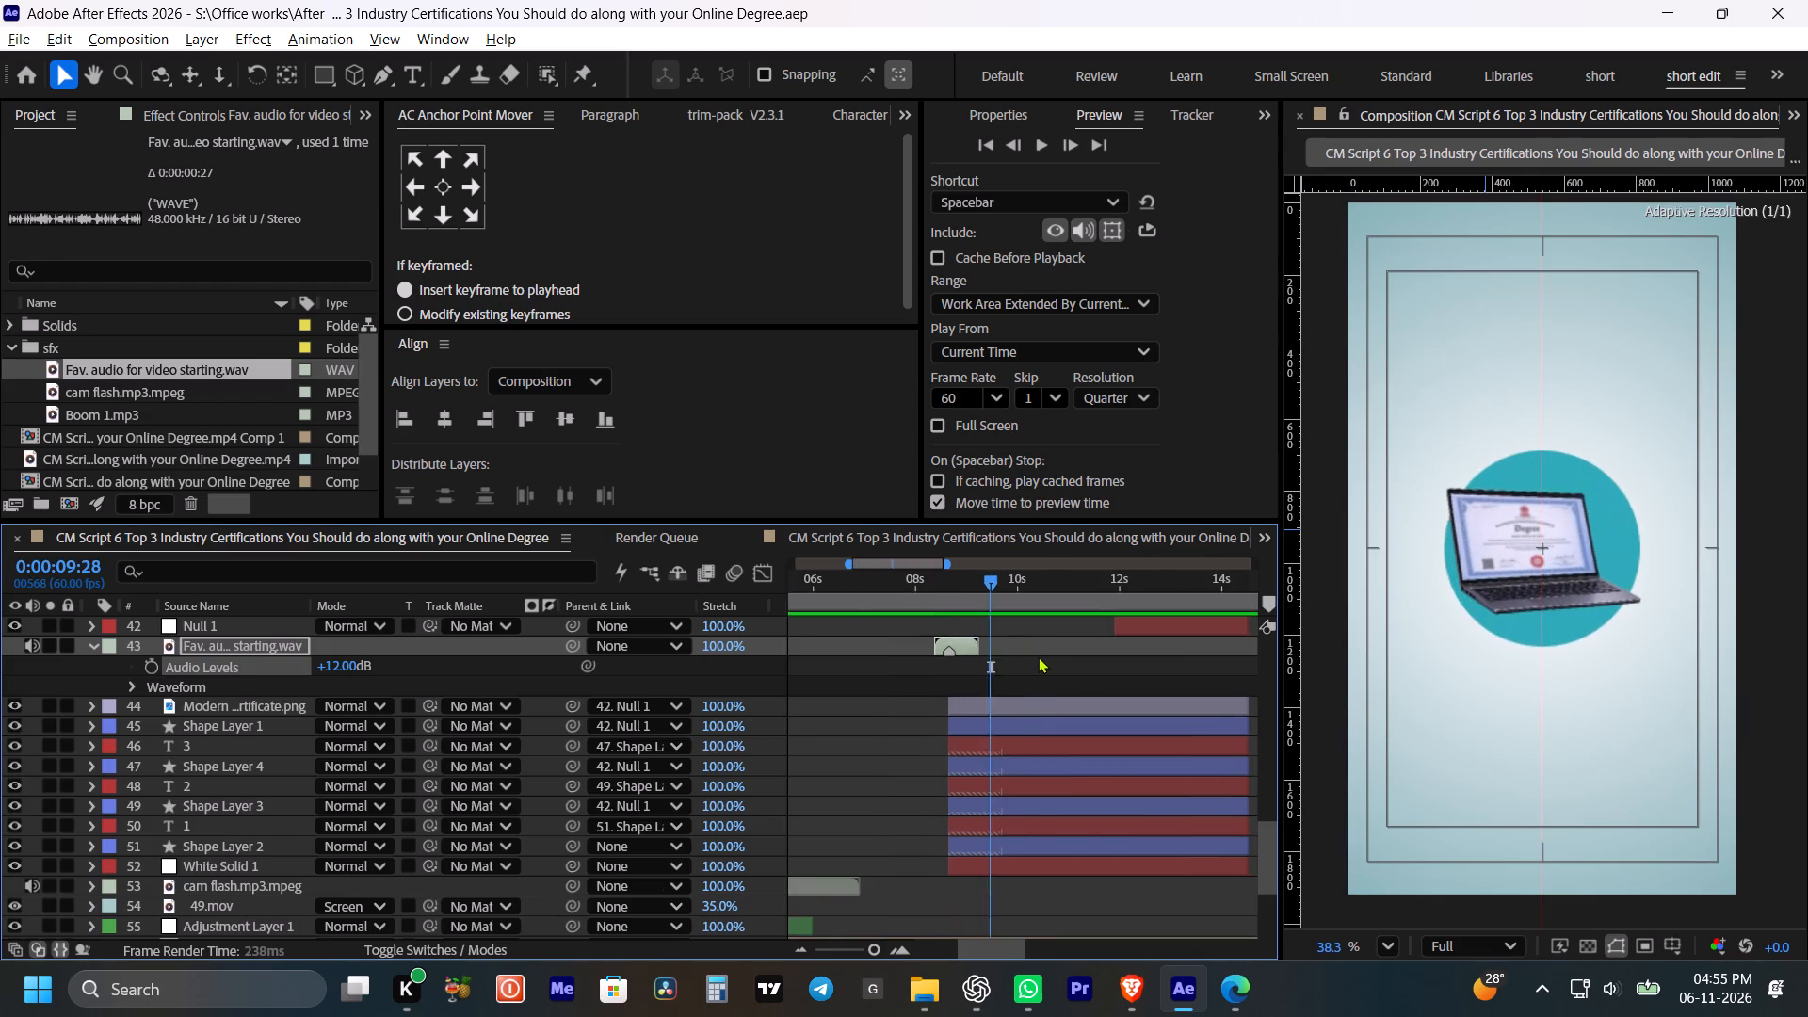
scroll(1038, 656, up, 2)
drag(990, 573, 977, 576)
key(ctrl+s)
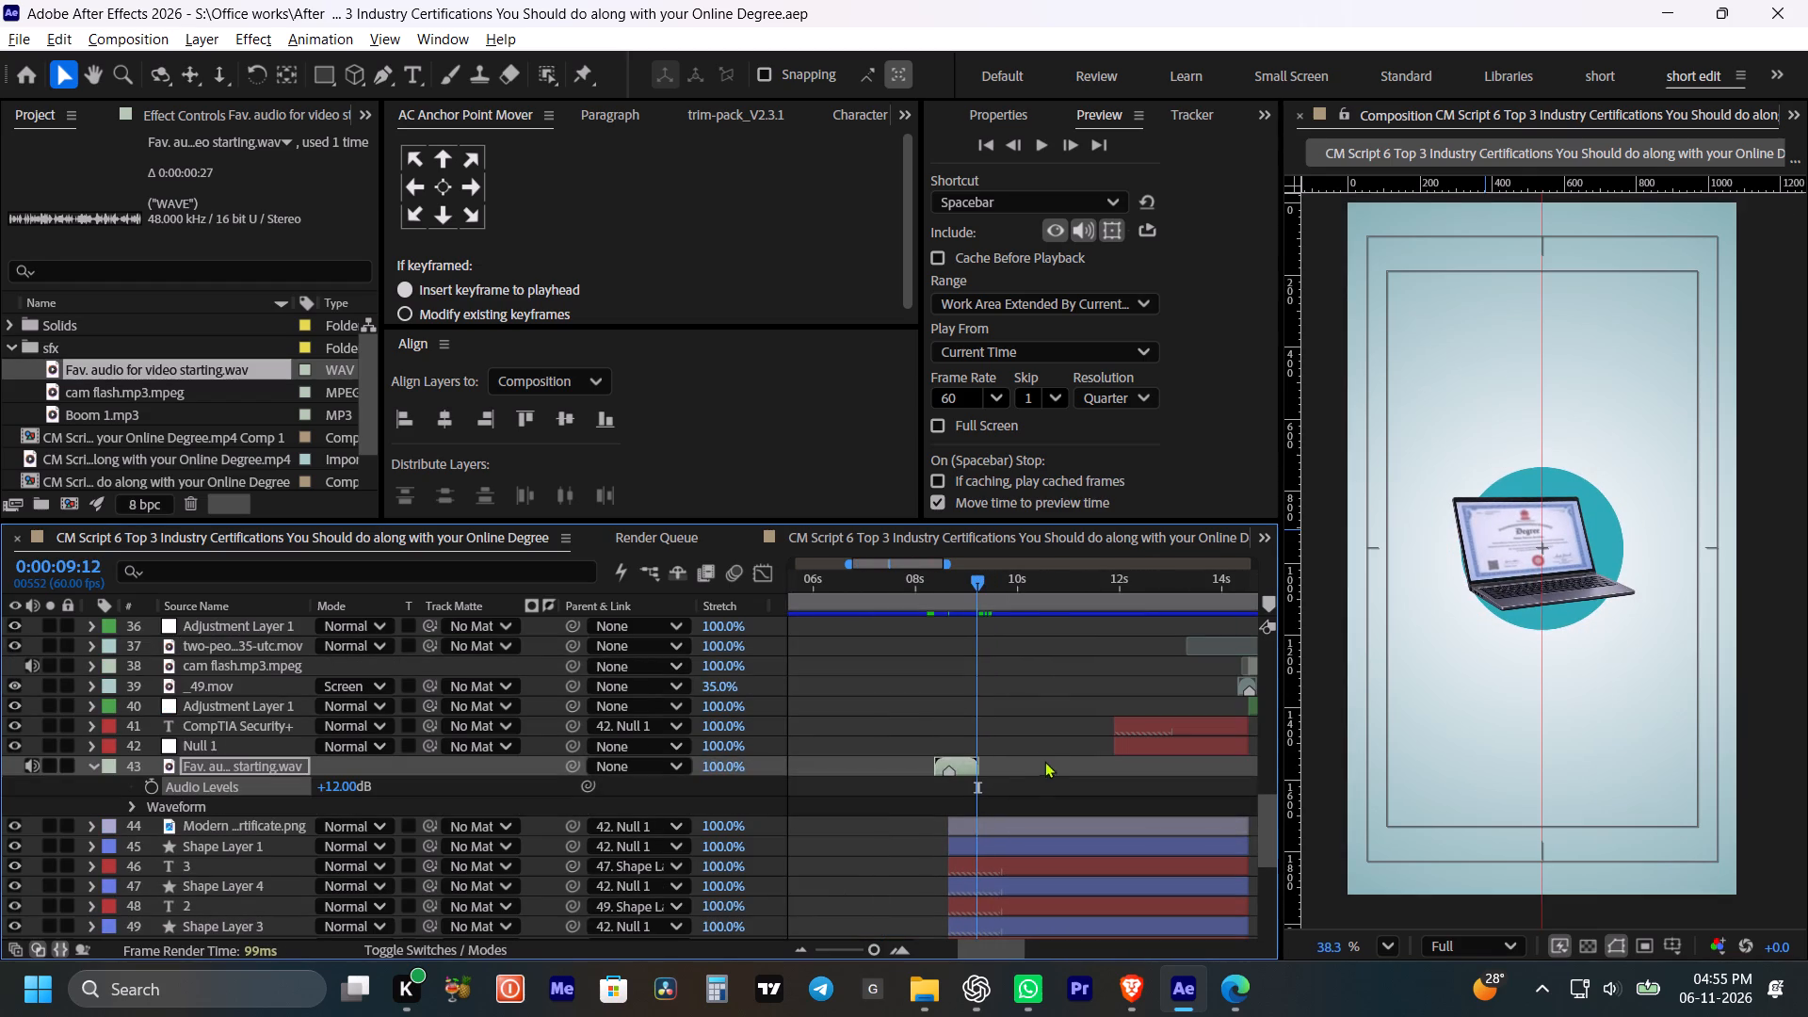
Search the MY SFX folder for “paper” and import Paper 1.mp3 into the project's sfx folder.
click(154, 389)
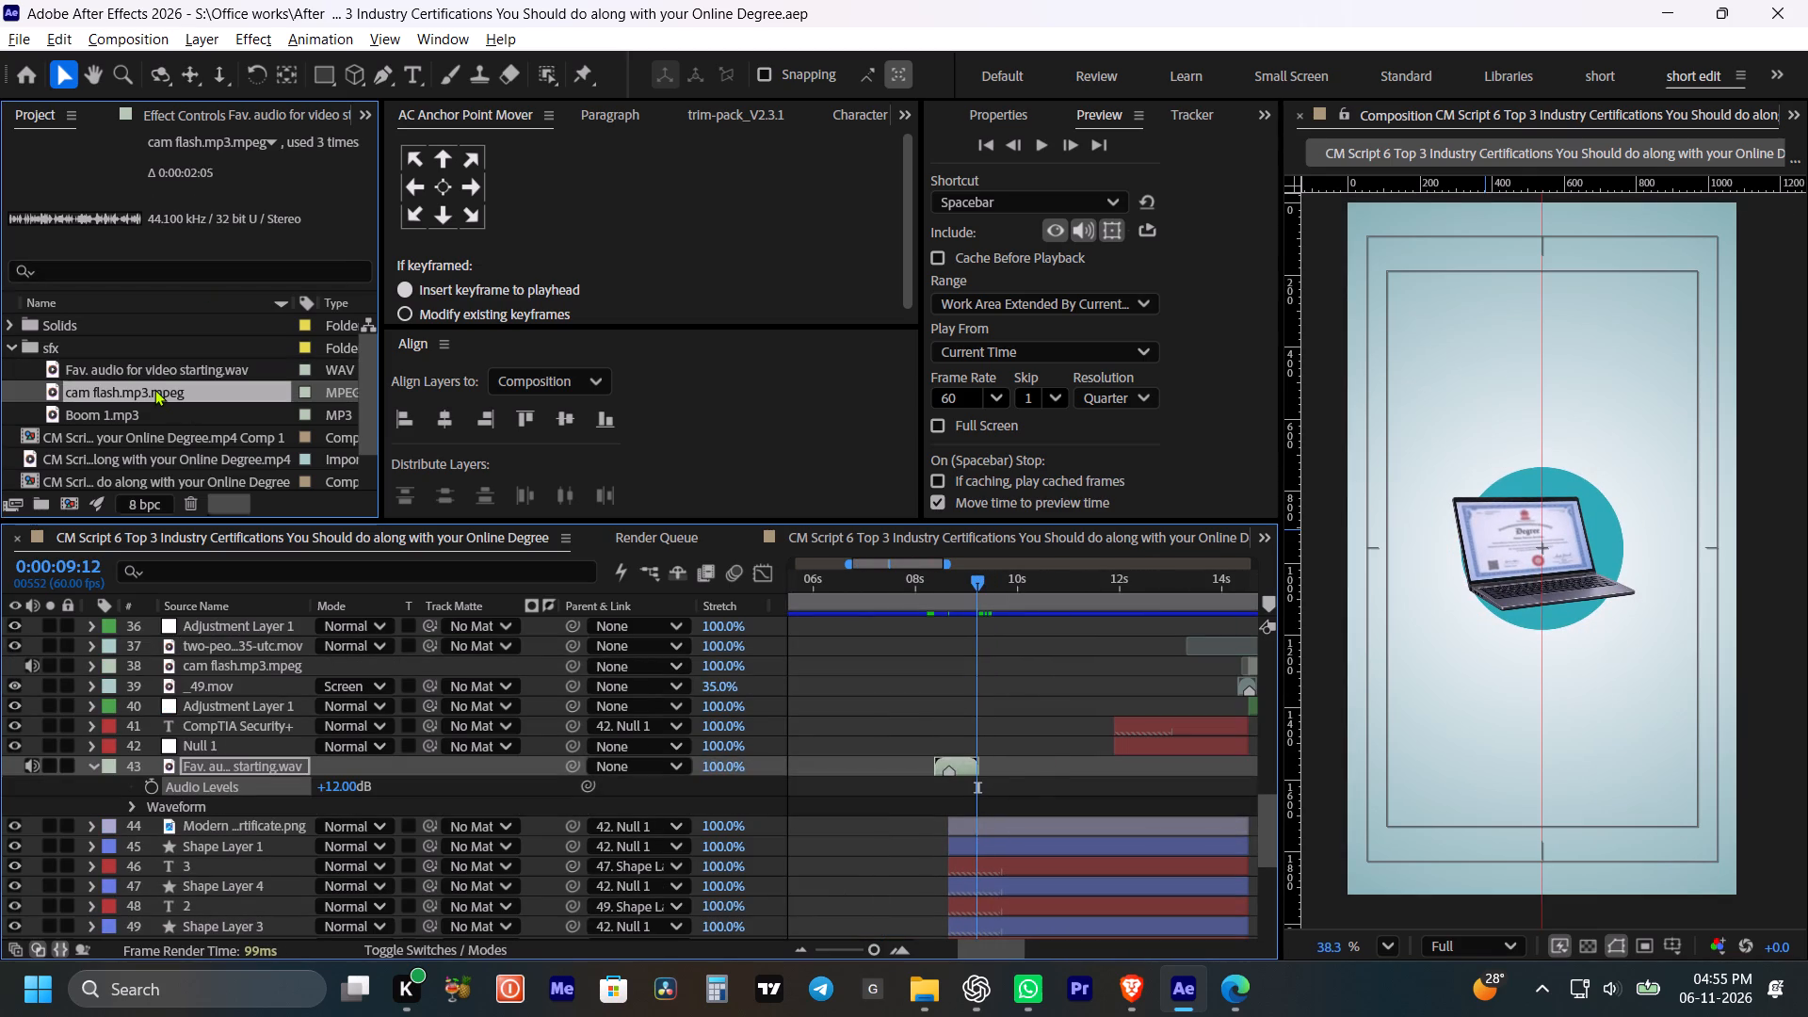
key(ctrl+i)
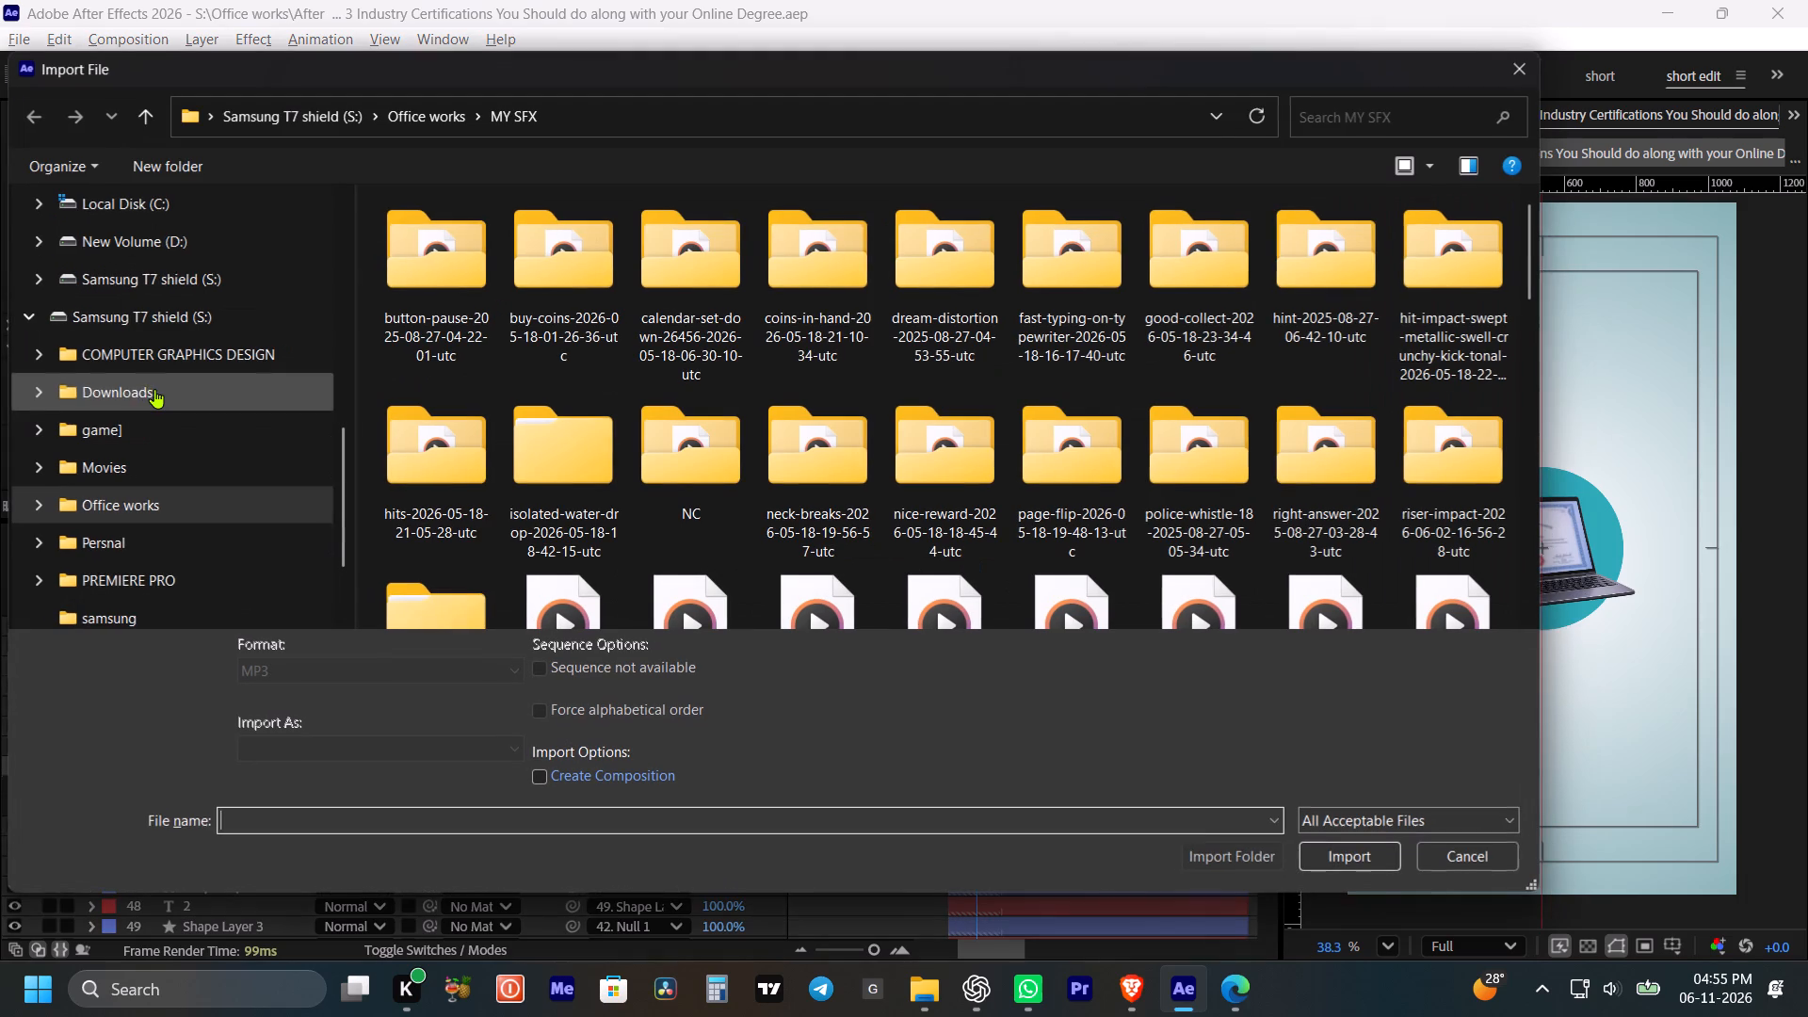
click(1349, 94)
click(1342, 114)
text(paper)
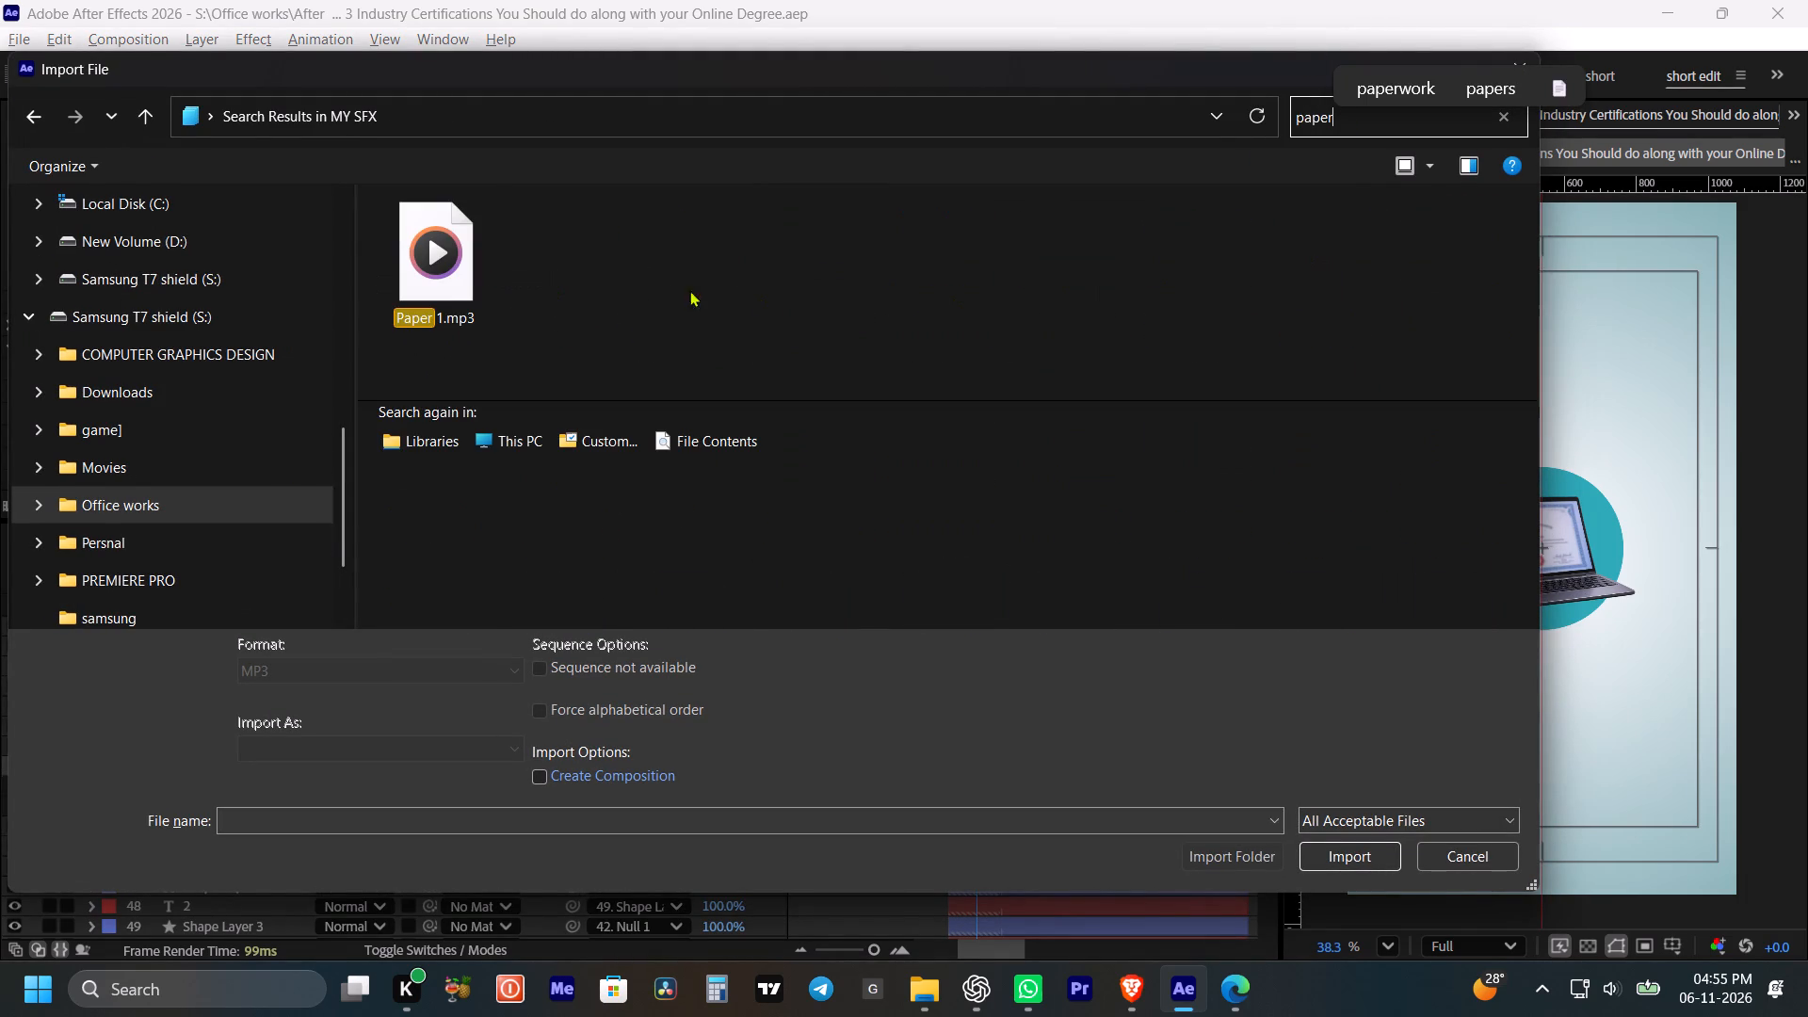
click(471, 269)
click(1369, 849)
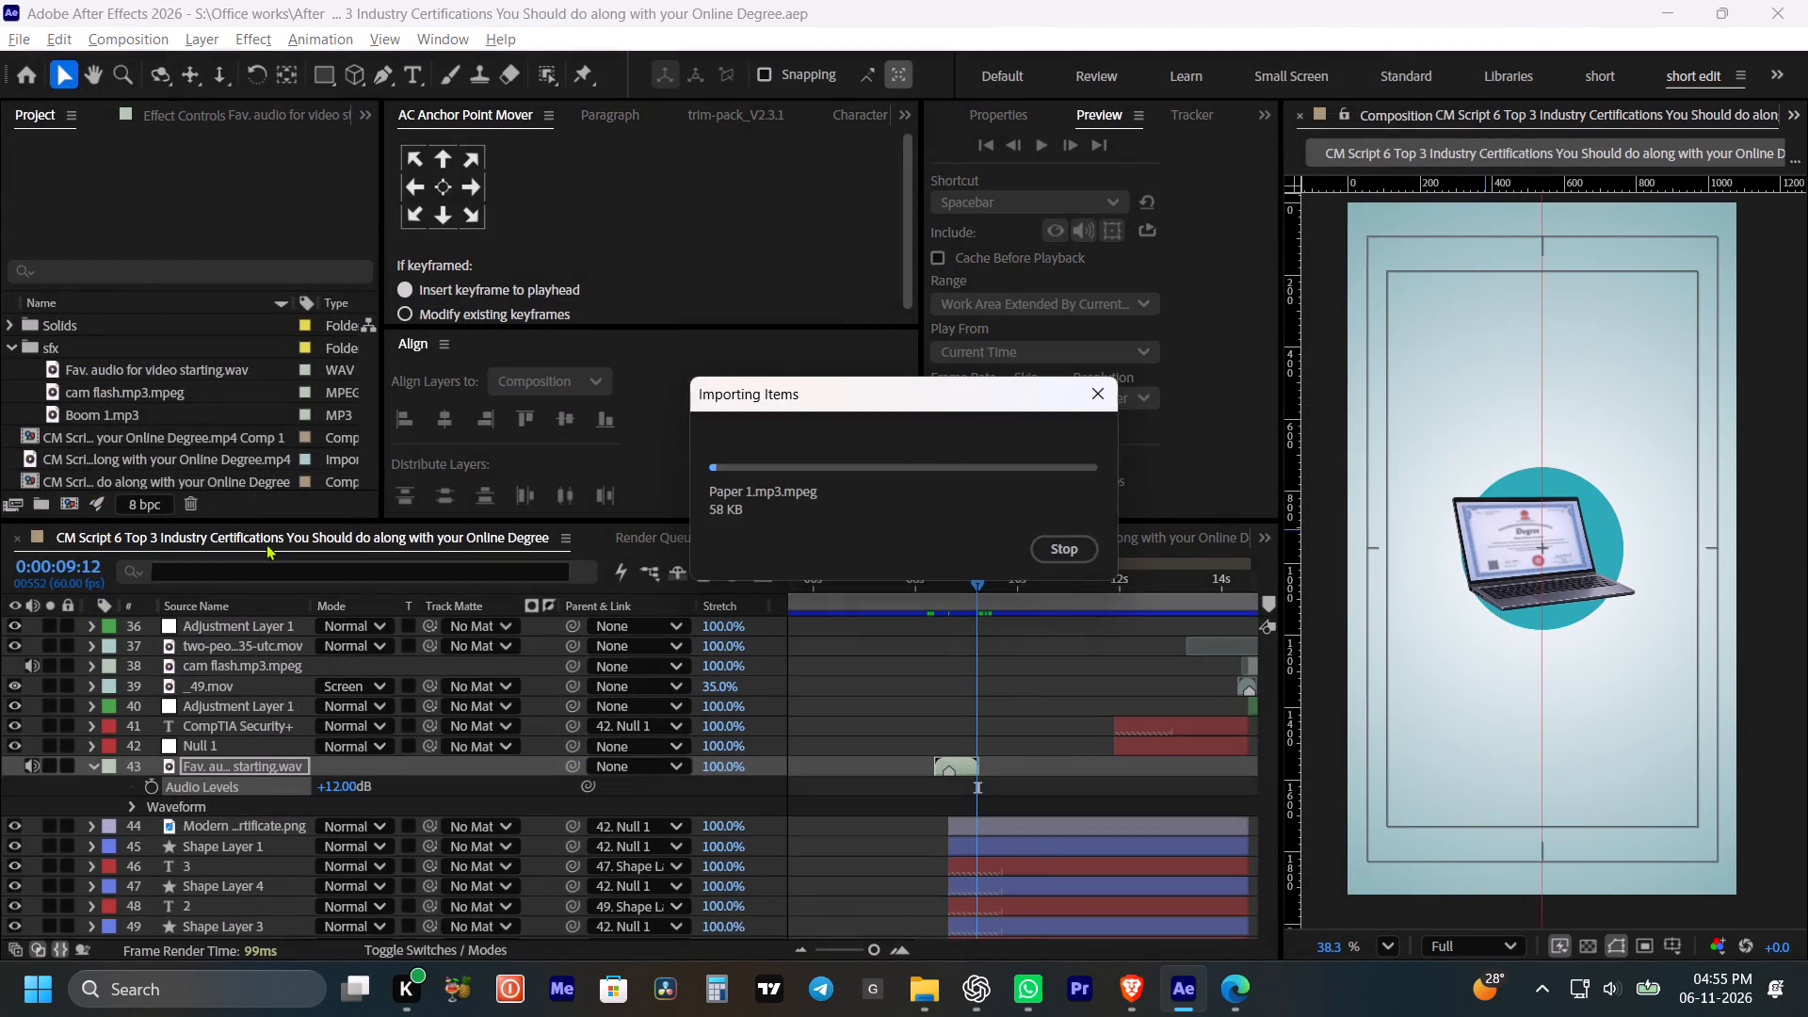
Place Paper 1.mp3 above the Fav. audio layer, start it near that layer's start, and time-stretch it to 55.8%, ending at 0:00:09:12.
drag(98, 365, 959, 758)
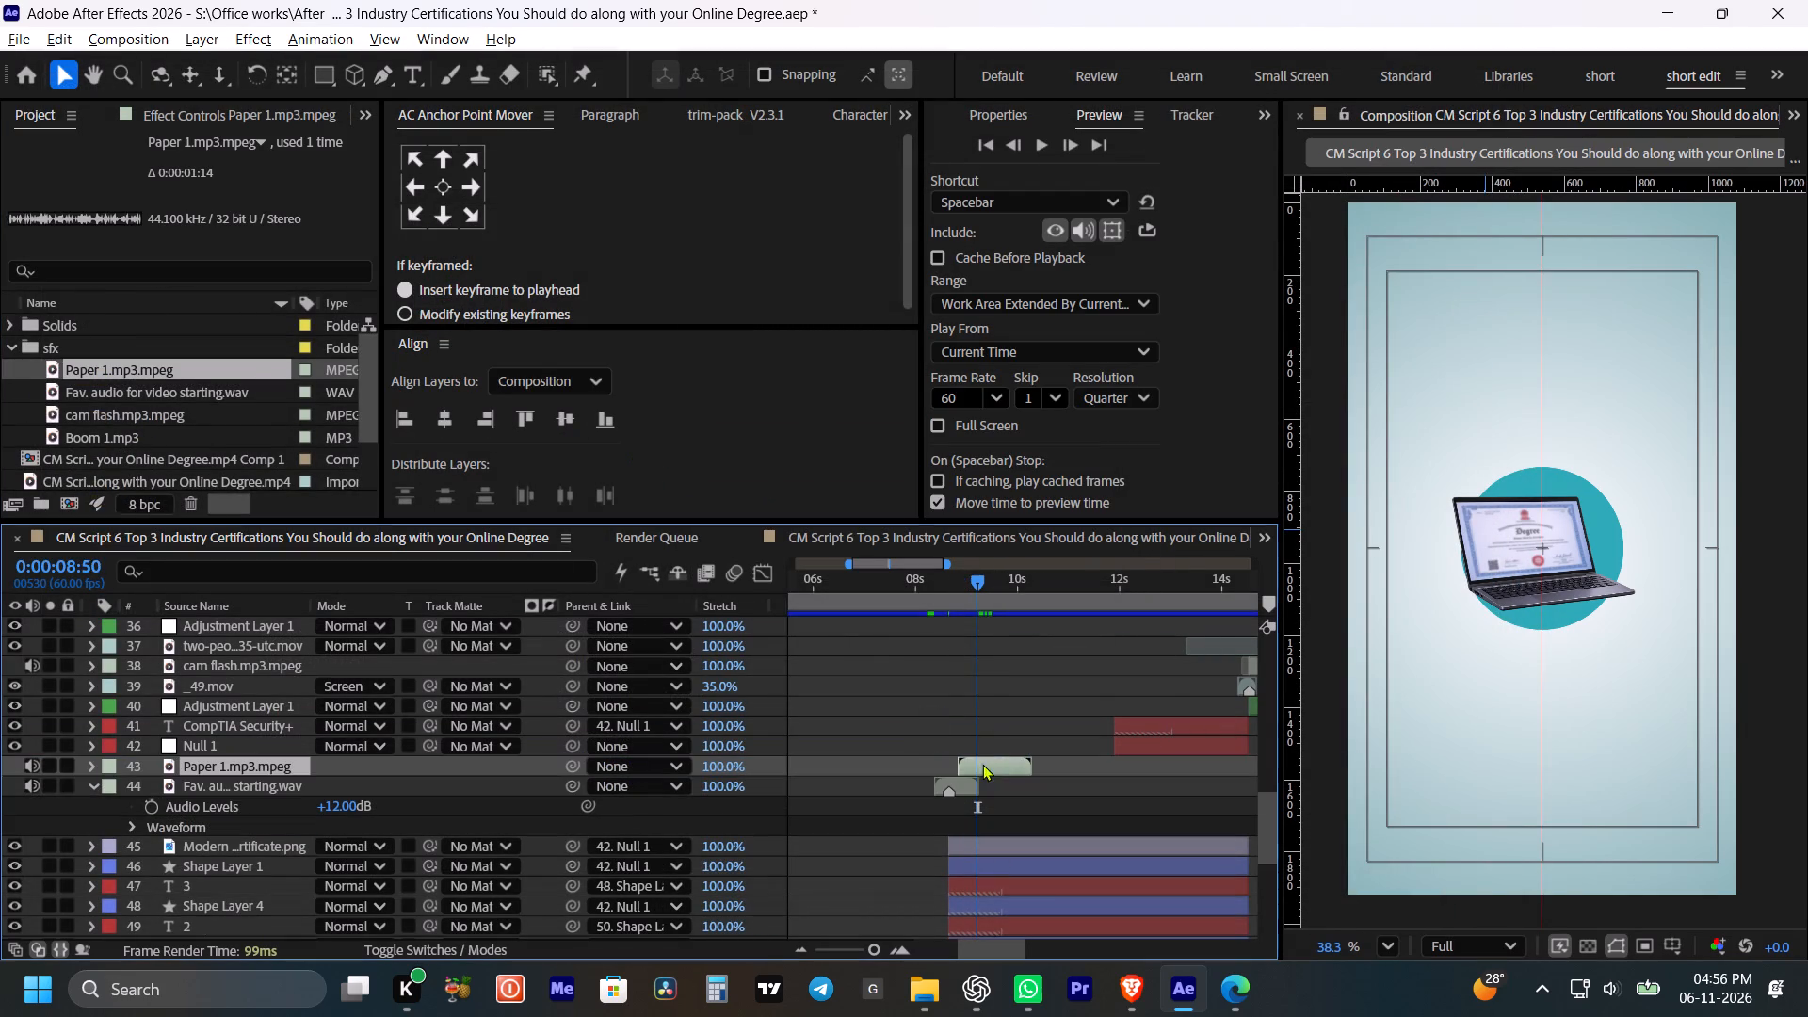
drag(981, 768, 961, 768)
drag(1012, 767, 977, 772)
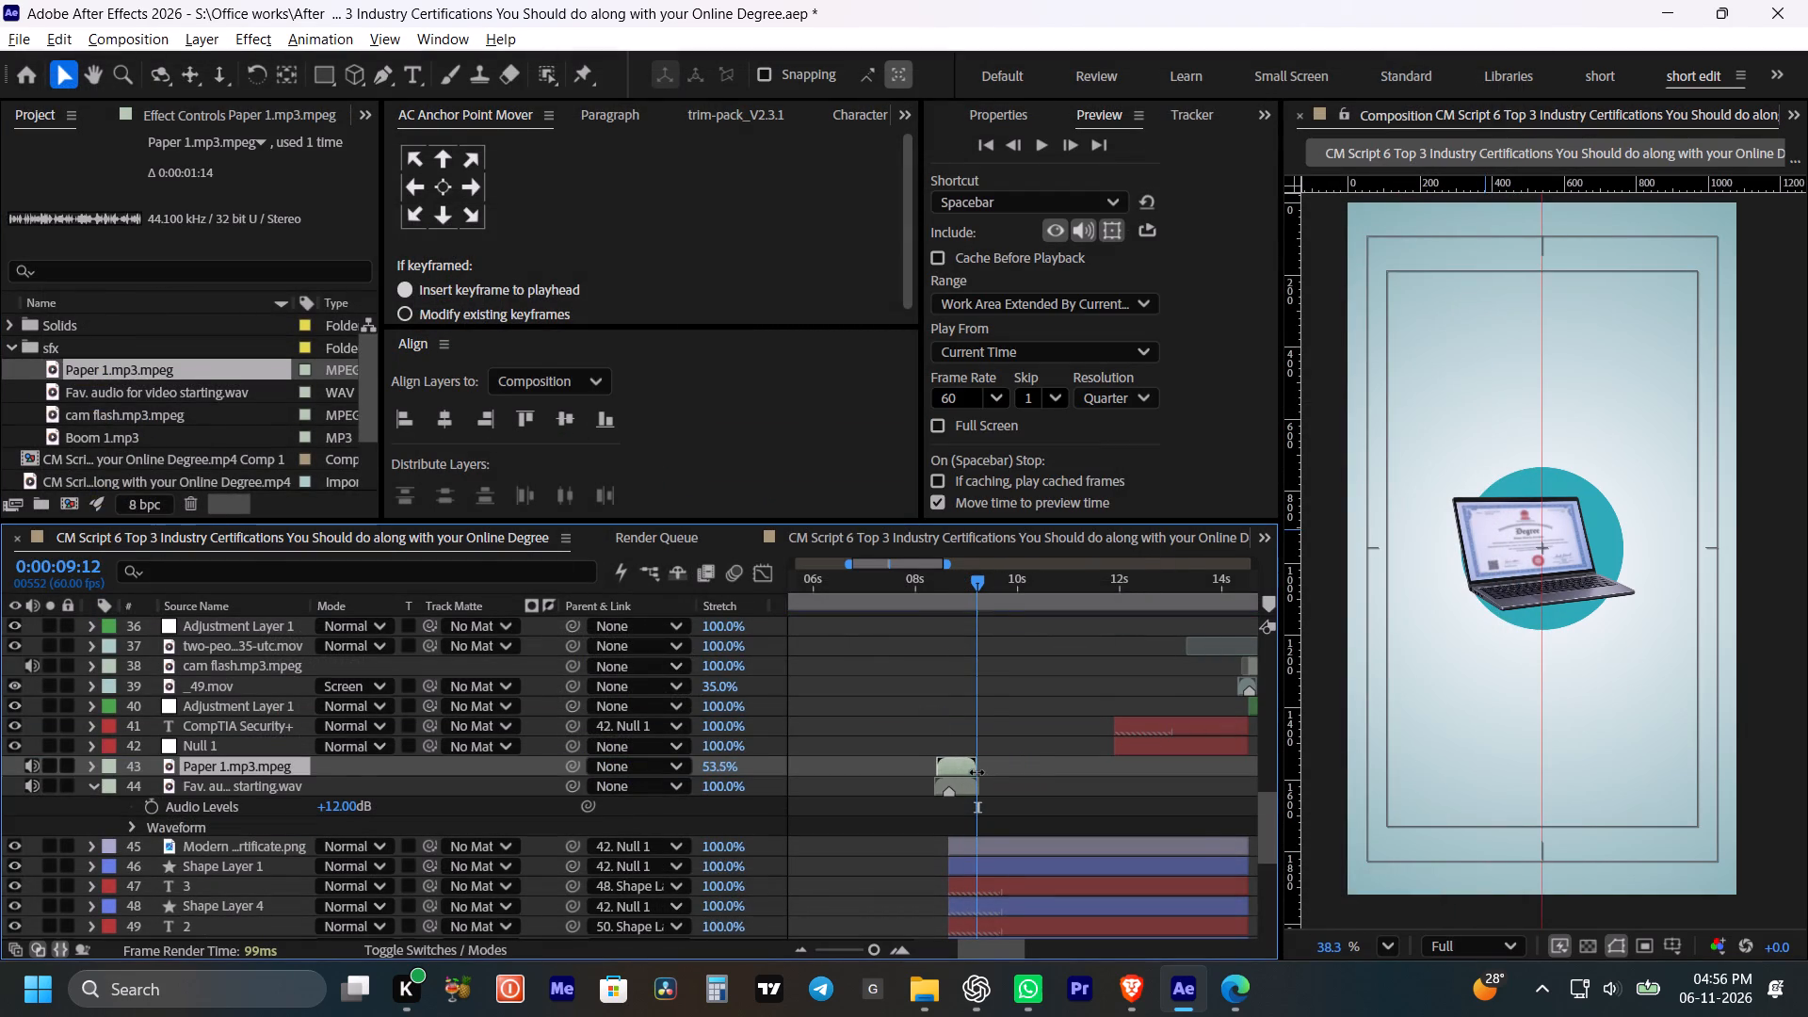
drag(977, 772, 978, 772)
Set the Paper 1.mp3 layer's audio levels to -10 dB.
key(l)
click(341, 787)
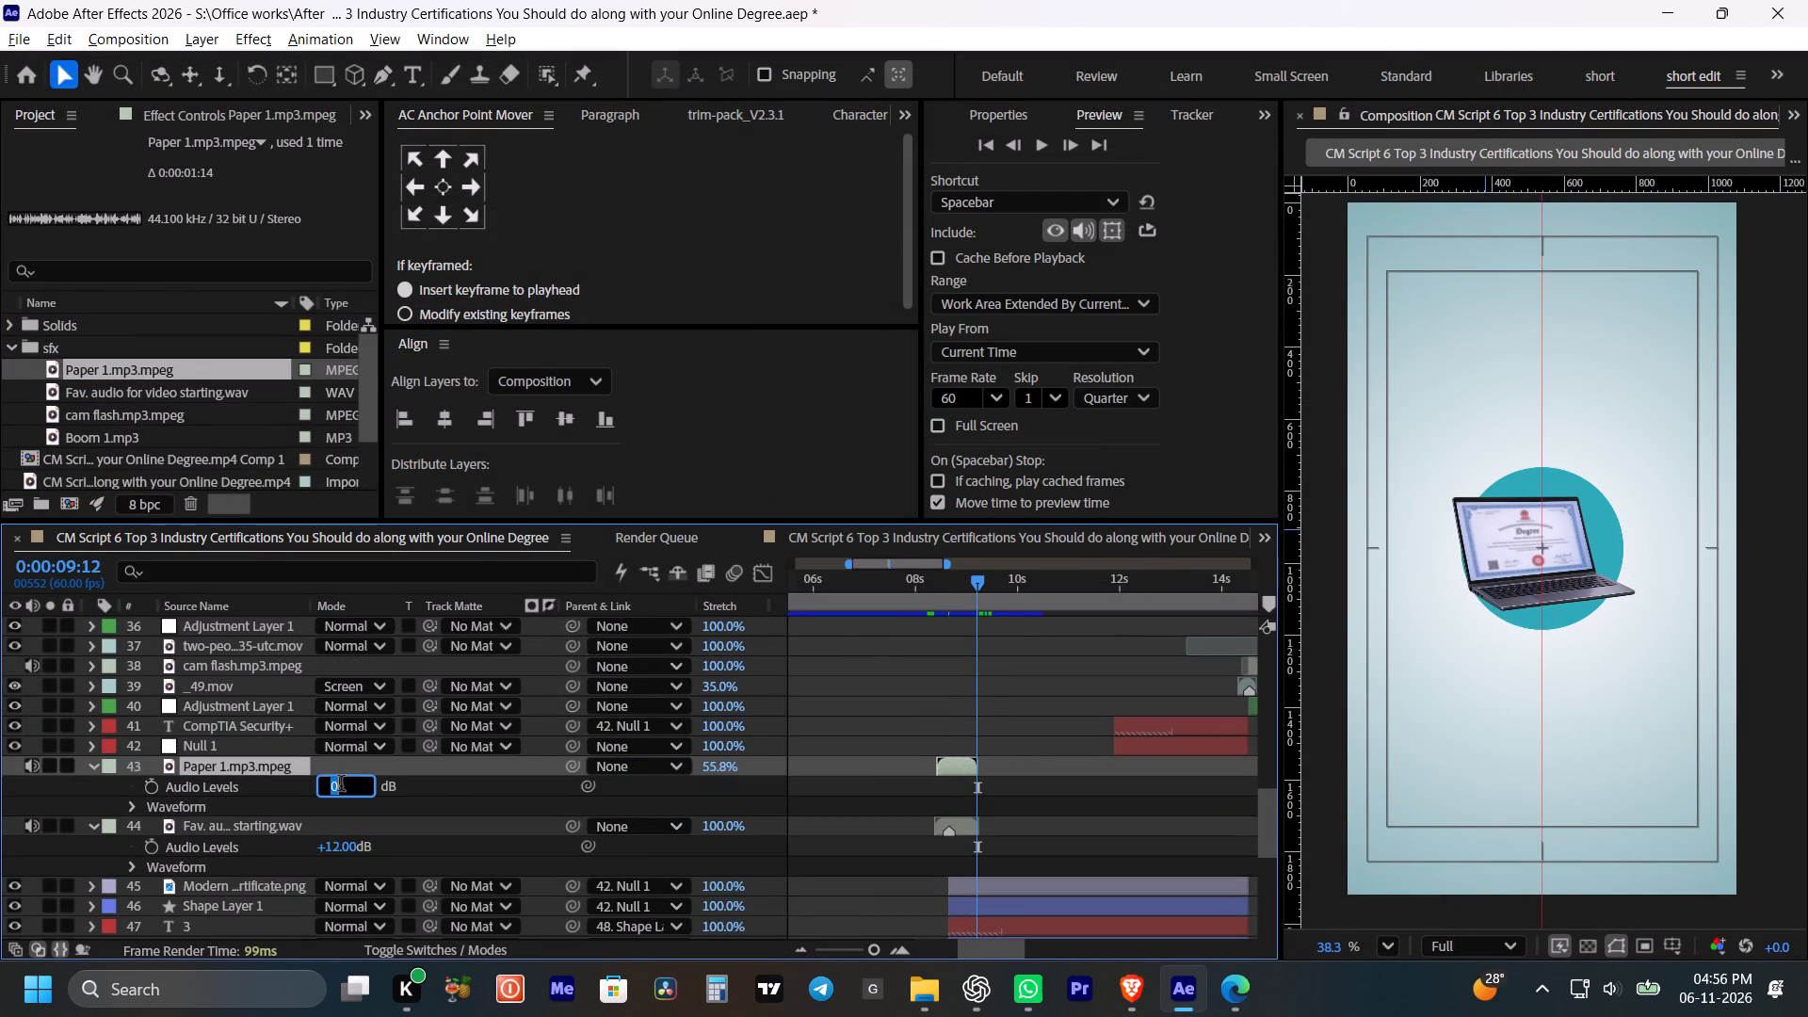
key(minus)
key(1)
key(0)
click(437, 783)
Play back the laptop animation, slide the Paper 1.mp3 layer slightly later to begin with the laptop's appearance, and save.
click(889, 587)
key(space)
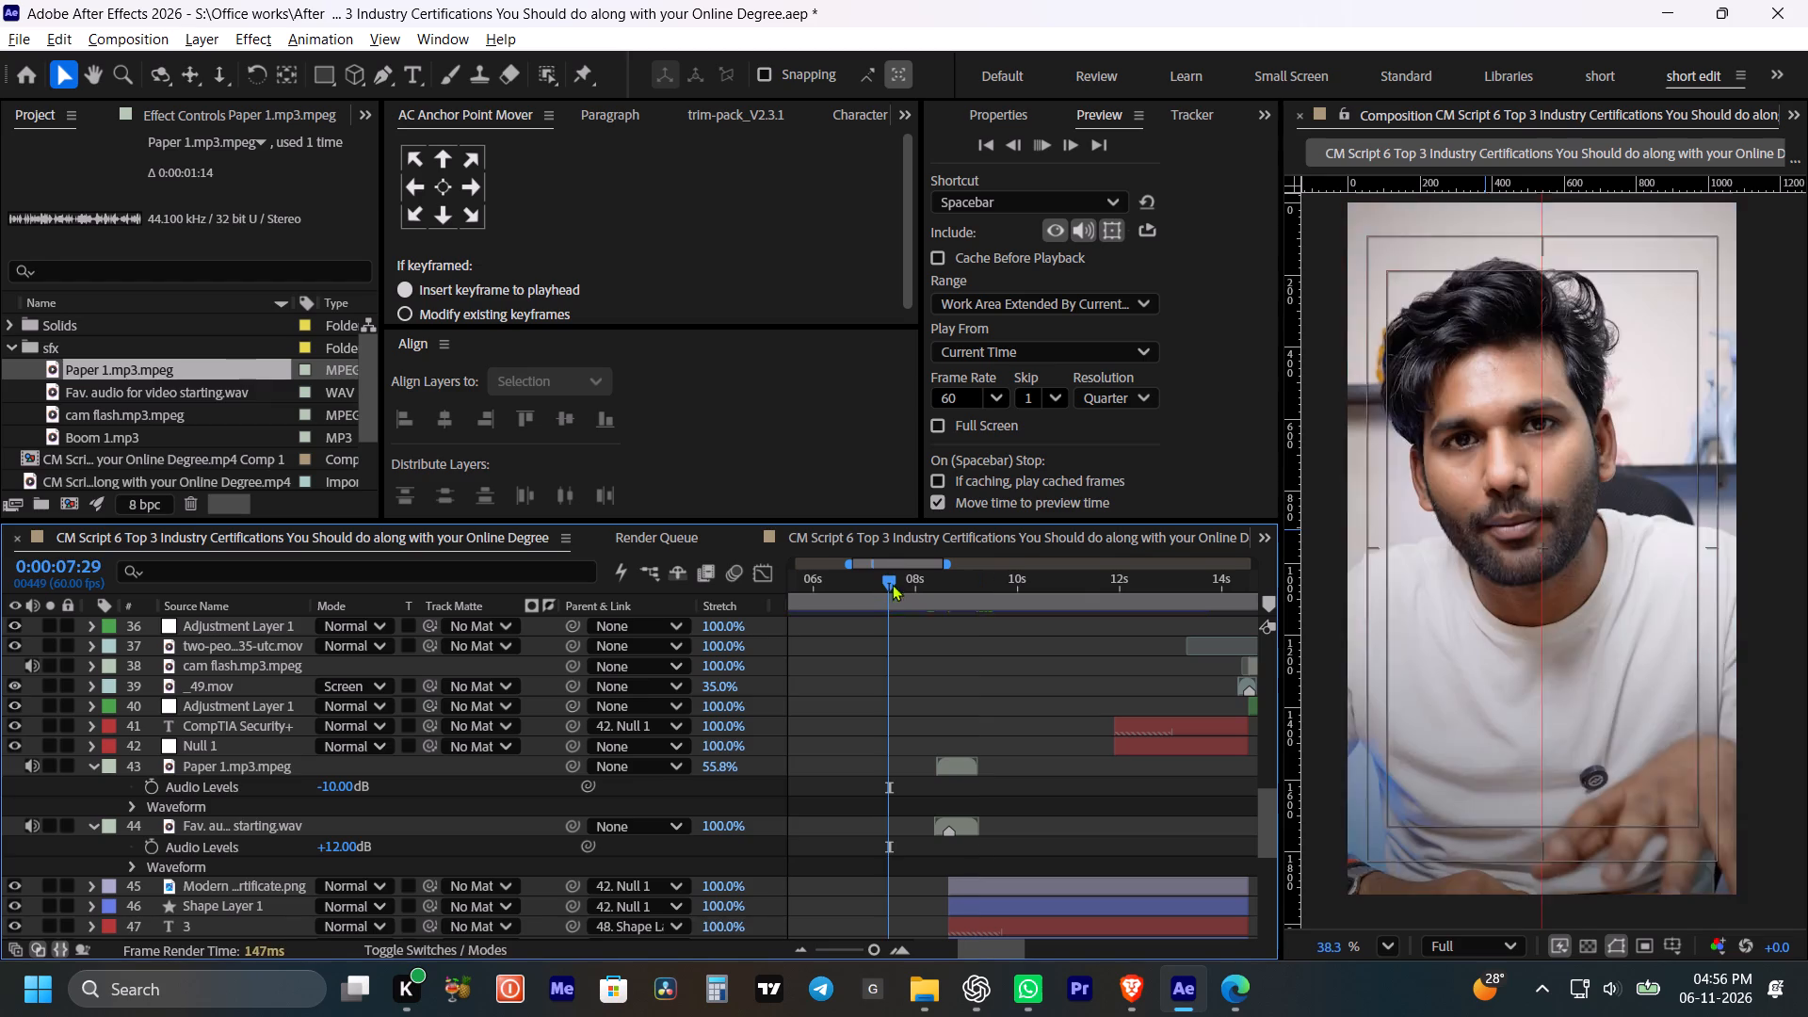
key(space)
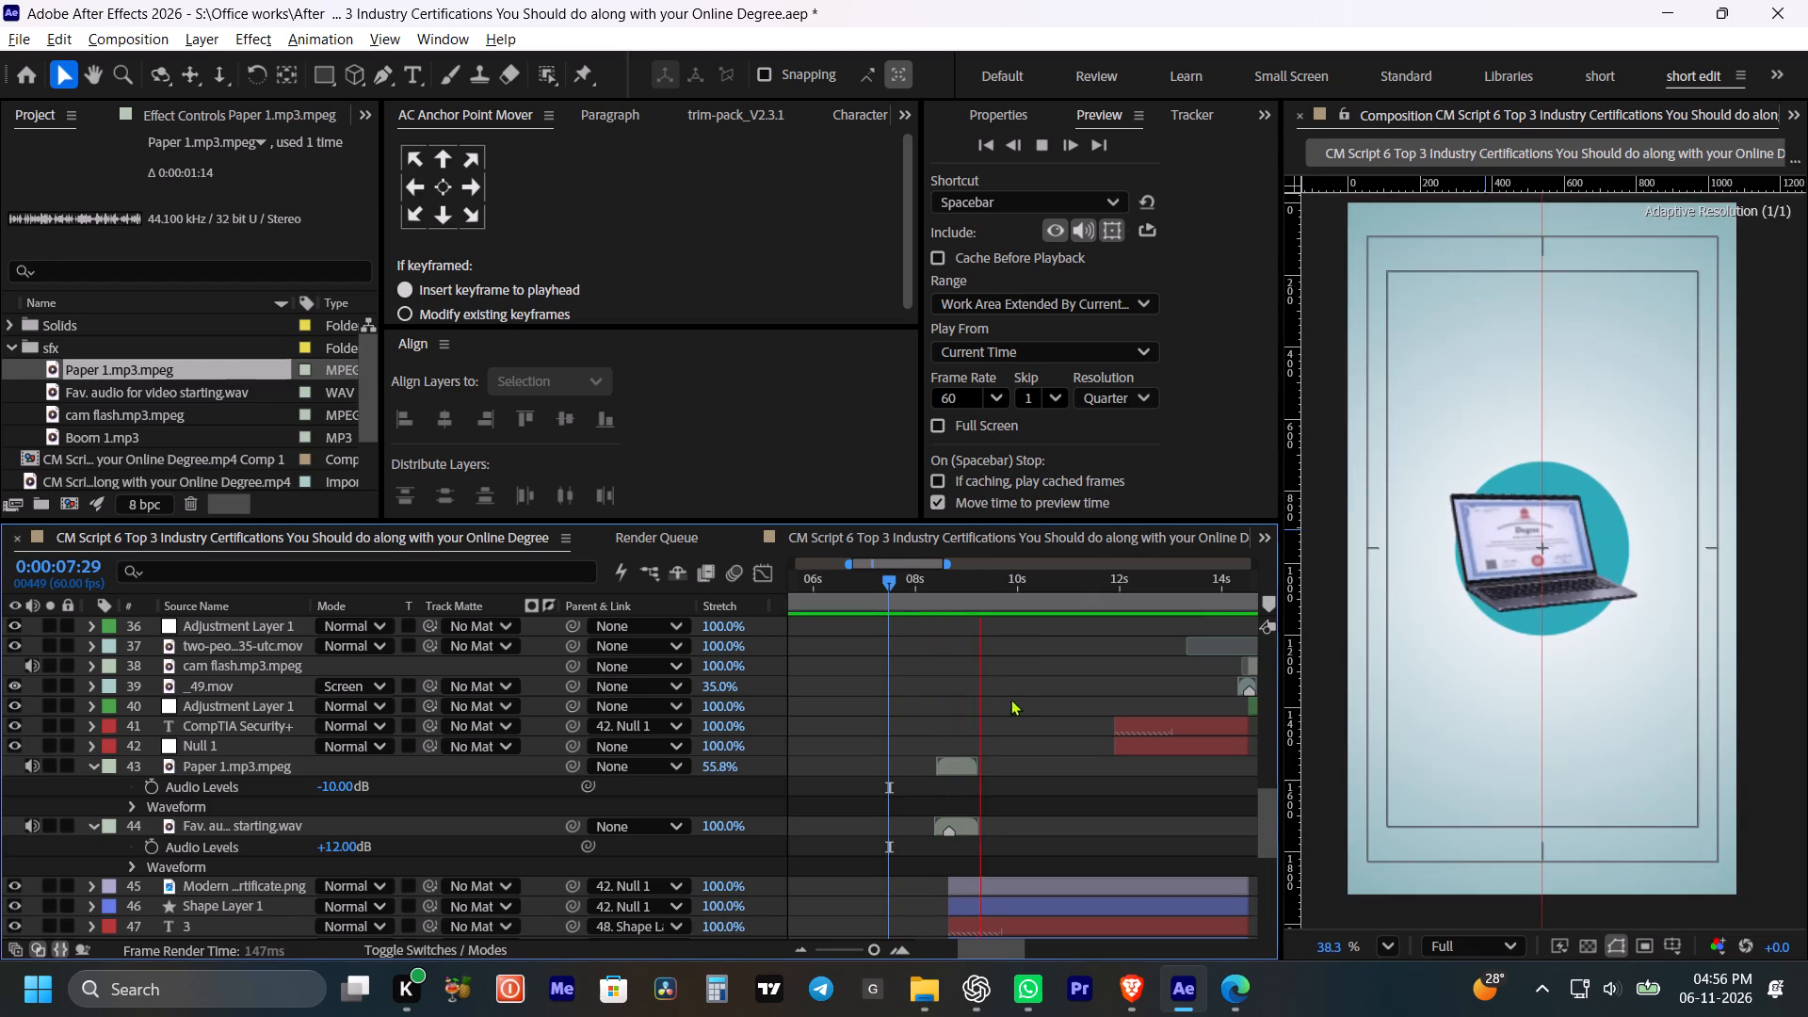
drag(961, 764, 977, 768)
click(929, 586)
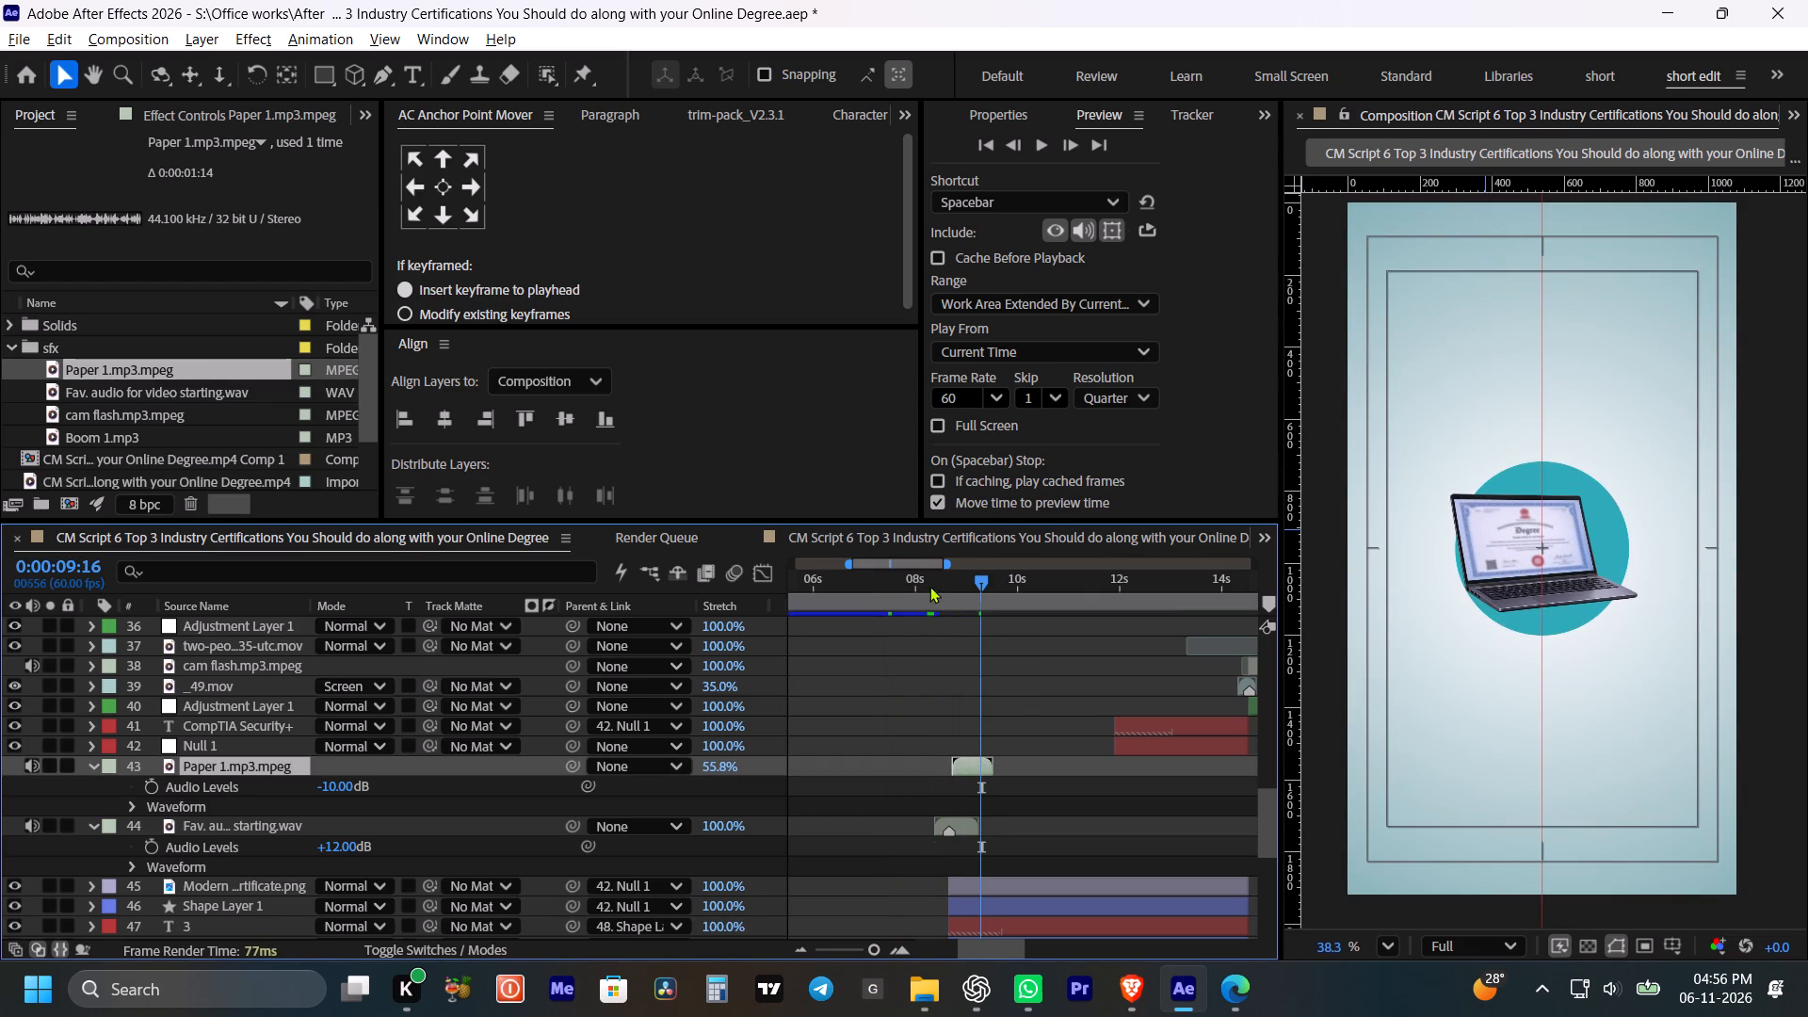
key(space)
key(space)
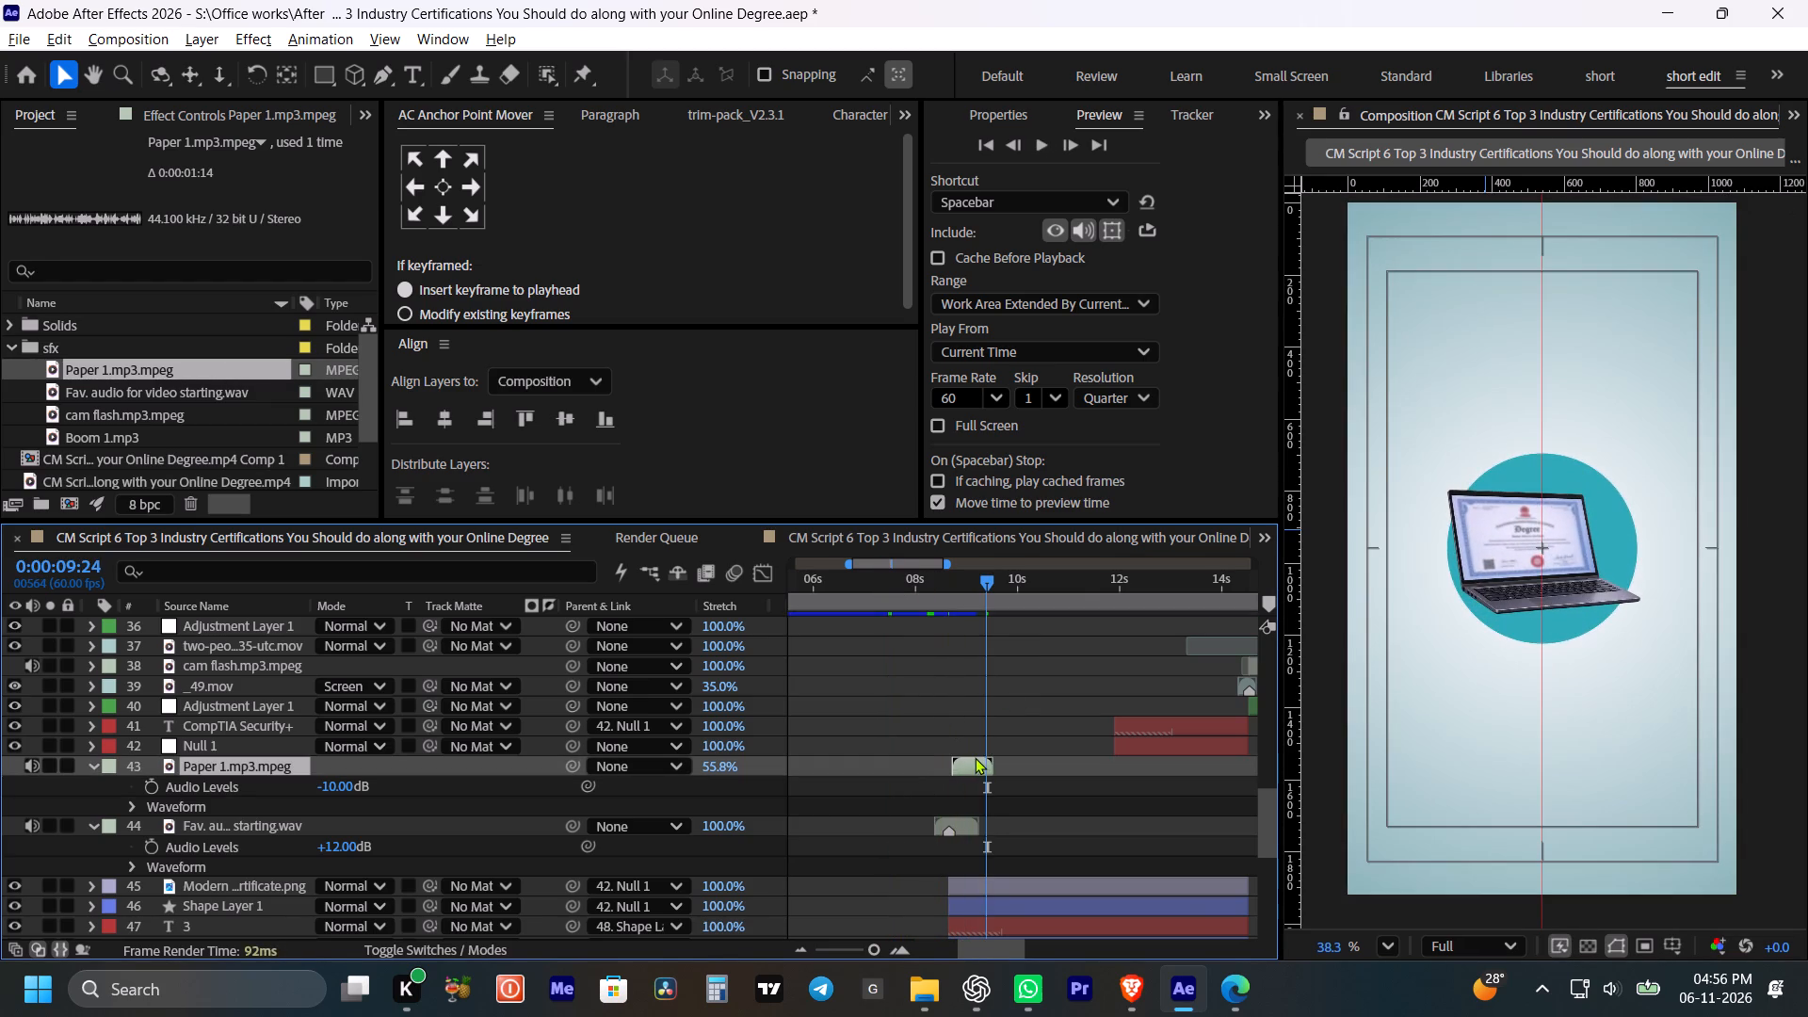
key(space)
key(space)
drag(1007, 581, 996, 581)
key(ctrl+s)
Import Ui Click Bubble 02 from the NC folder in MY SFX into the project's sfx folder.
click(111, 388)
key(ctrl+i)
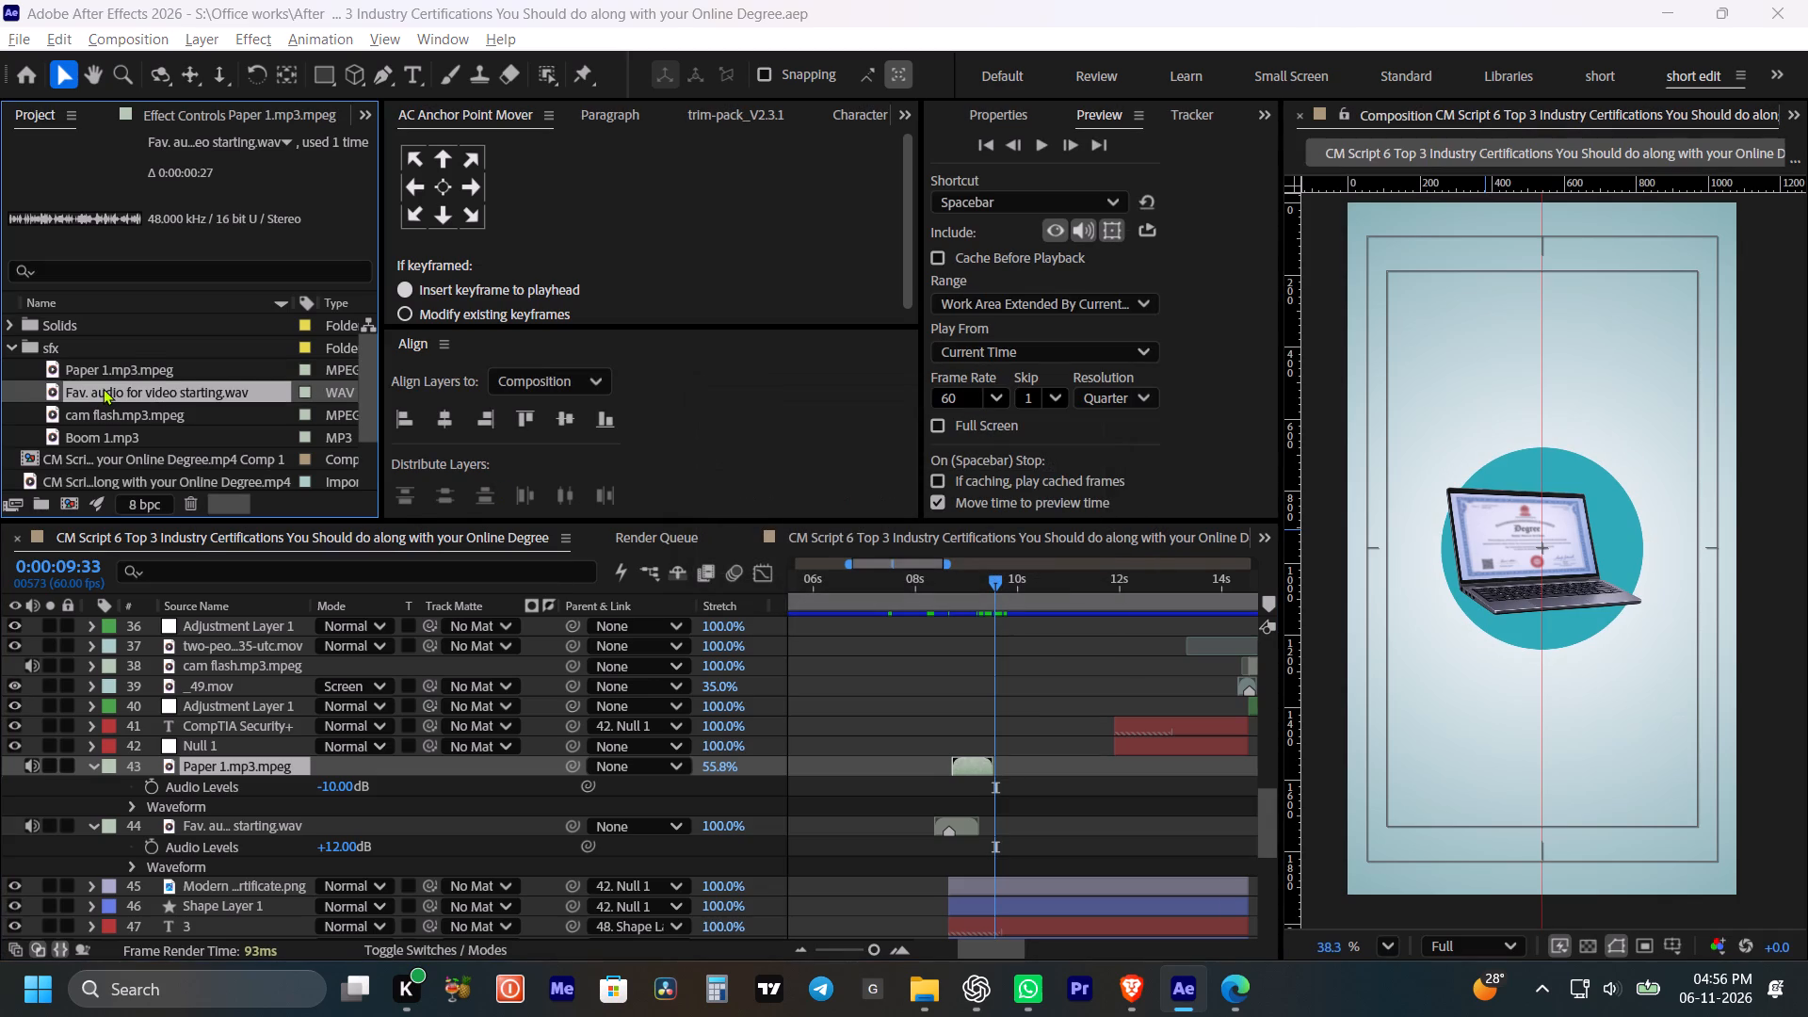
key(BackSpace)
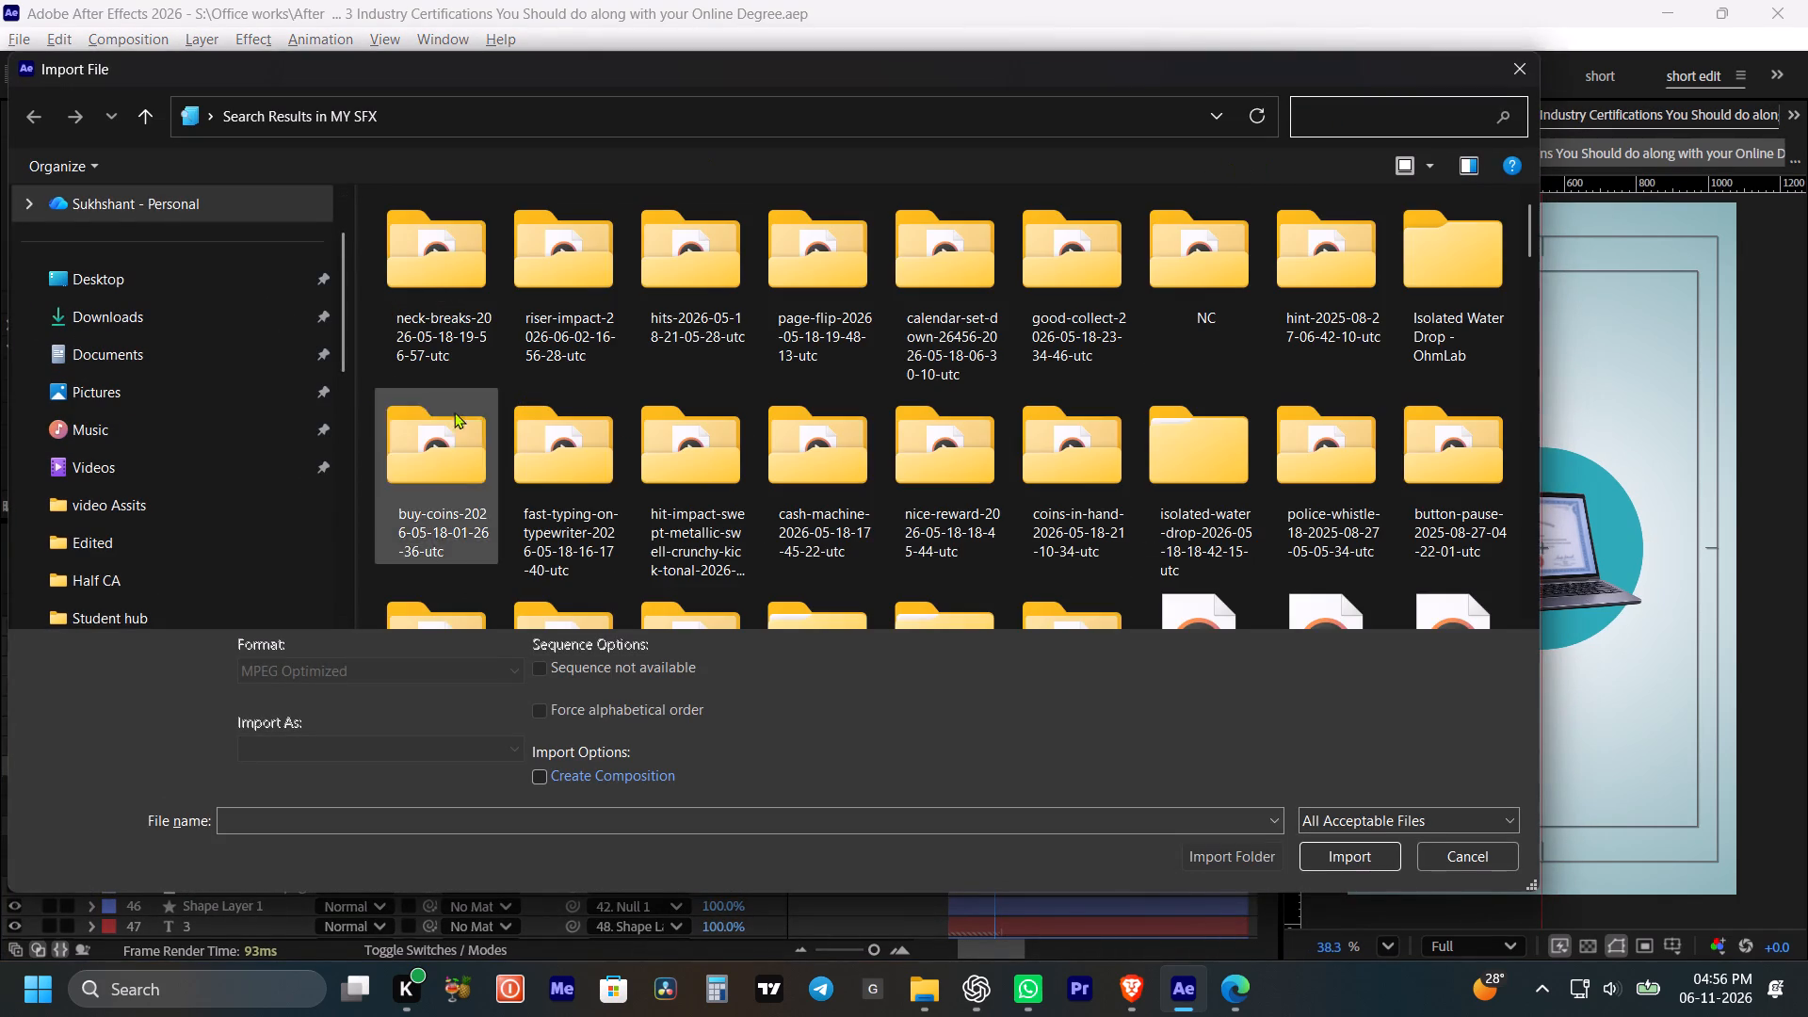
scroll(131, 574, down, 5)
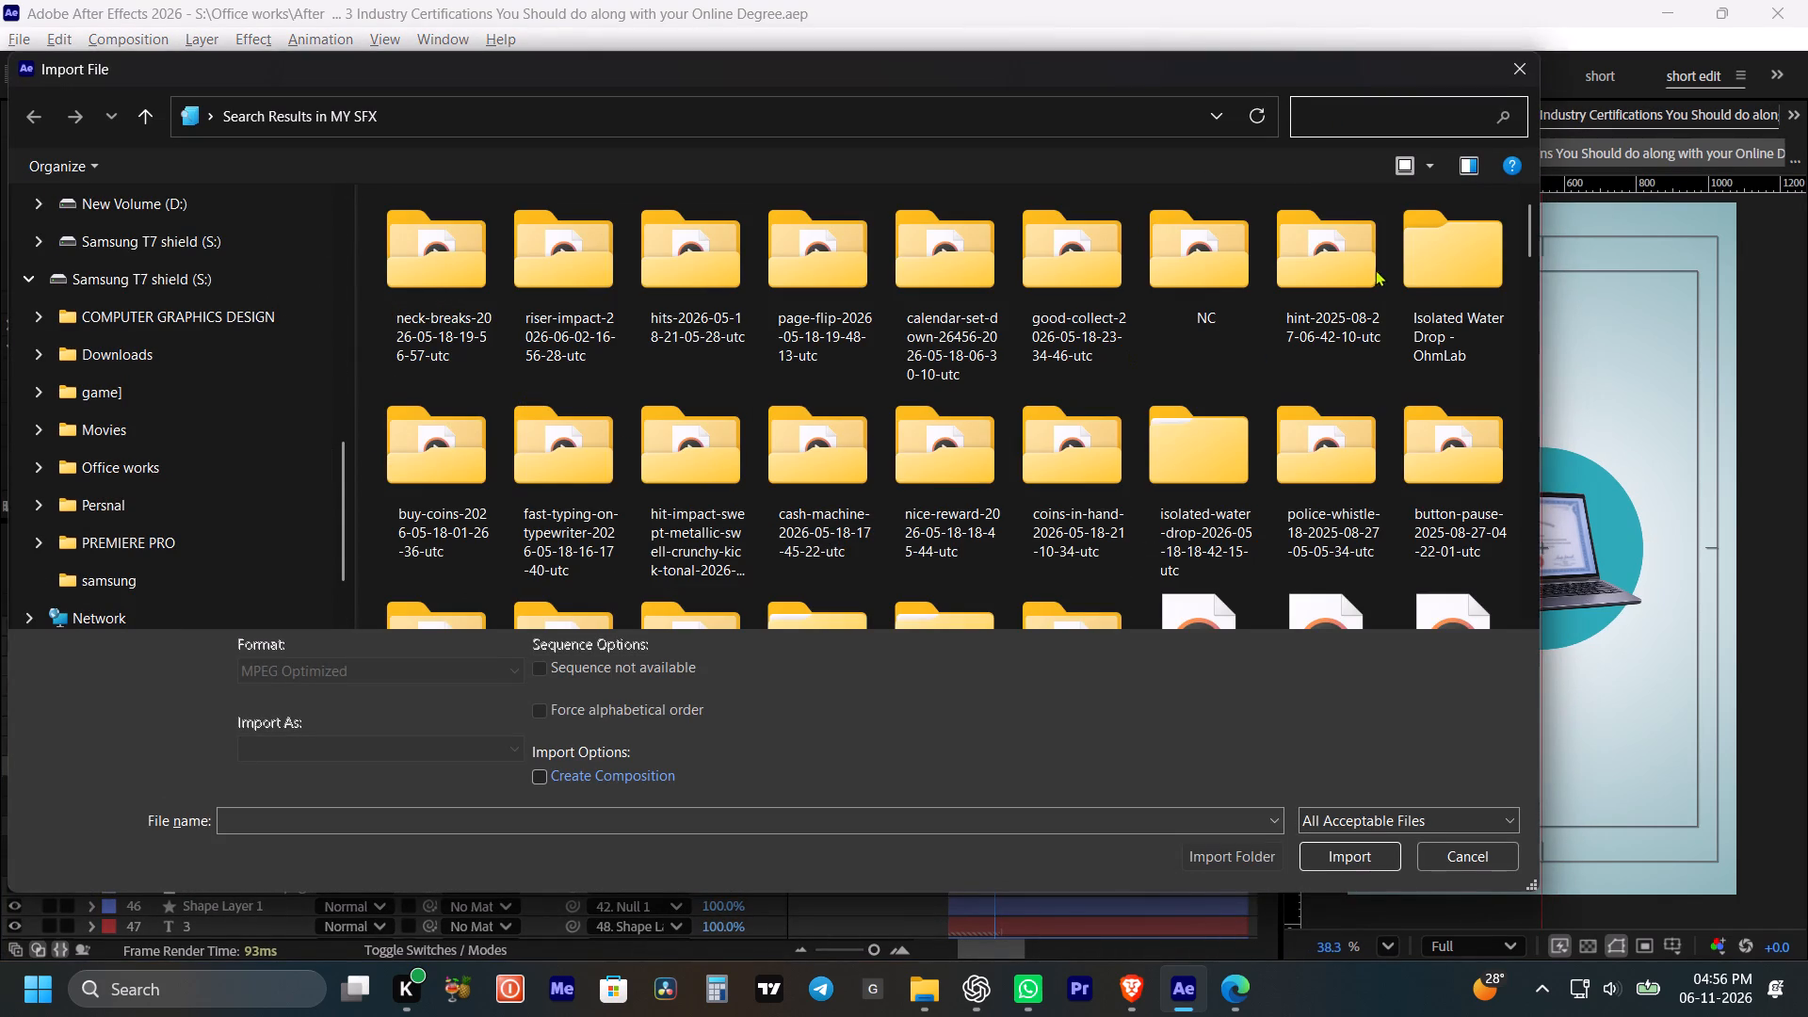
double_click(1254, 256)
scroll(1234, 310, down, 5)
scroll(1240, 573, down, 6)
click(1280, 568)
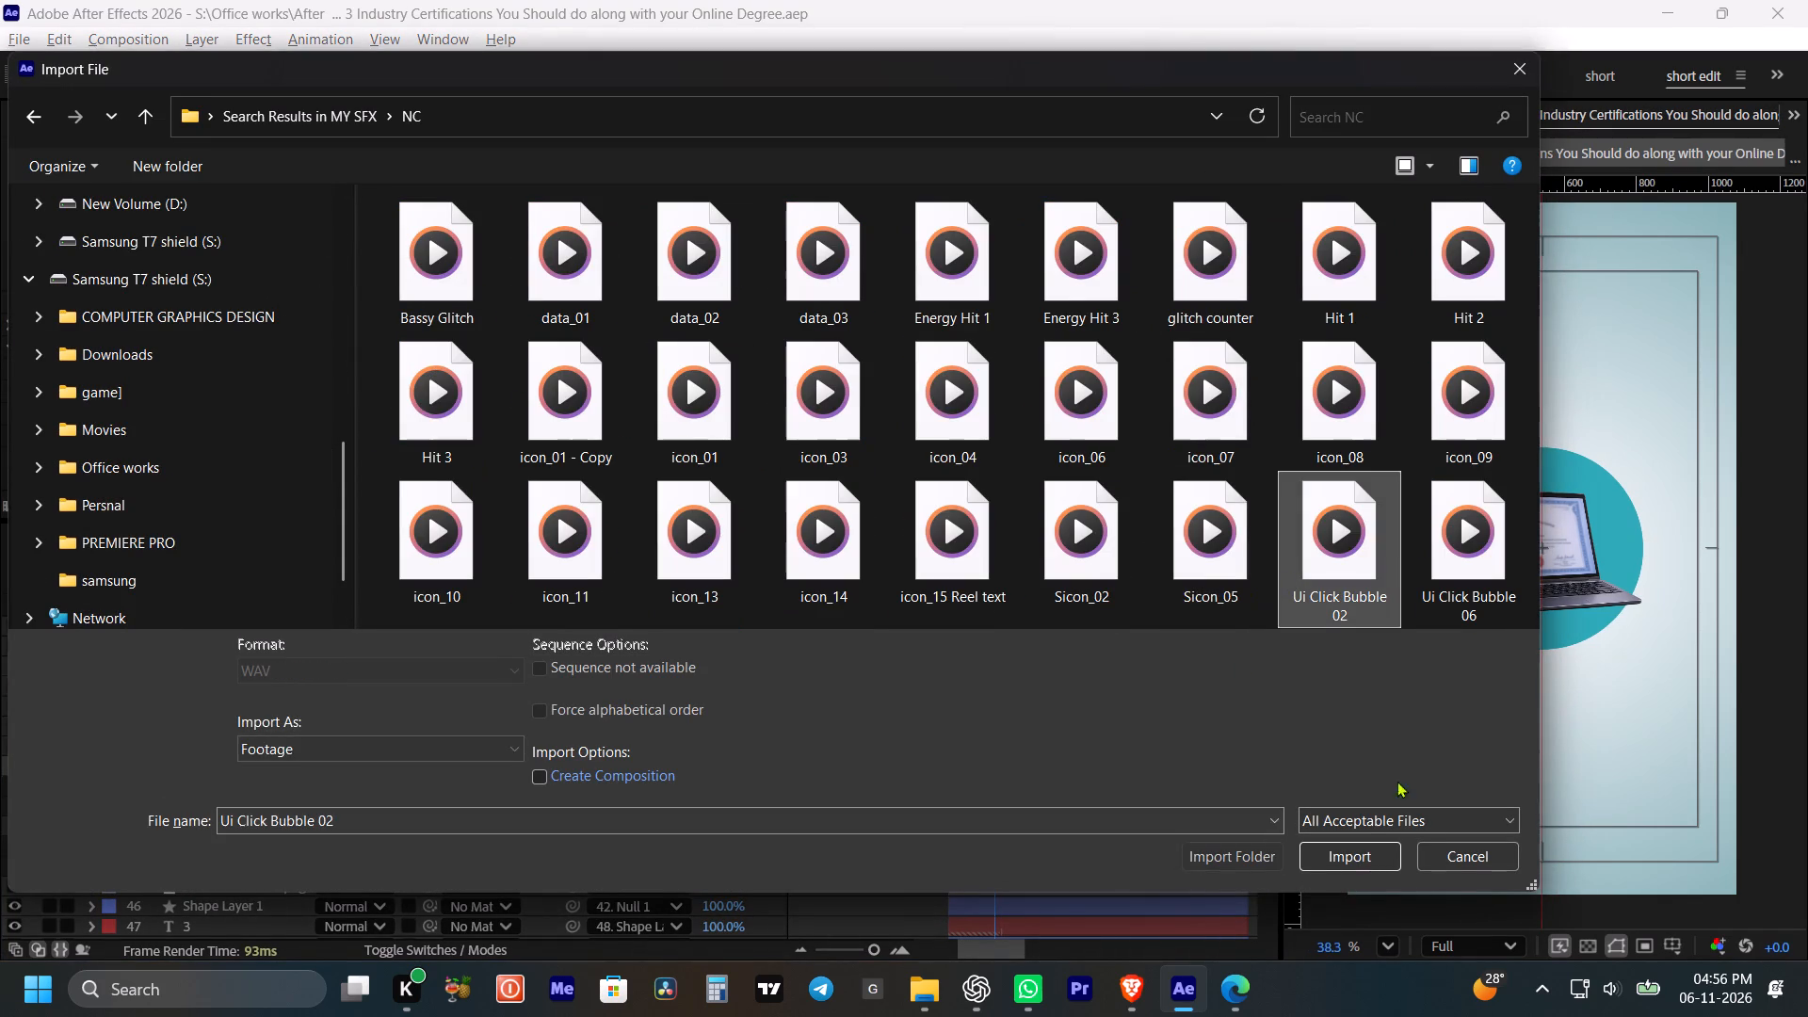
click(1356, 868)
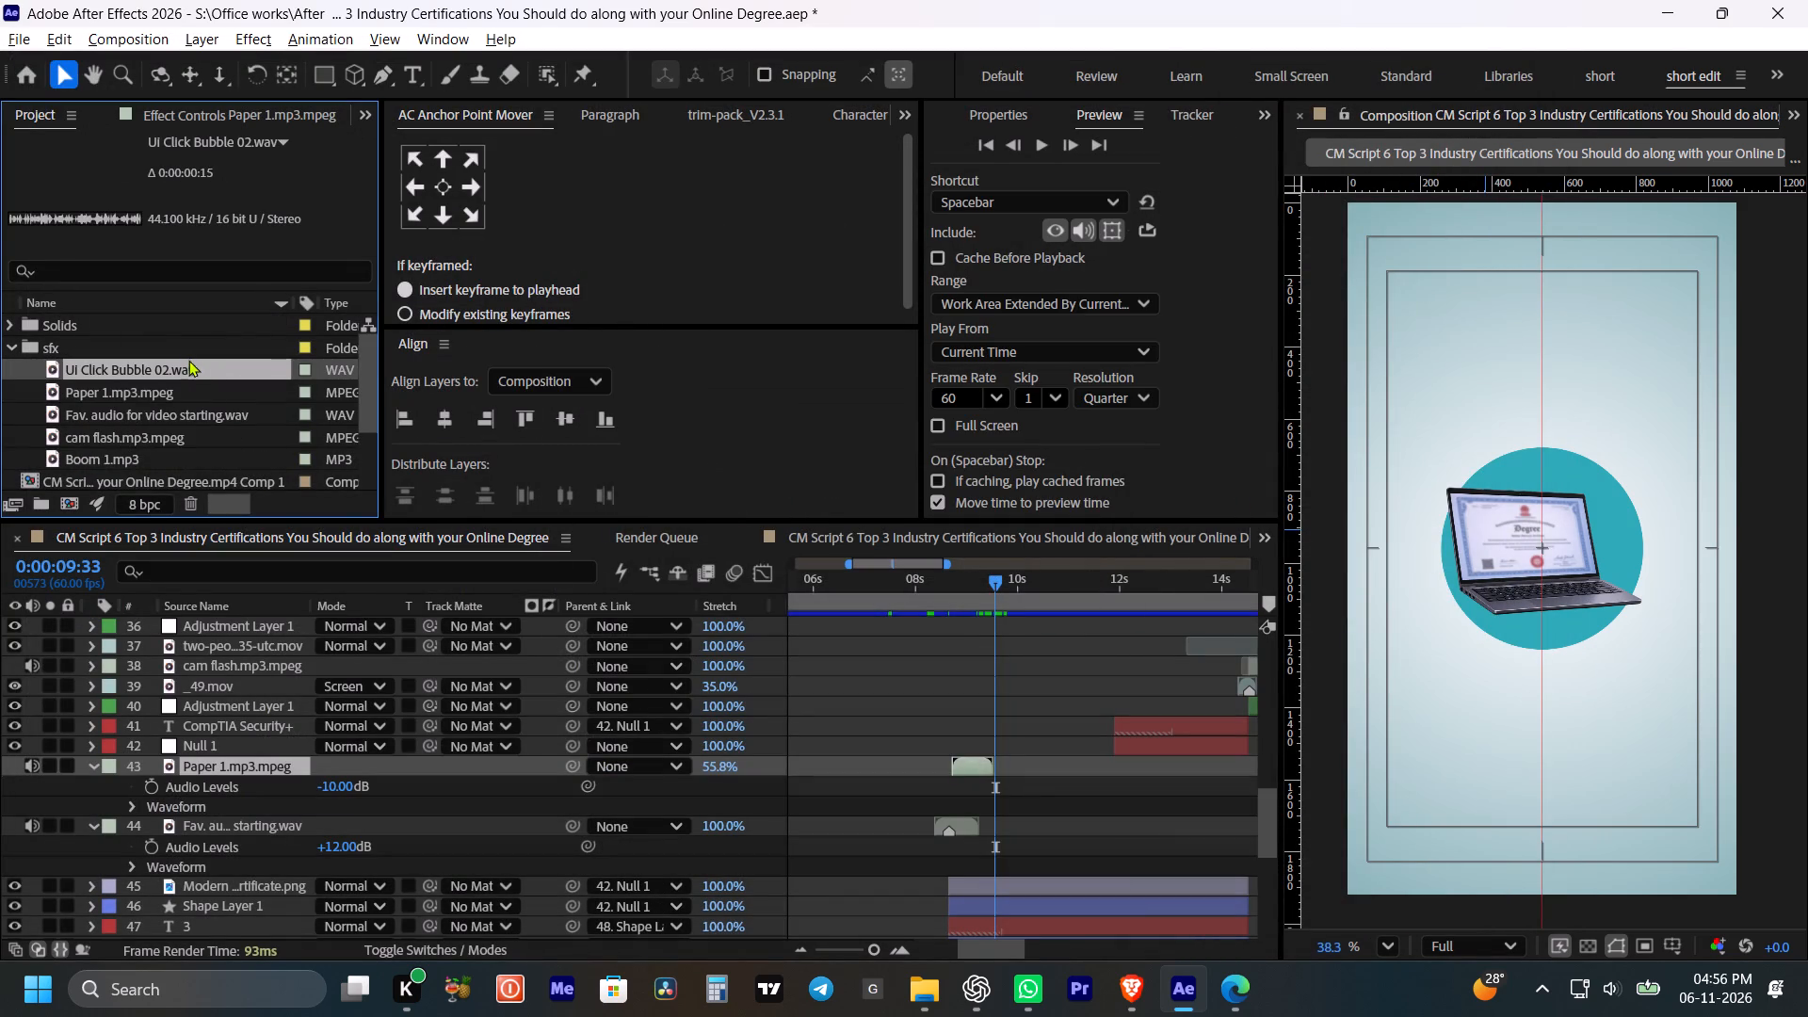
Place UI Click Bubble 02.wav above the Paper 1.mp3 layer, start it at 0:00:09:33, and duplicate it twice.
drag(188, 362, 1053, 758)
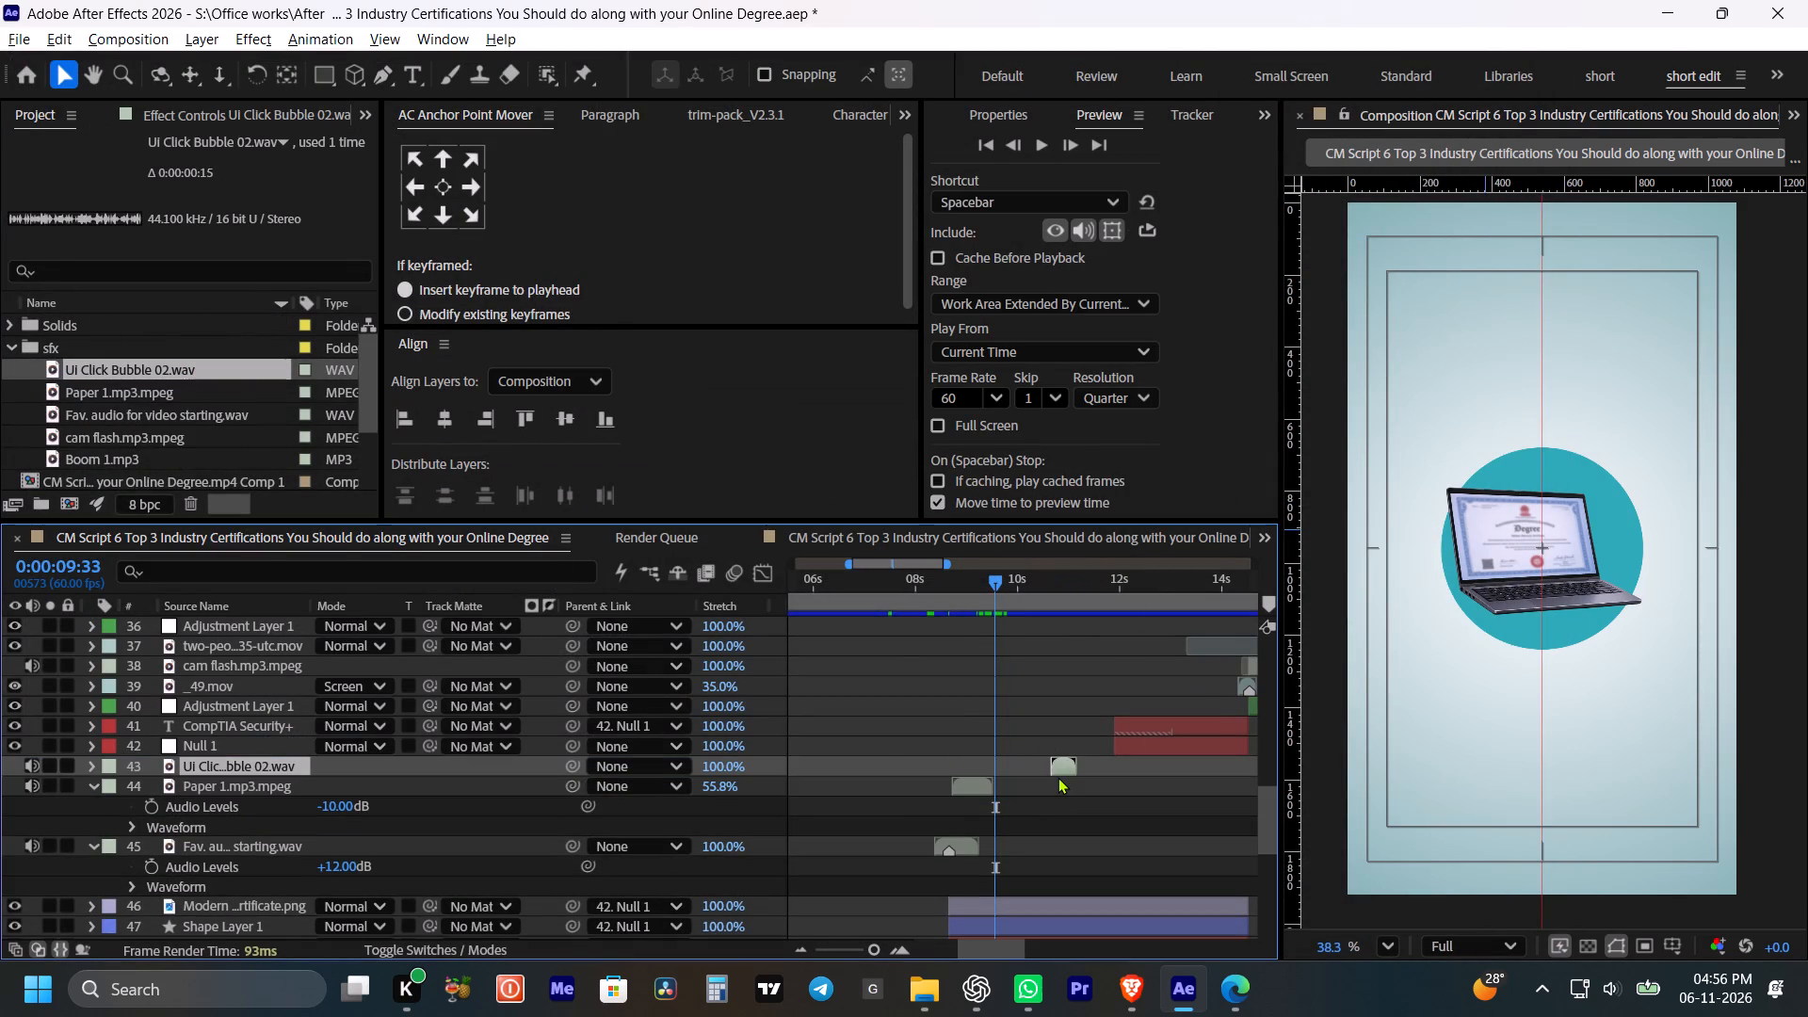
key(bracketleft)
key(ctrl+d)
key(ctrl+d)
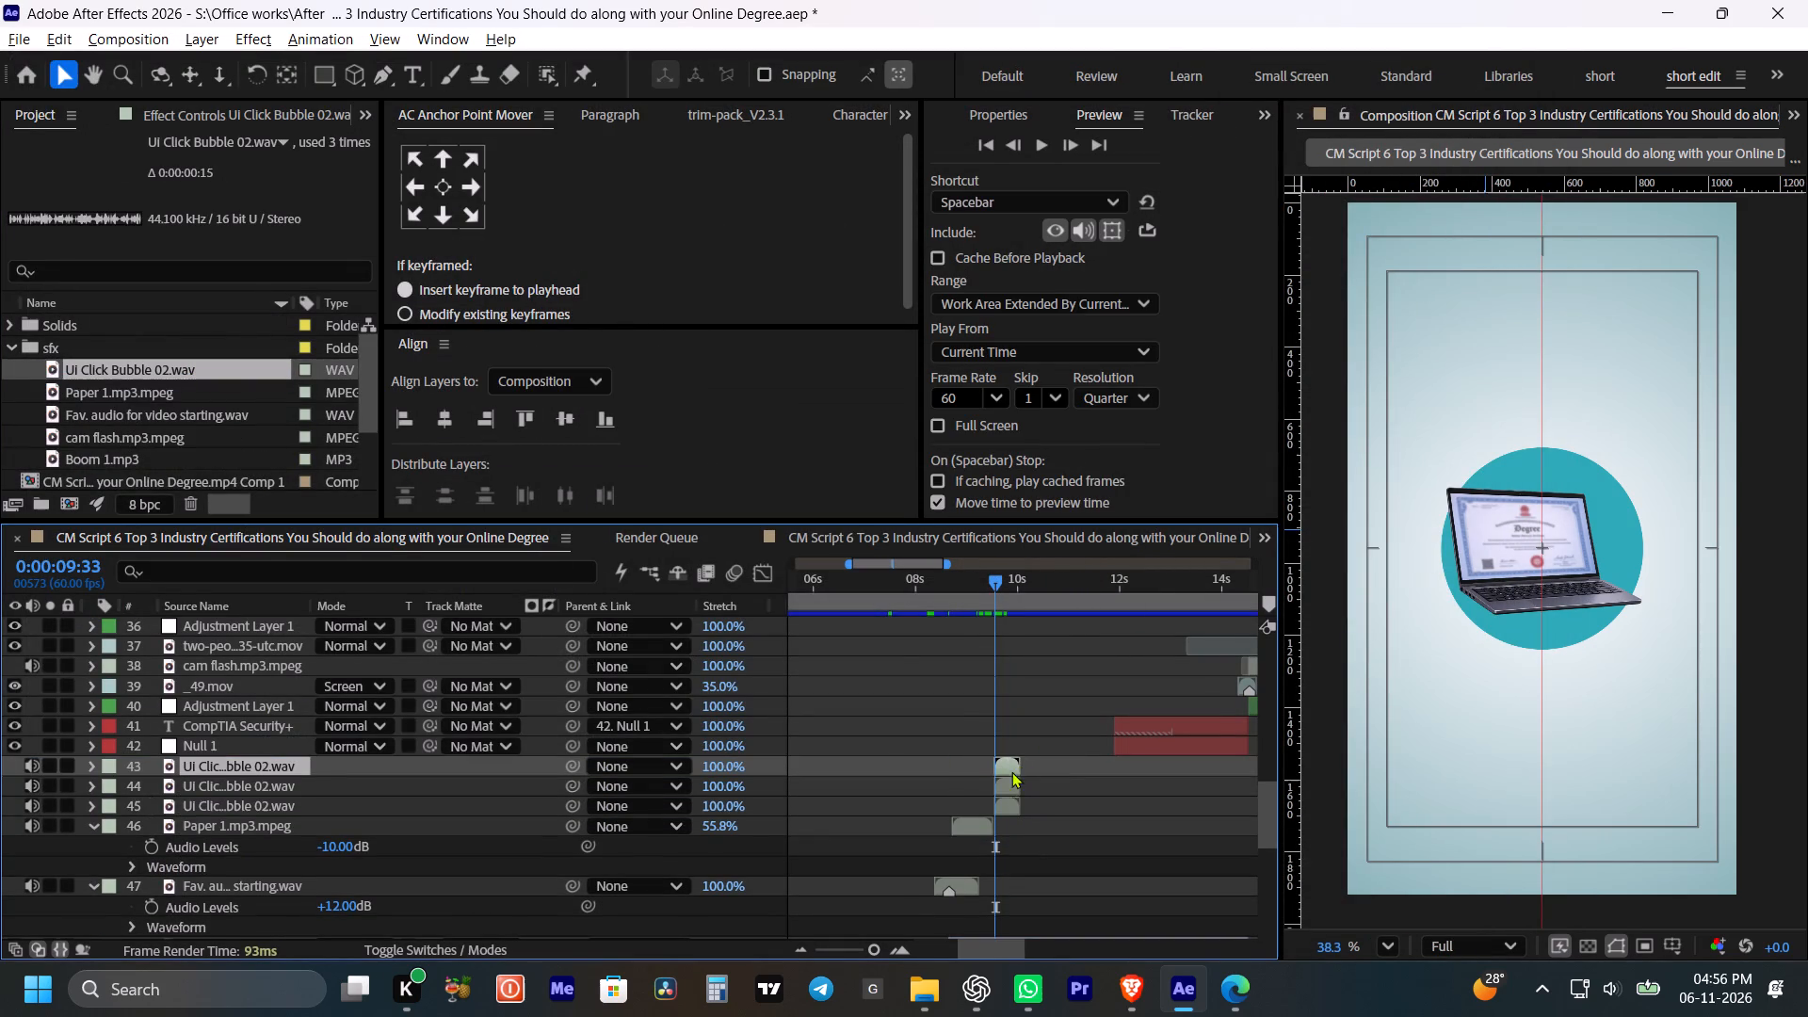
Select the three UI Click Bubble 02.wav layers and stagger them so each begins a few frames after the one below.
shift+click(1009, 767)
click(998, 809)
shift+click(1006, 755)
shift+click(1005, 759)
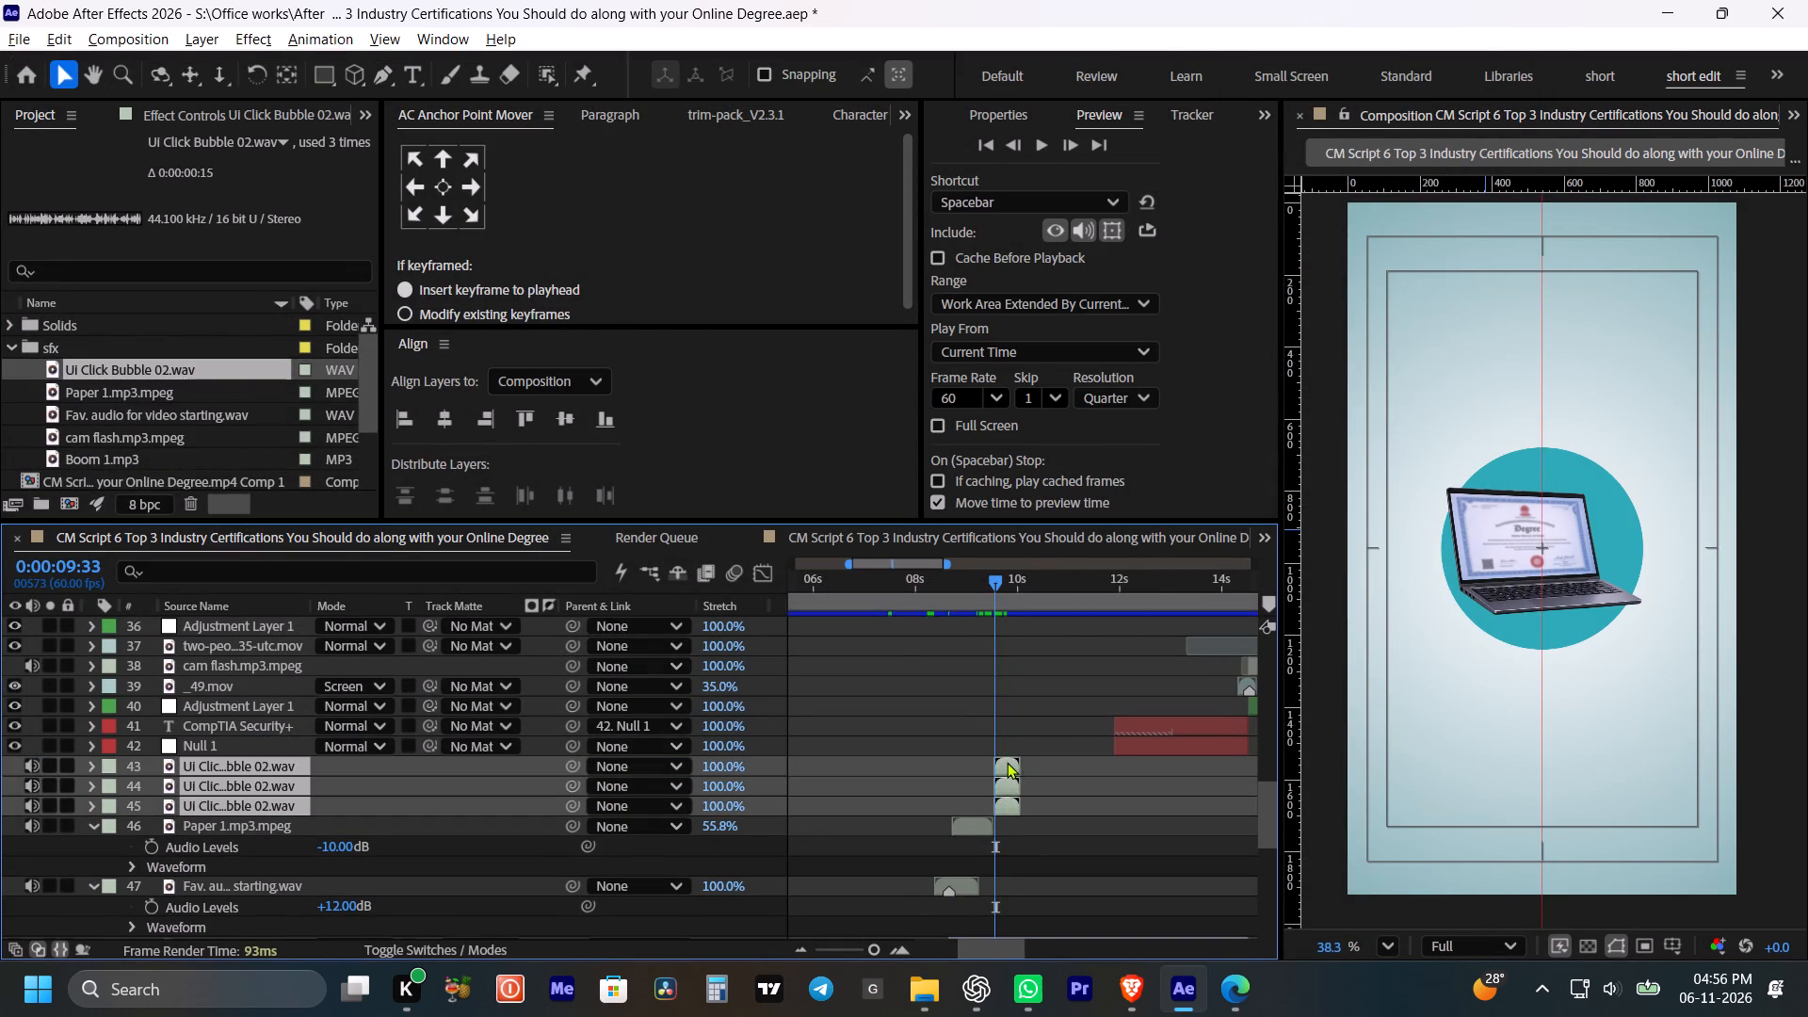
ctrl+alt+drag(1010, 764, 1021, 765)
Preview the 1, 2, 3 cards appearing and slide the three staggered click layers earlier, starting the first at about 0:00:09:24.
key(space)
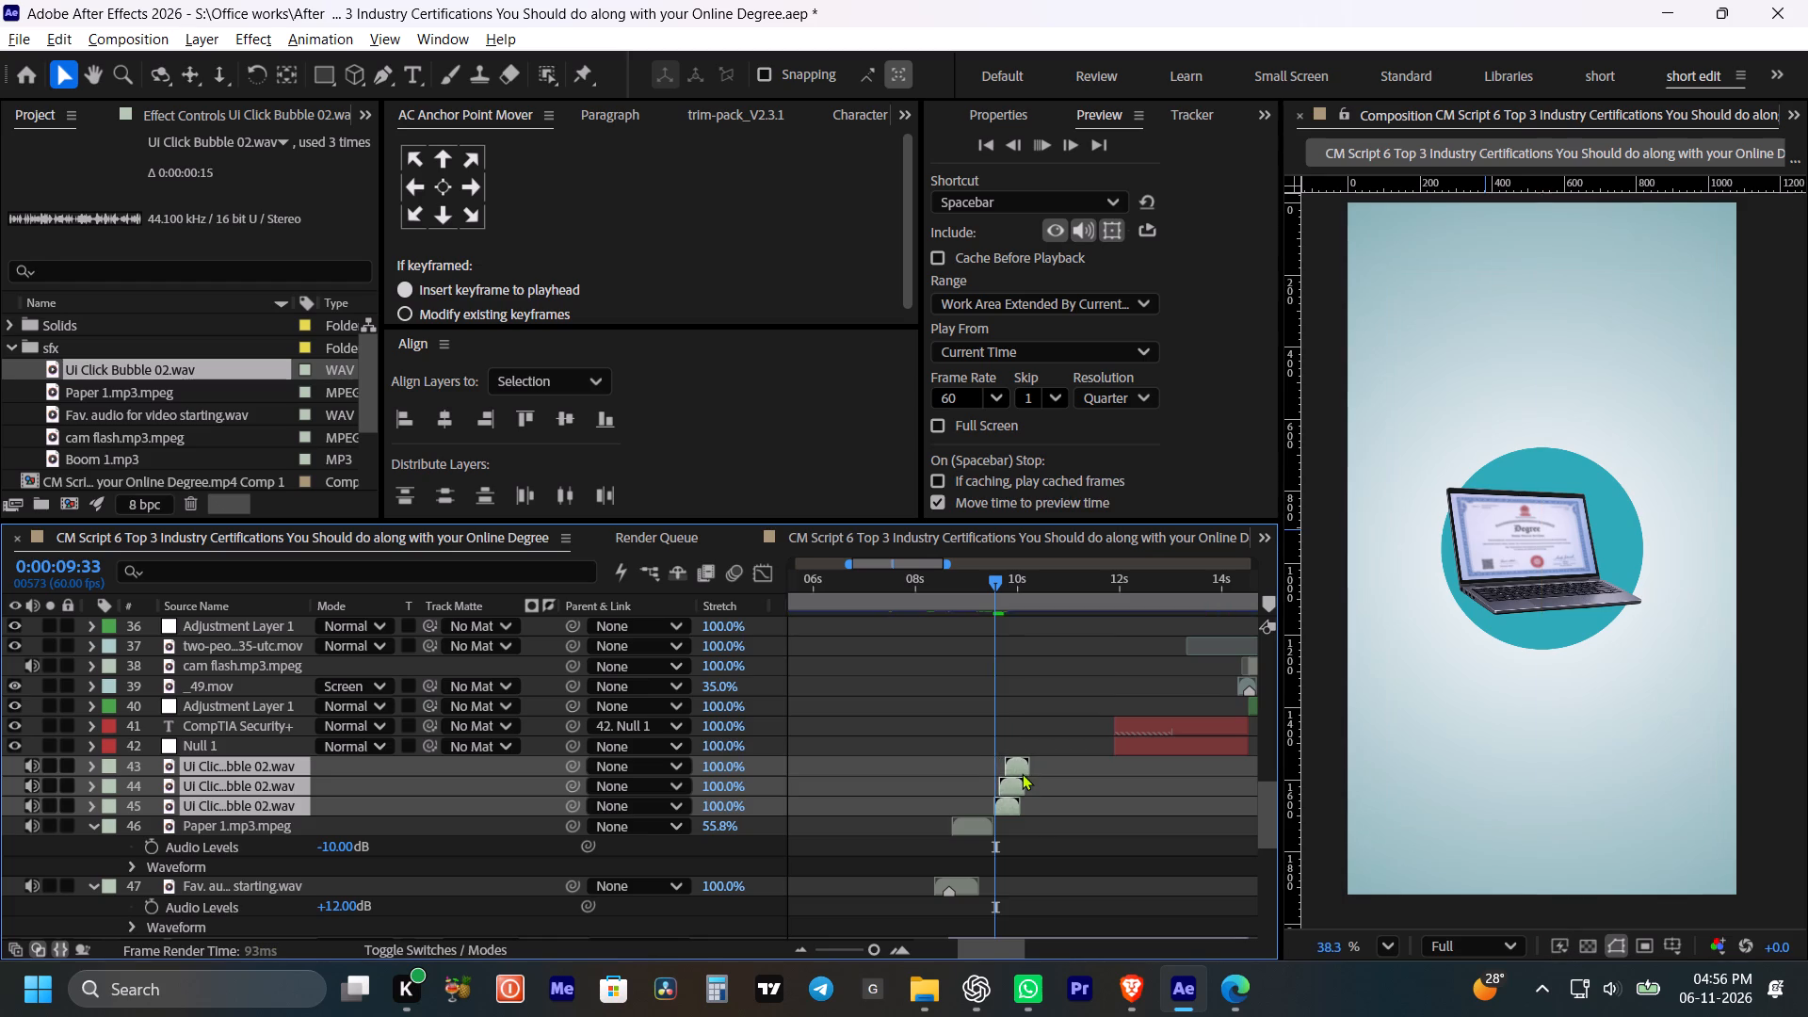
key(space)
double_click(1009, 806)
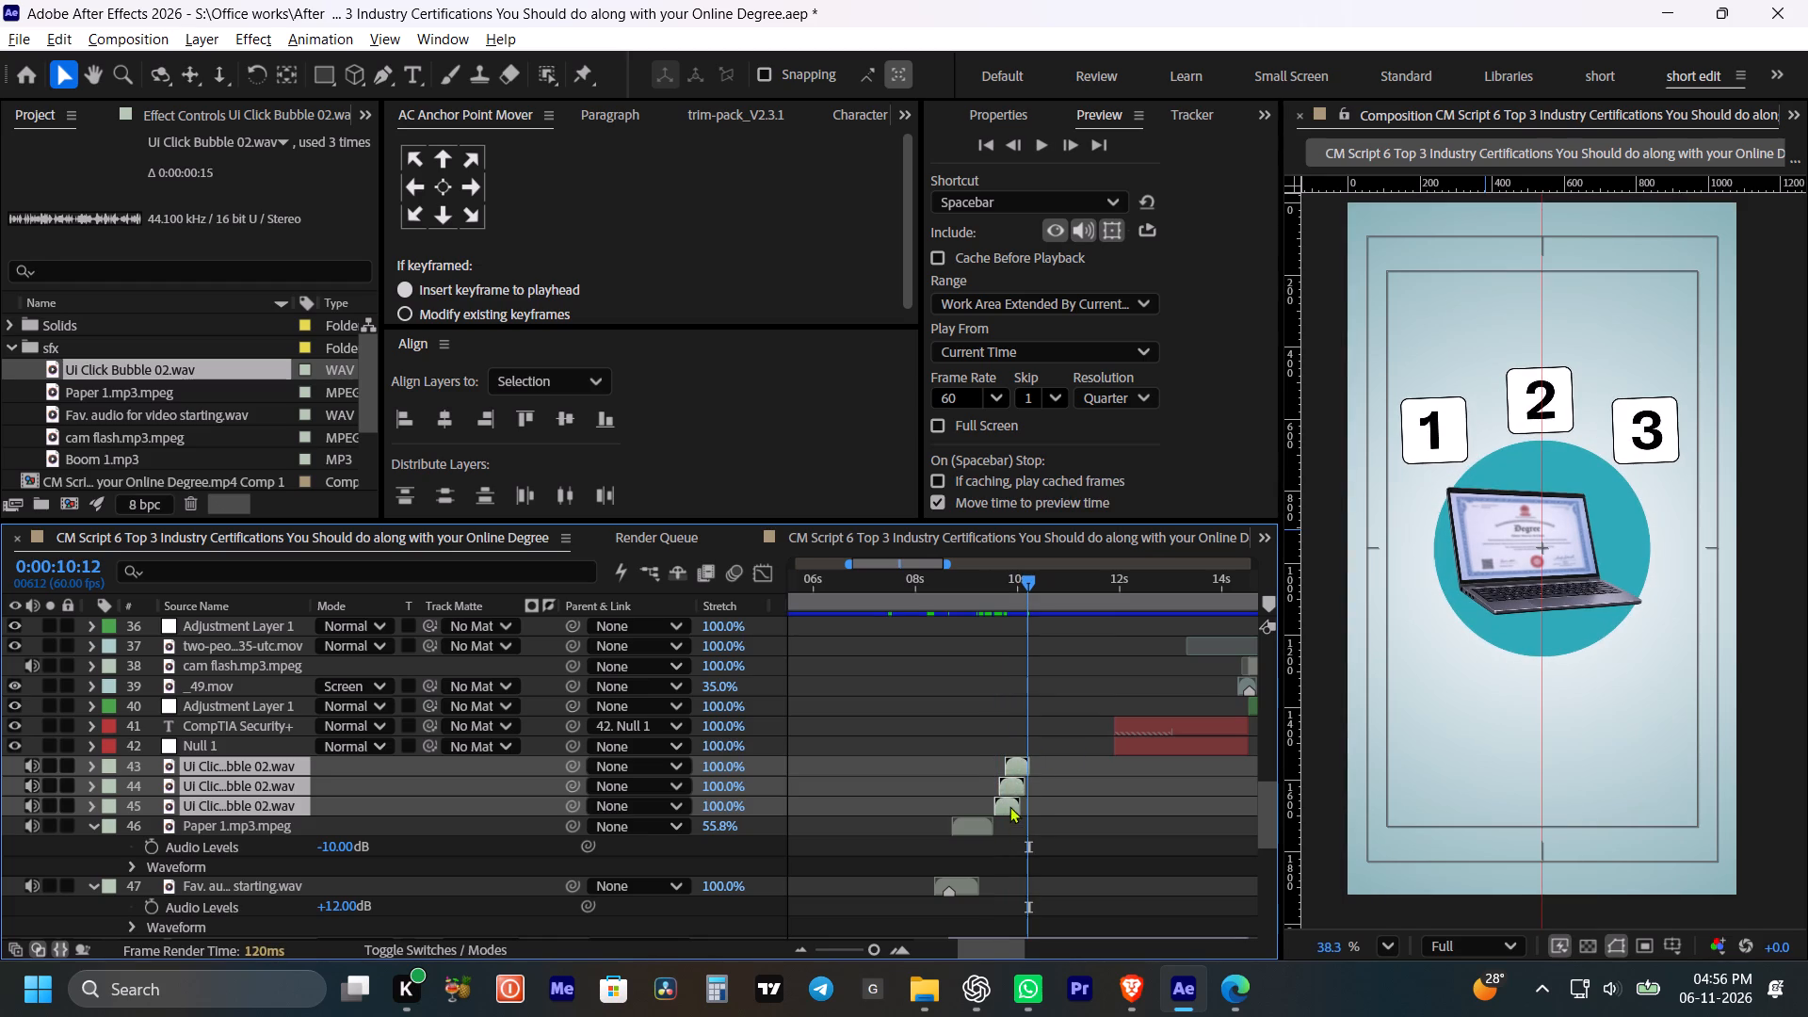
click(1001, 804)
alt+scroll(1012, 809, up, 2)
drag(998, 807, 967, 809)
Play back the composition from 0:00:09:04 to check the click sounds against the 1, 2, 3 cards popping up.
click(1510, 121)
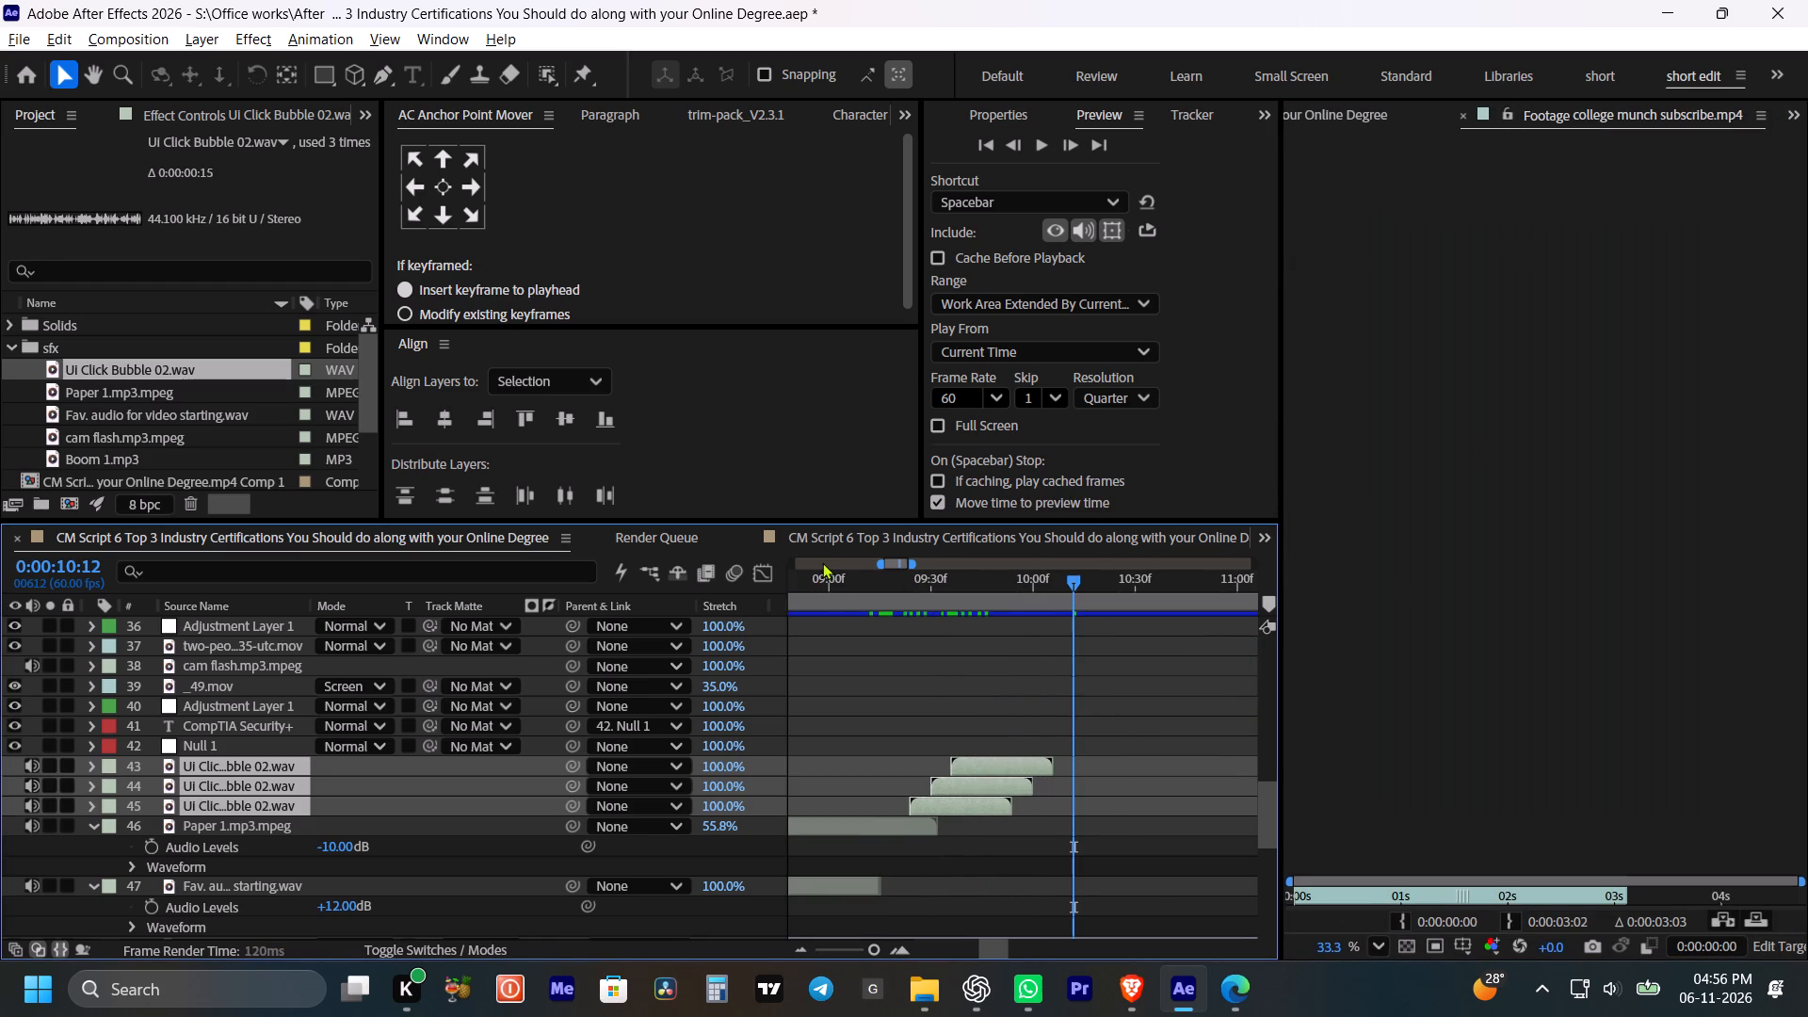
click(822, 562)
key(space)
click(821, 592)
click(821, 585)
key(space)
alt+scroll(825, 589, down, 1)
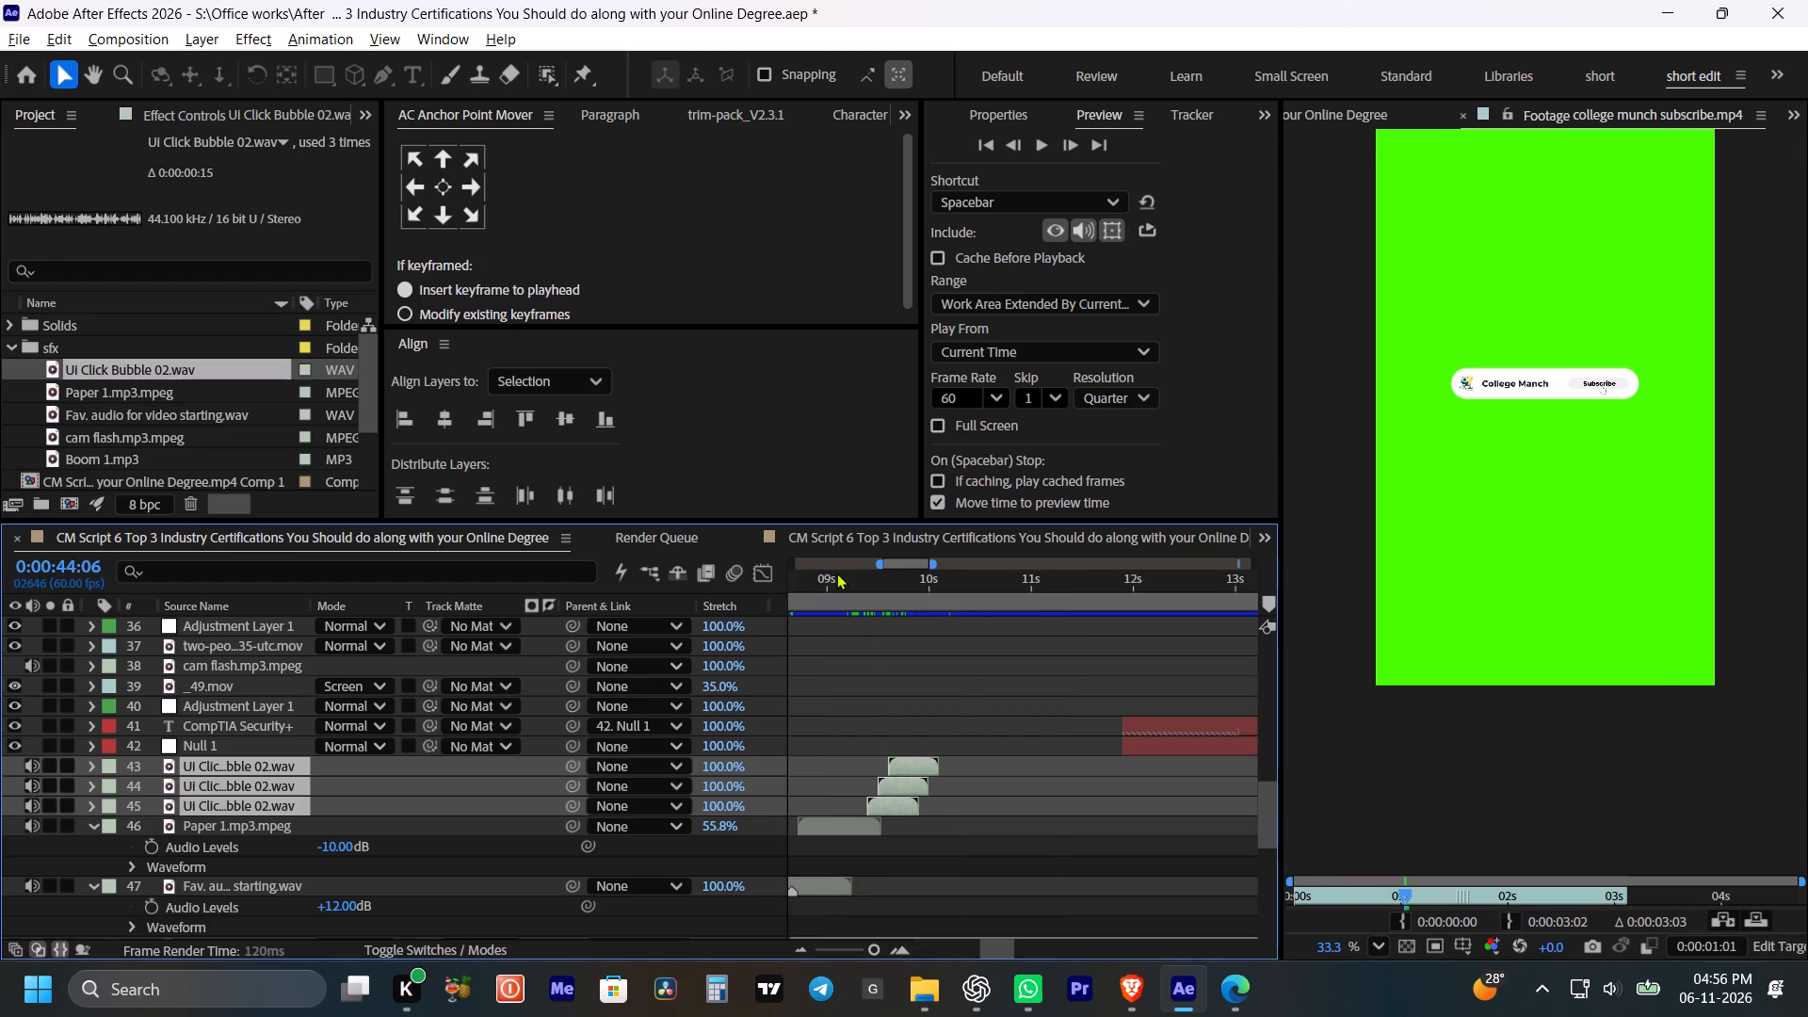
click(833, 570)
key(space)
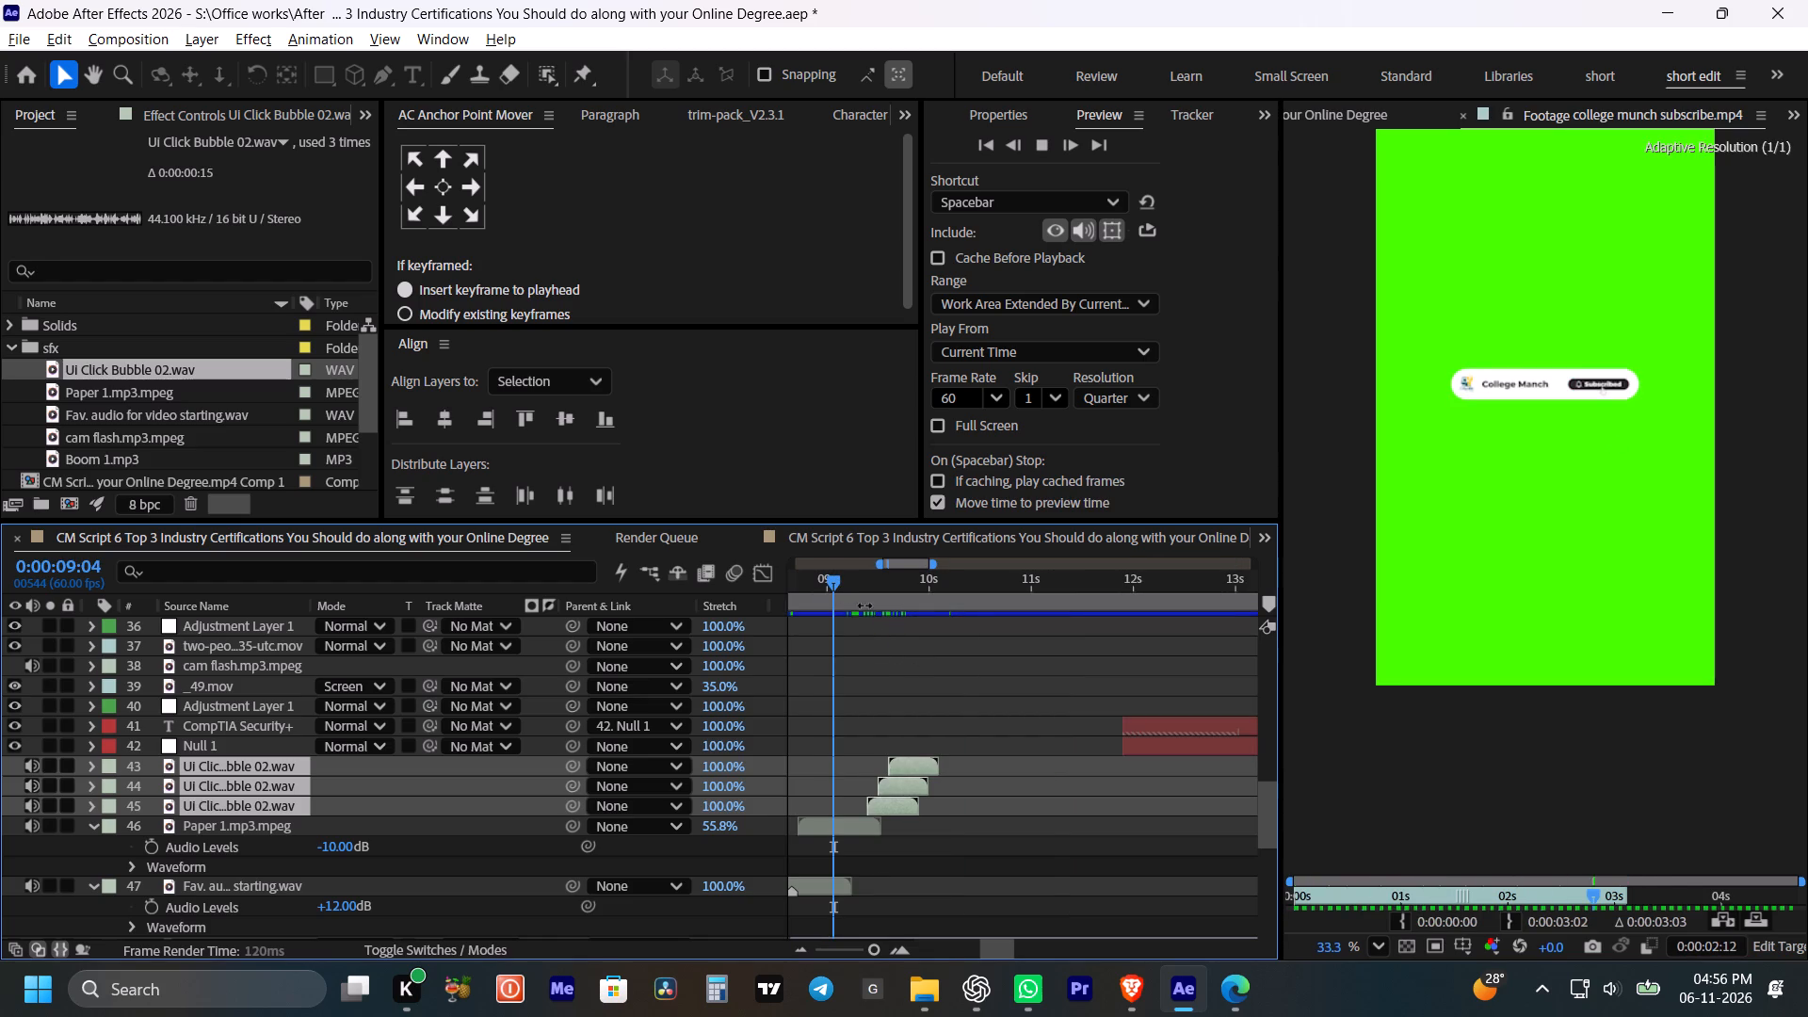
click(1467, 118)
key(space)
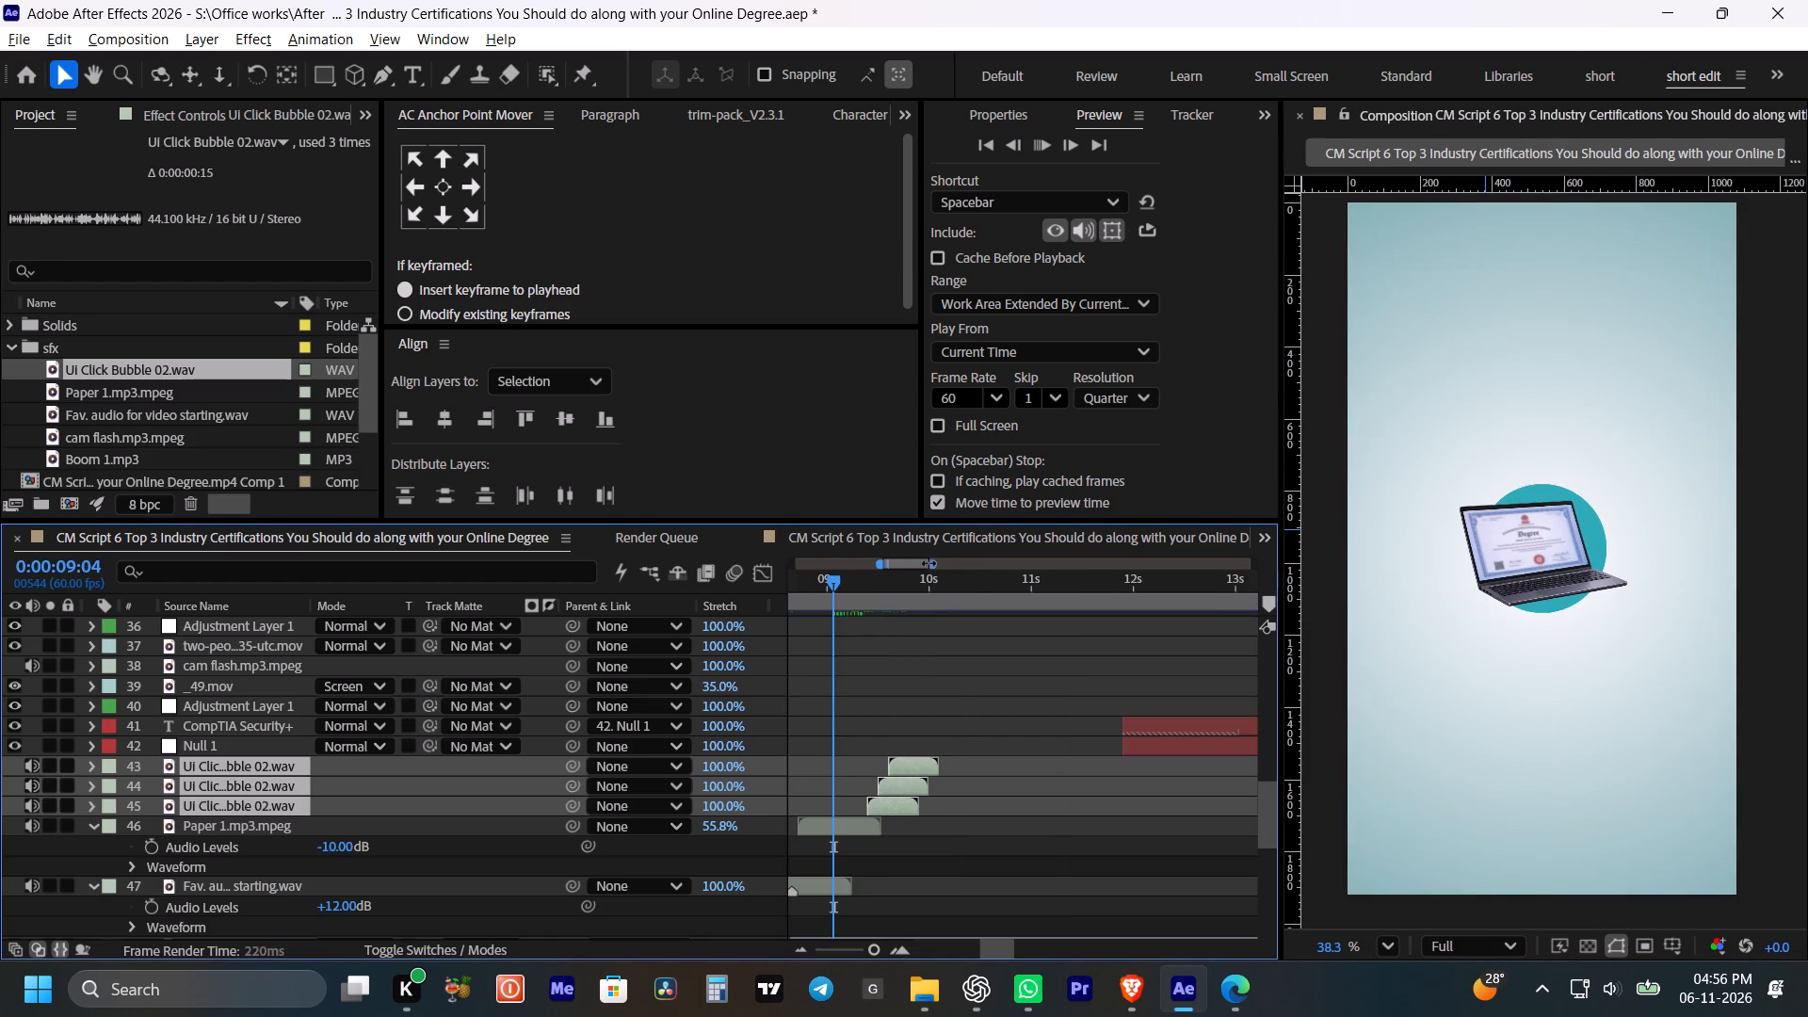
key(space)
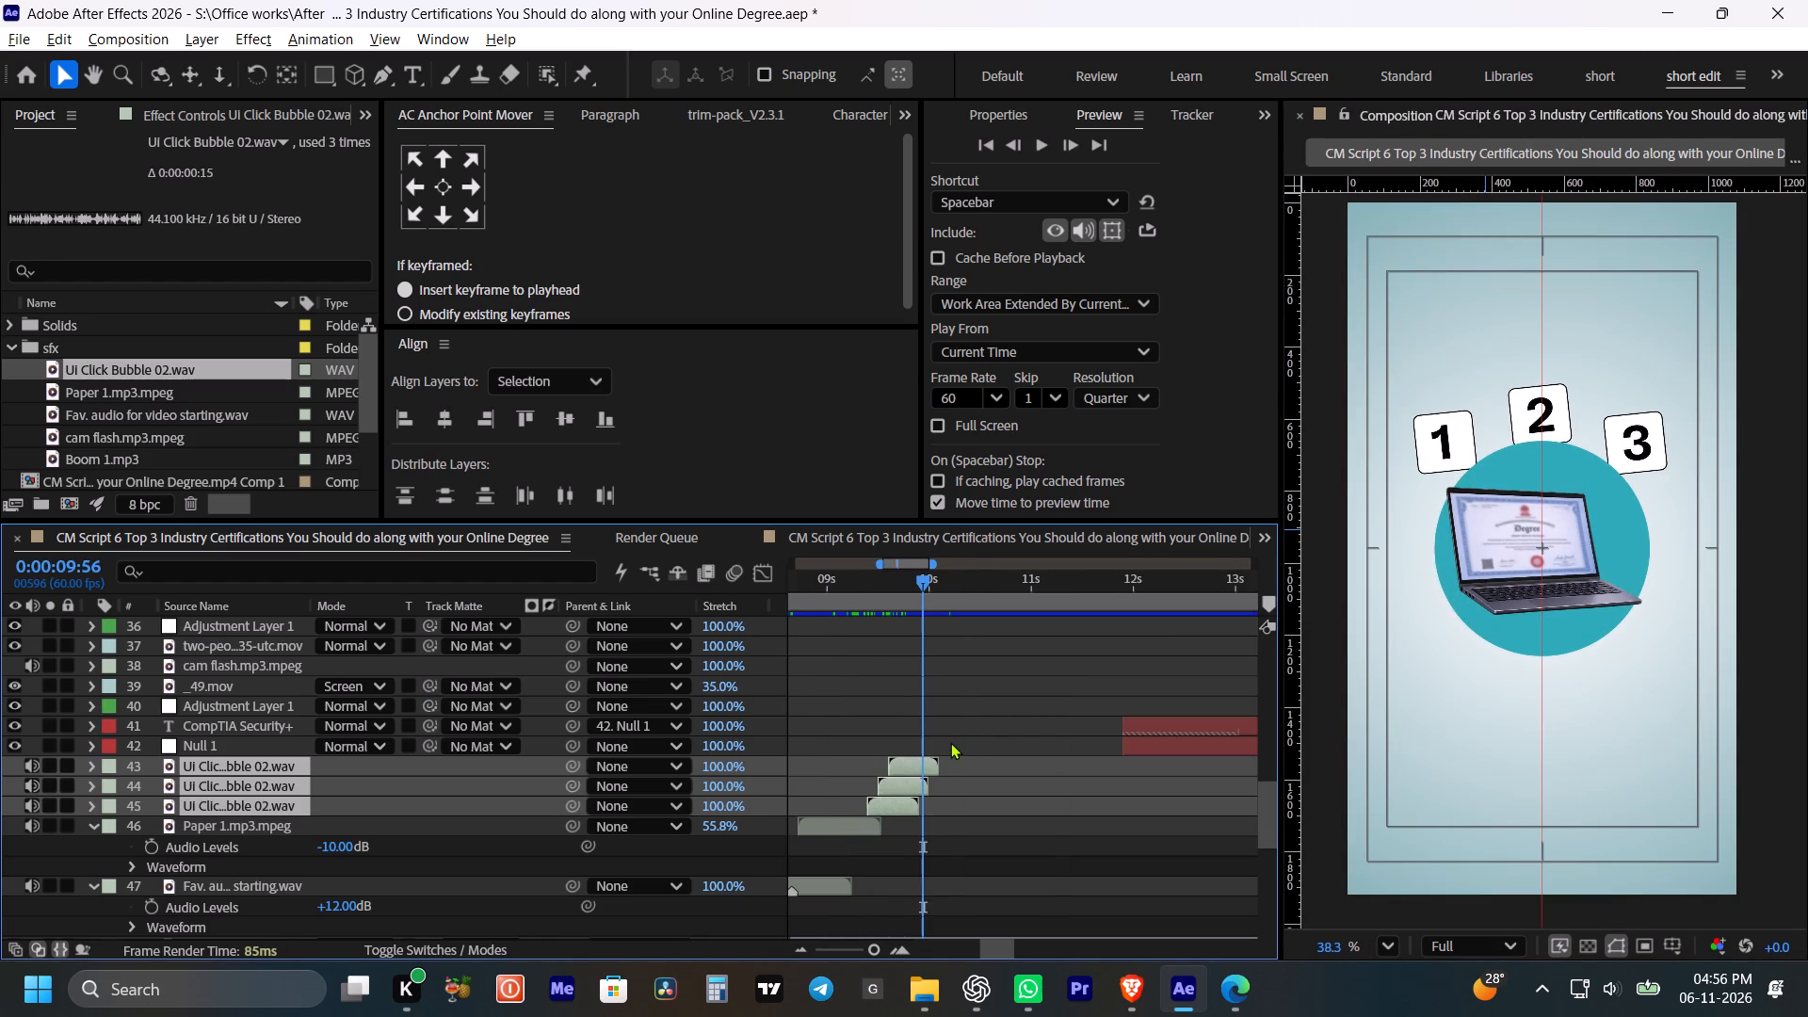